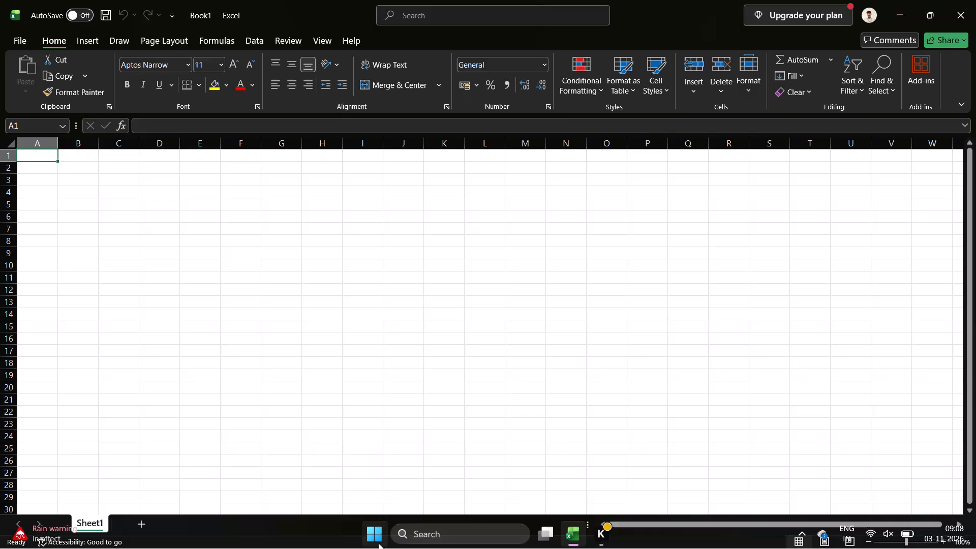
Launch WhatsApp from the installed apps, leaving the blank Excel workbook open.
{"action": "left_click", "coordinate": [378, 541]}
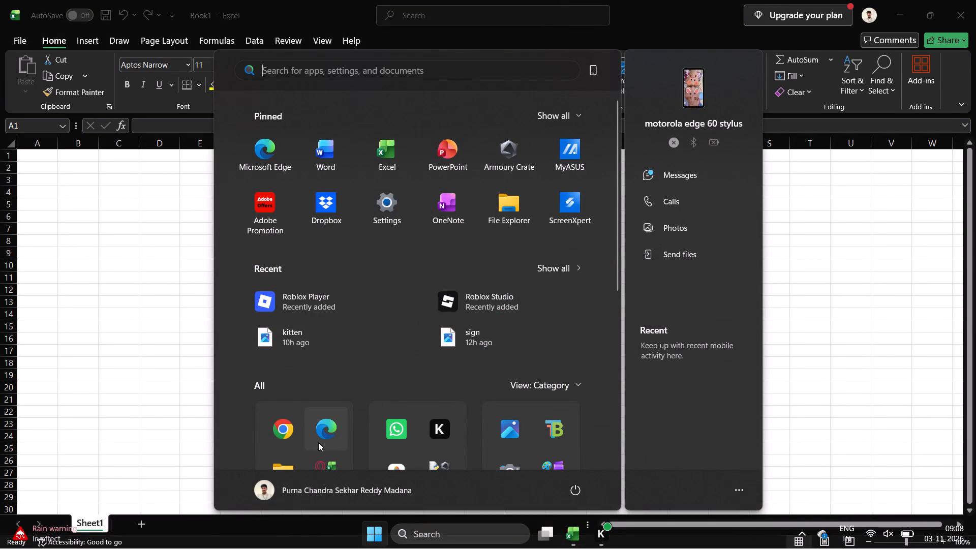
{"action": "left_click", "coordinate": [393, 423]}
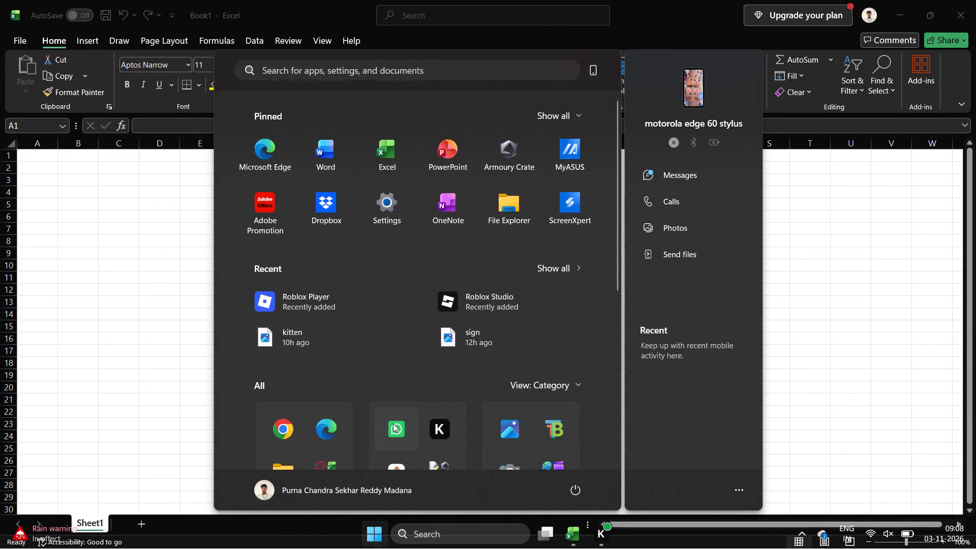
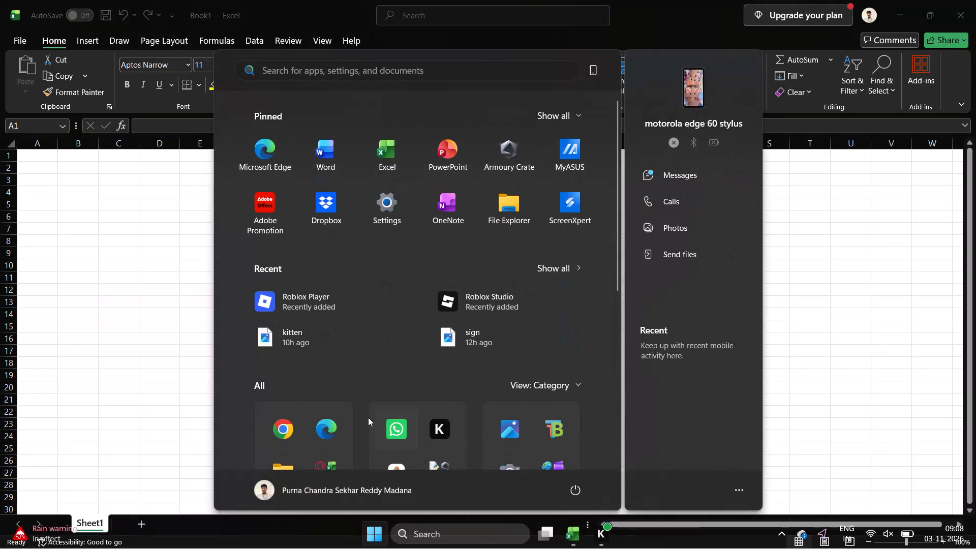
Launch File Explorer from the installed apps and maximise its window.
{"action": "left_click", "coordinate": [286, 465]}
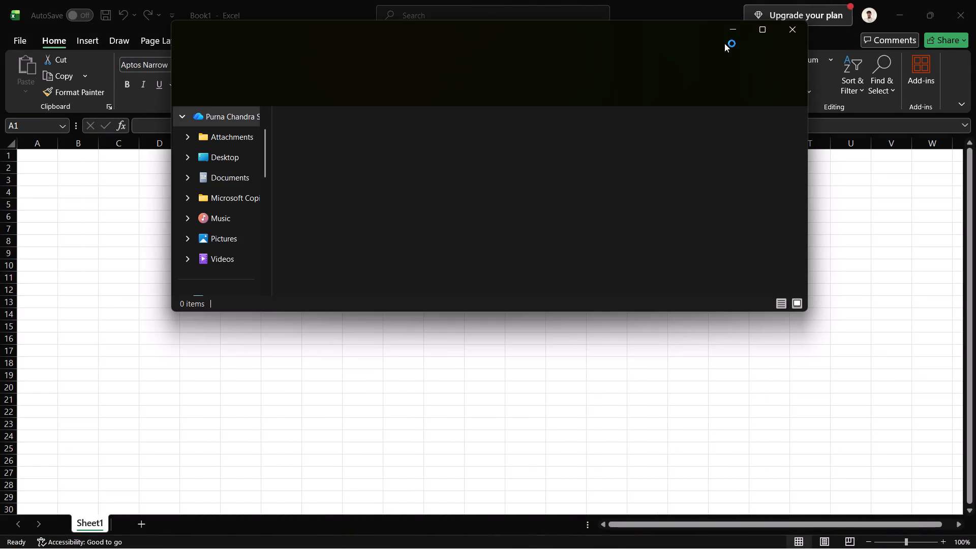
{"action": "left_click", "coordinate": [762, 20]}
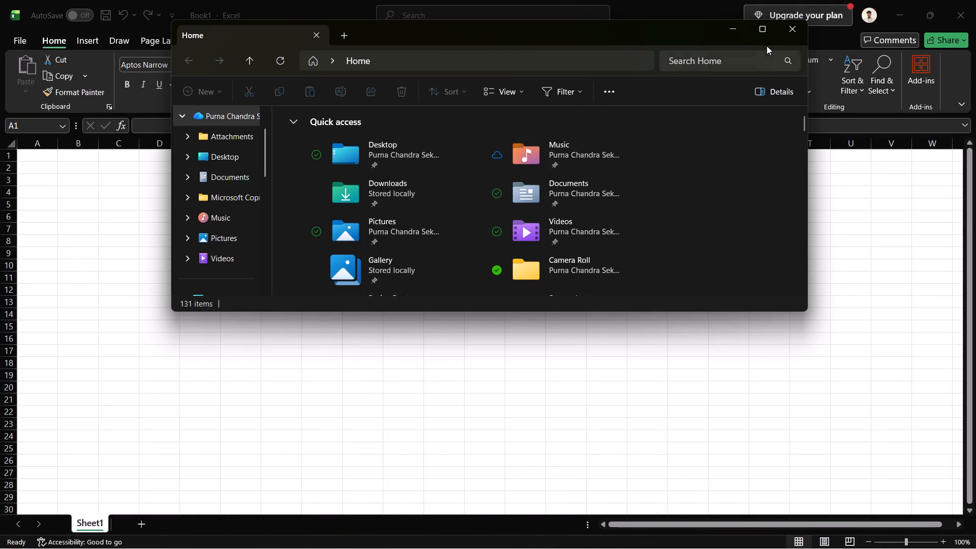
{"action": "left_click", "coordinate": [766, 23]}
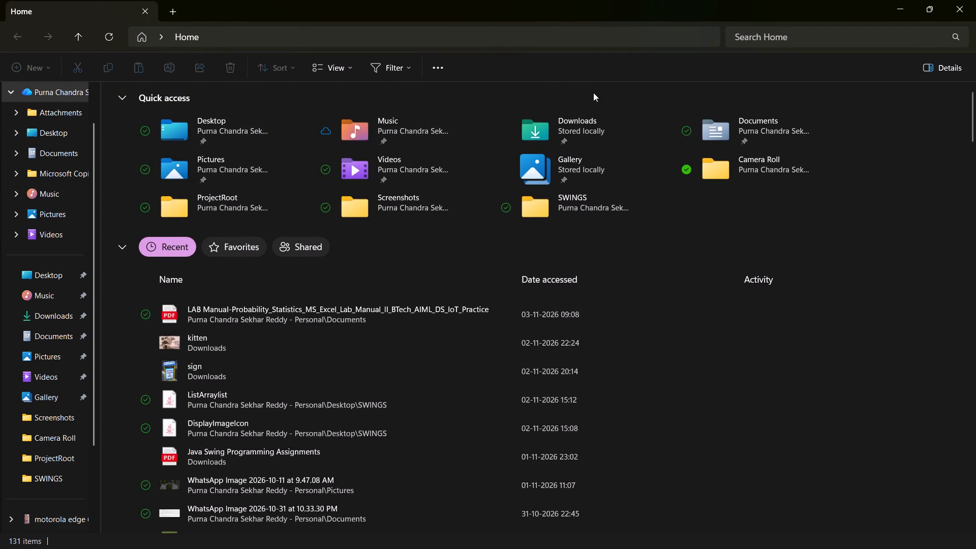
Search Home for "lab" and try to open the LAB Manual-Probability_Statistics_MS_Excel PDF stored in OneDrive Documents.
{"action": "left_click", "coordinate": [761, 37]}
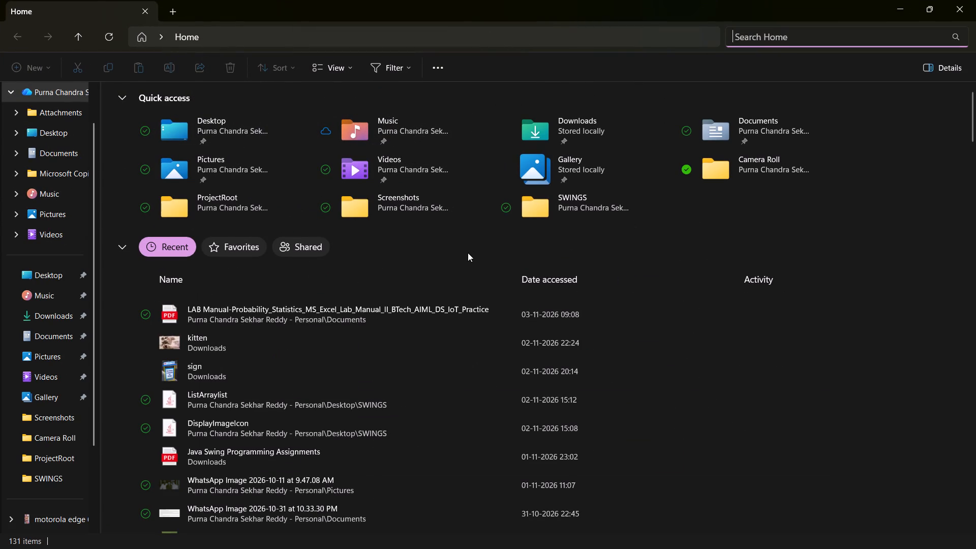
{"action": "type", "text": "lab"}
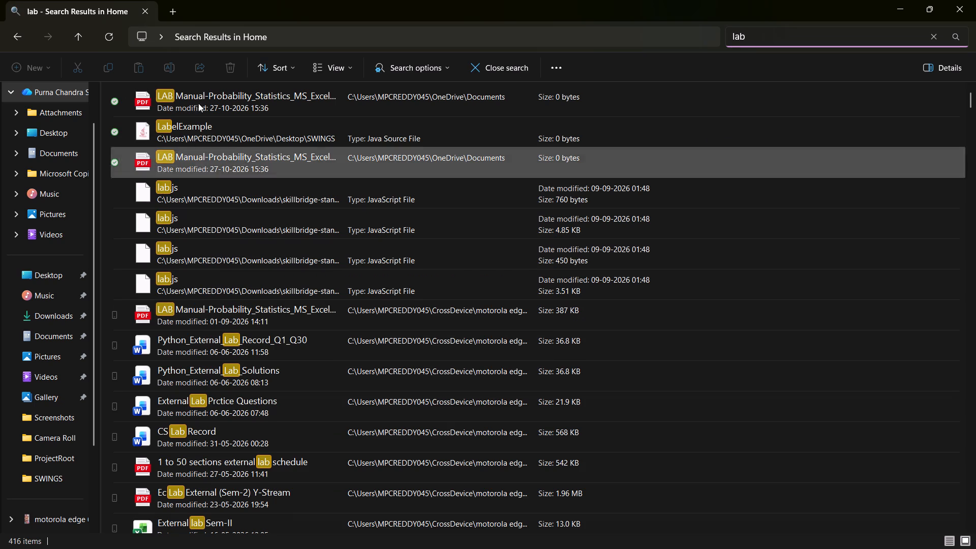
{"action": "left_click", "coordinate": [287, 95]}
{"action": "left_click", "coordinate": [287, 95]}
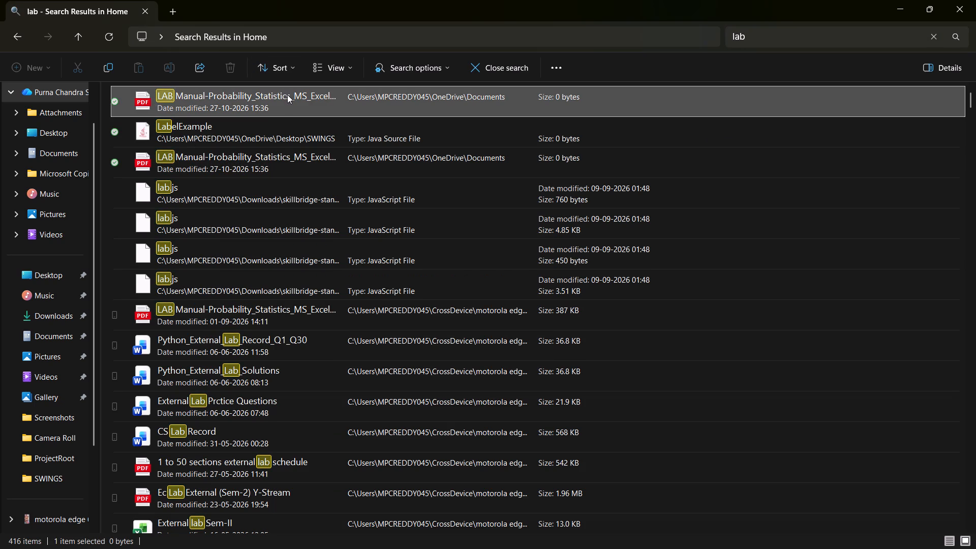
{"action": "double_click", "coordinate": [287, 95]}
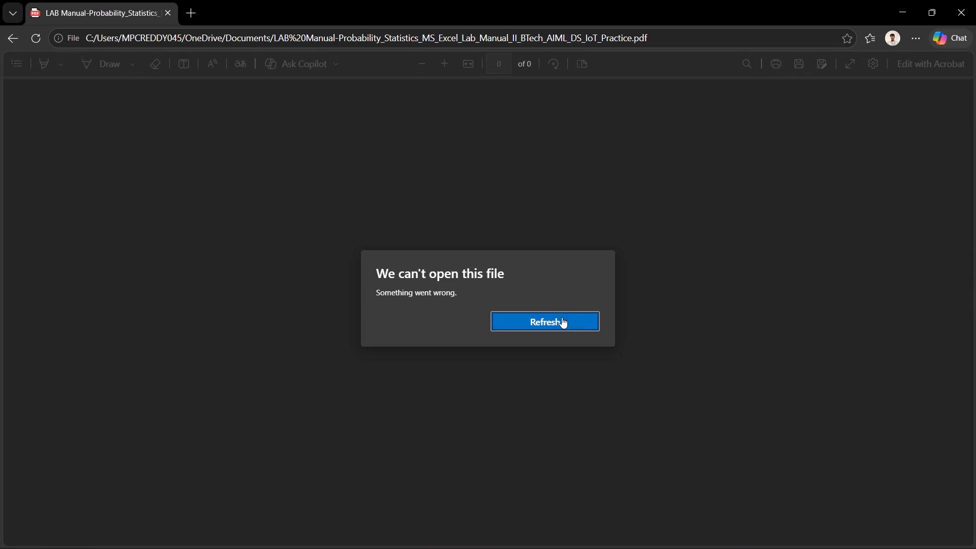
Try to reload the LAB Manual-Probability_Statistics PDF from OneDrive Documents and close its browser window.
{"action": "left_click", "coordinate": [563, 317]}
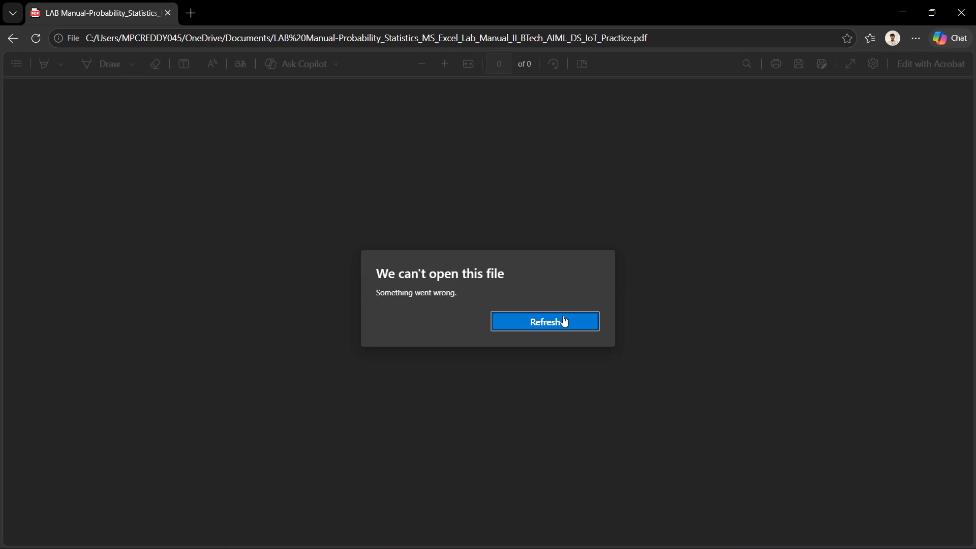
{"action": "left_click", "coordinate": [558, 320]}
{"action": "left_click", "coordinate": [961, 4]}
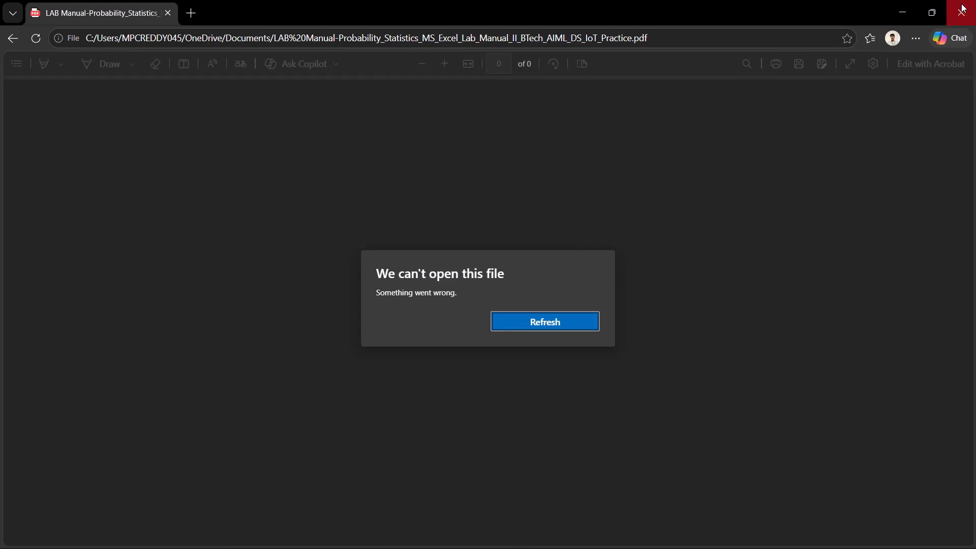
In File Explorer, try to open the 387 KB LAB Manual-Probability_Statistics PDF stored on the motorola edge phone from the "lab" search results.
{"action": "triple_click", "coordinate": [263, 311]}
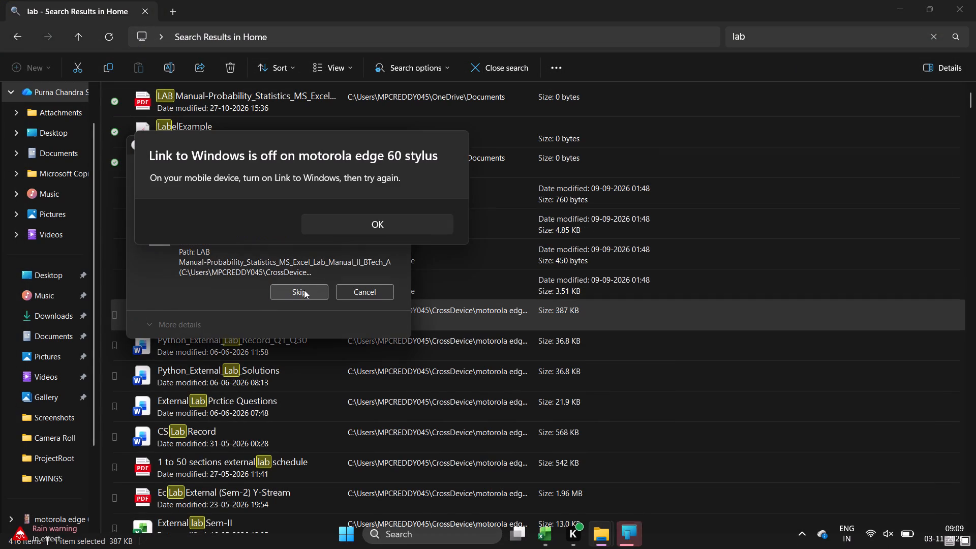
{"action": "left_click", "coordinate": [392, 217]}
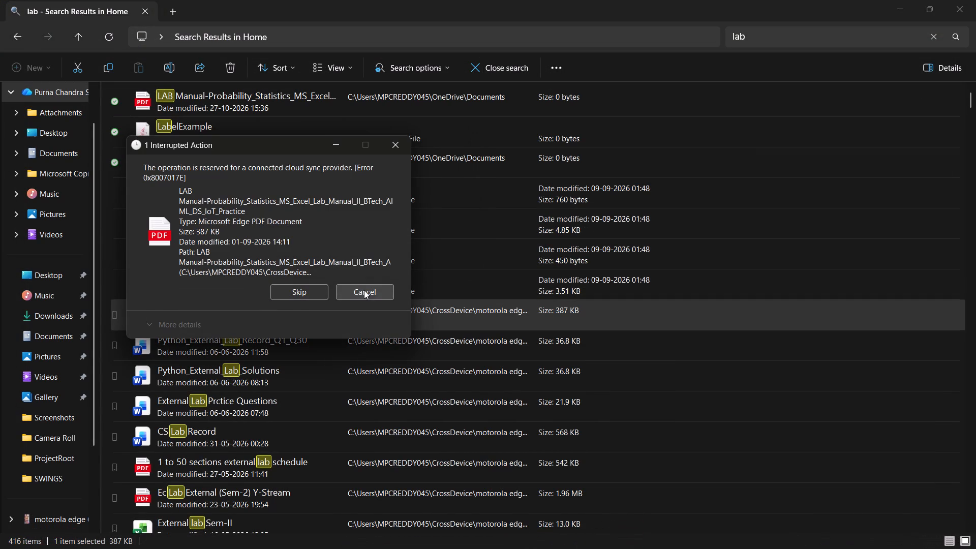
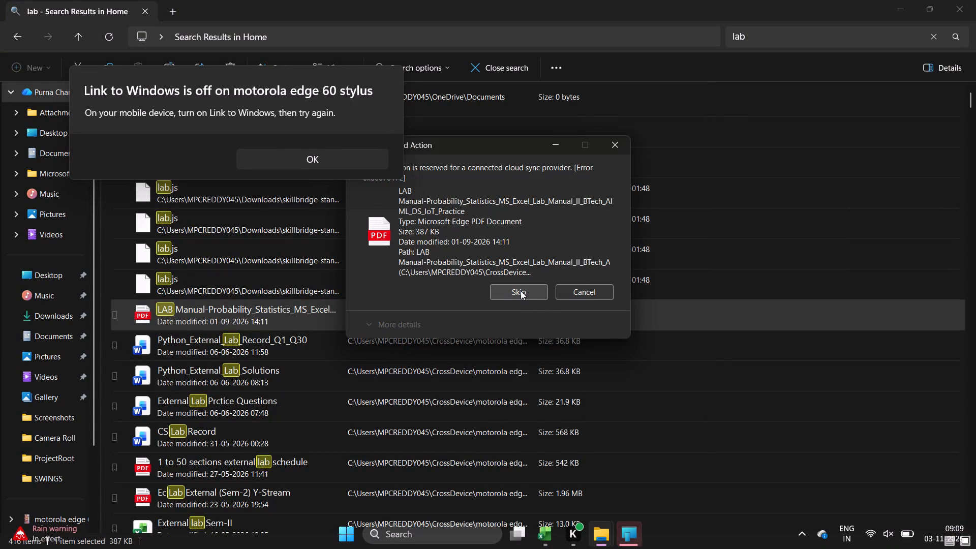
Skip the interrupted download of the phone's lab manual PDF and dismiss the Link to Windows notice.
{"action": "left_click", "coordinate": [521, 291]}
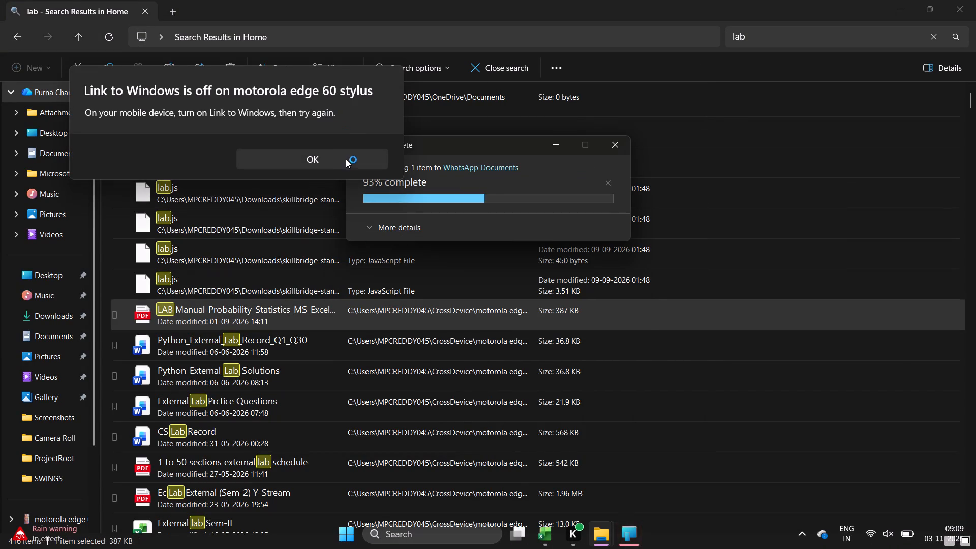
{"action": "left_click", "coordinate": [348, 161]}
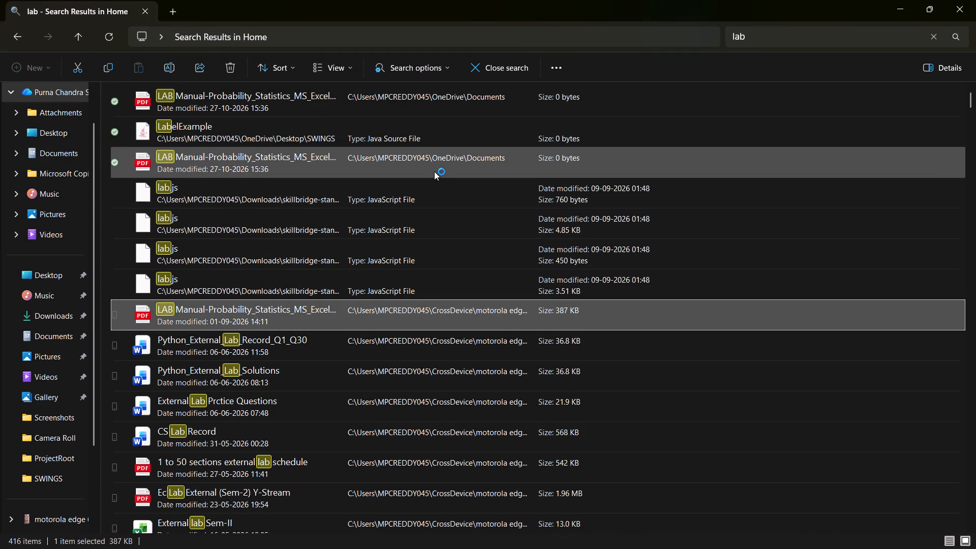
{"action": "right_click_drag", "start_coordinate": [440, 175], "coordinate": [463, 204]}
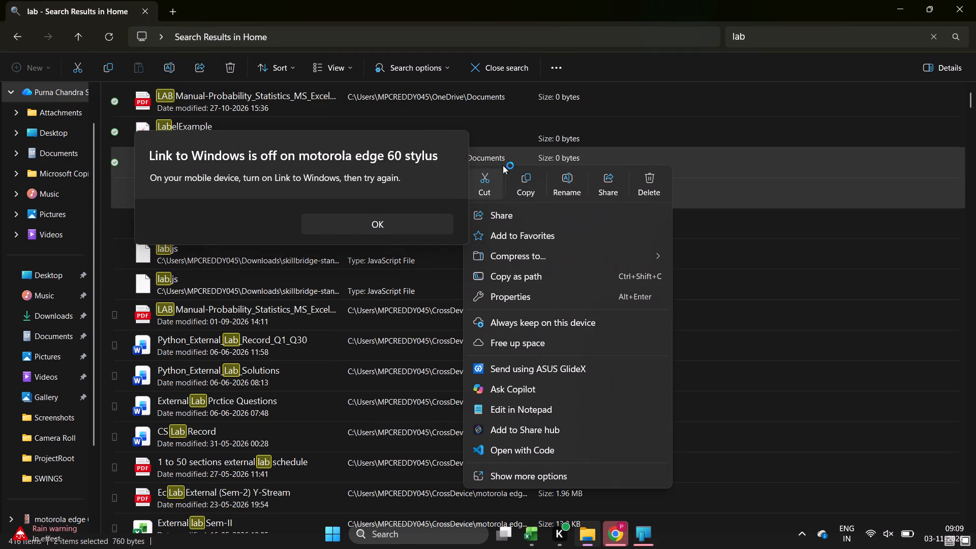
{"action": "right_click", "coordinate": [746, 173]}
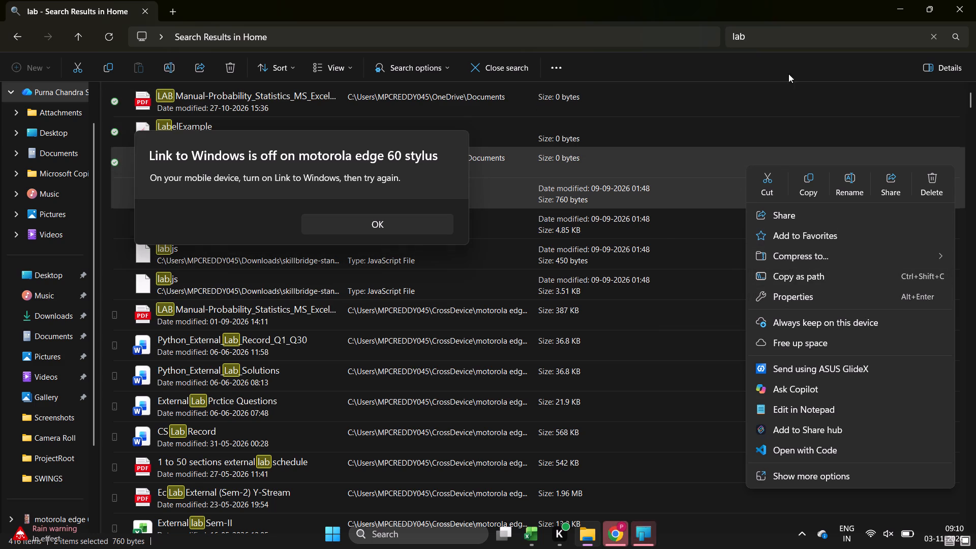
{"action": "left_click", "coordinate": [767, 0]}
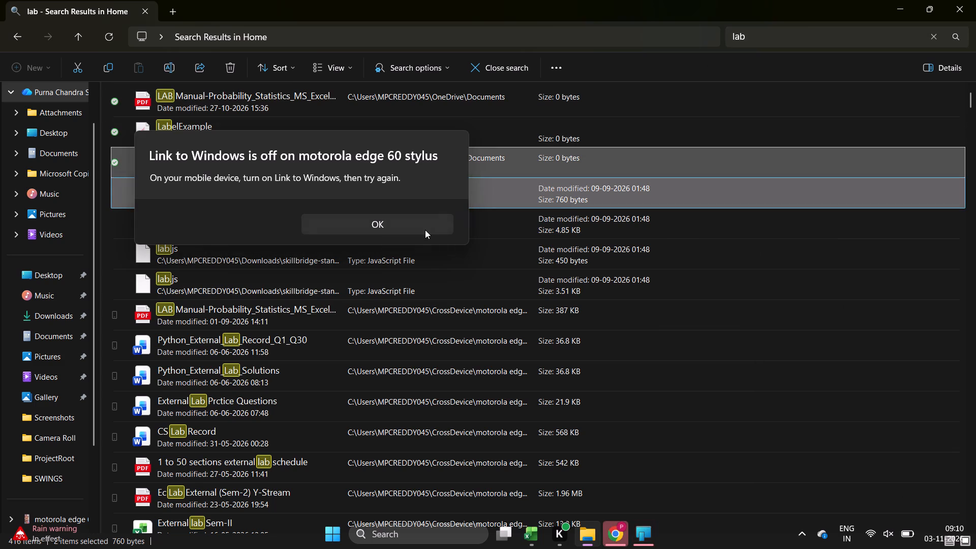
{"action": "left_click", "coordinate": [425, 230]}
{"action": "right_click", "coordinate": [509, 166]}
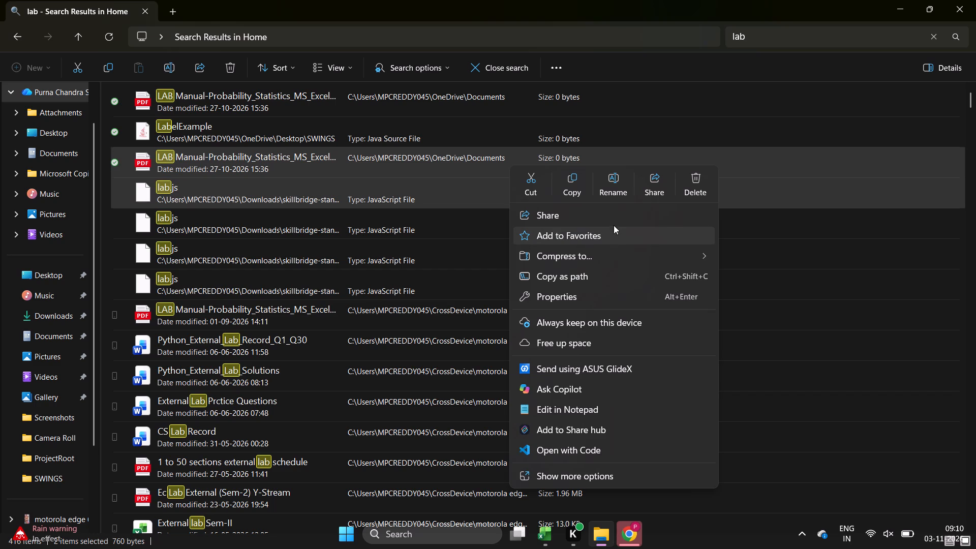
Try to open the 387 KB LAB Manual-Probability_Statistics PDF stored on the motorola edge phone with Google Chrome.
{"action": "left_click", "coordinate": [749, 309]}
{"action": "right_click", "coordinate": [749, 309]}
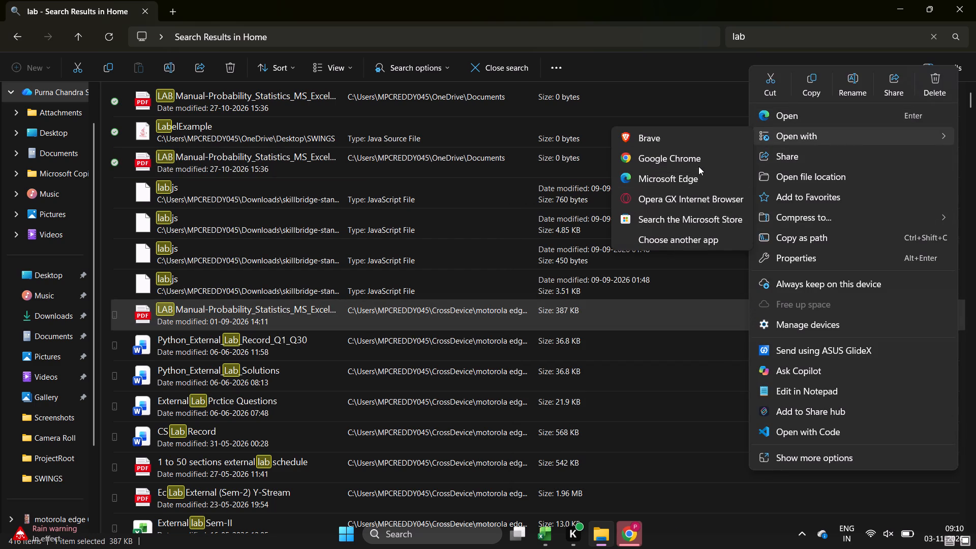
{"action": "left_click", "coordinate": [695, 161]}
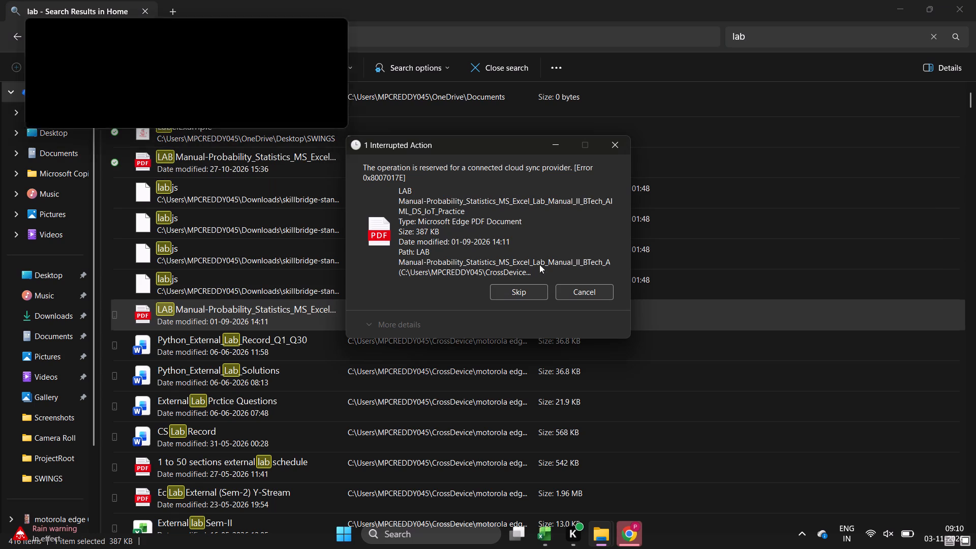
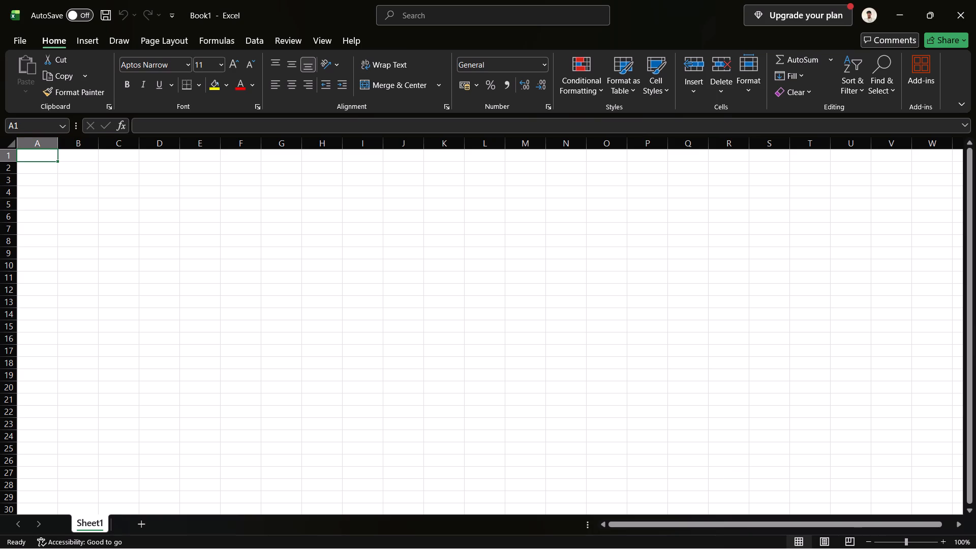
Widen columns A and B in the blank workbook, making column A the wider of the two.
{"action": "left_click_drag", "start_coordinate": [57, 145], "coordinate": [130, 146]}
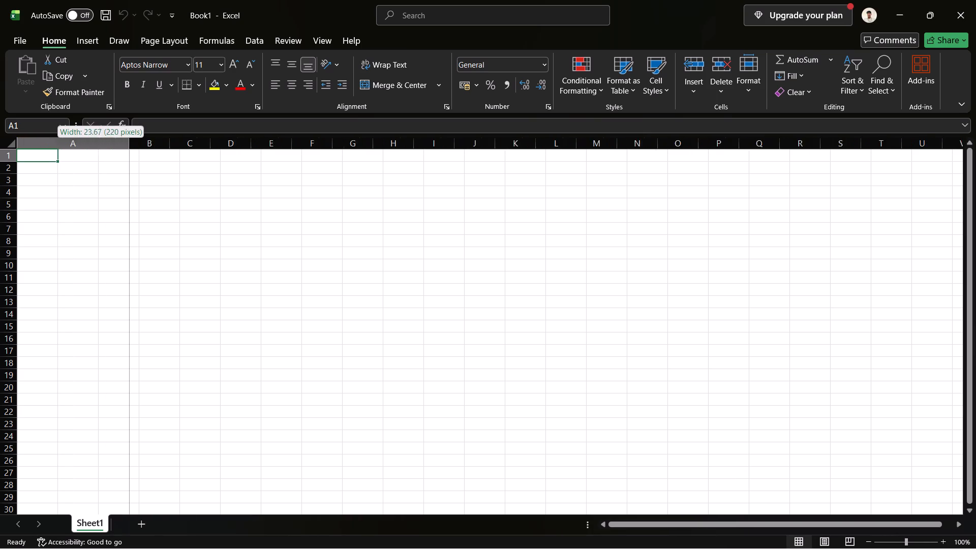
{"action": "left_click_drag", "start_coordinate": [130, 146], "coordinate": [139, 150]}
{"action": "left_click", "coordinate": [164, 146]}
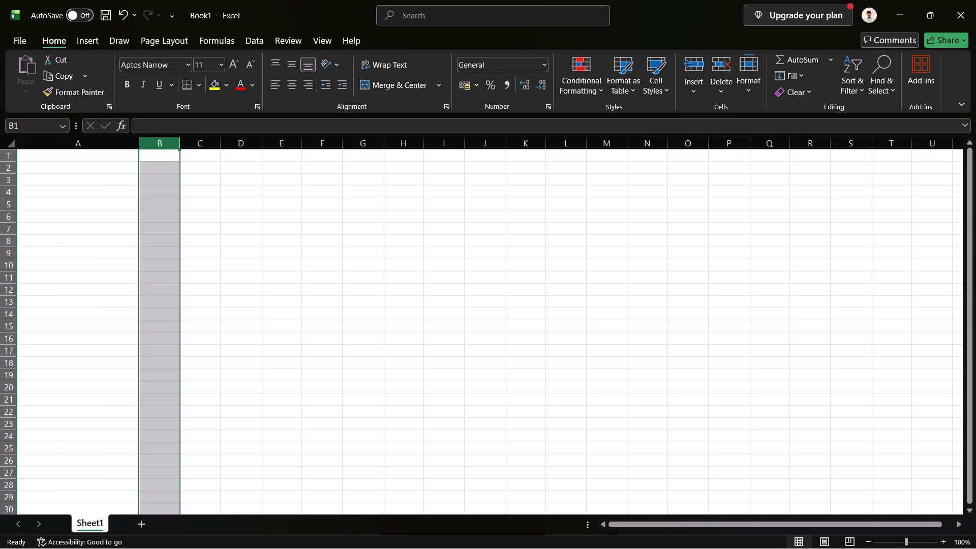
{"action": "left_click_drag", "start_coordinate": [179, 144], "coordinate": [208, 144]}
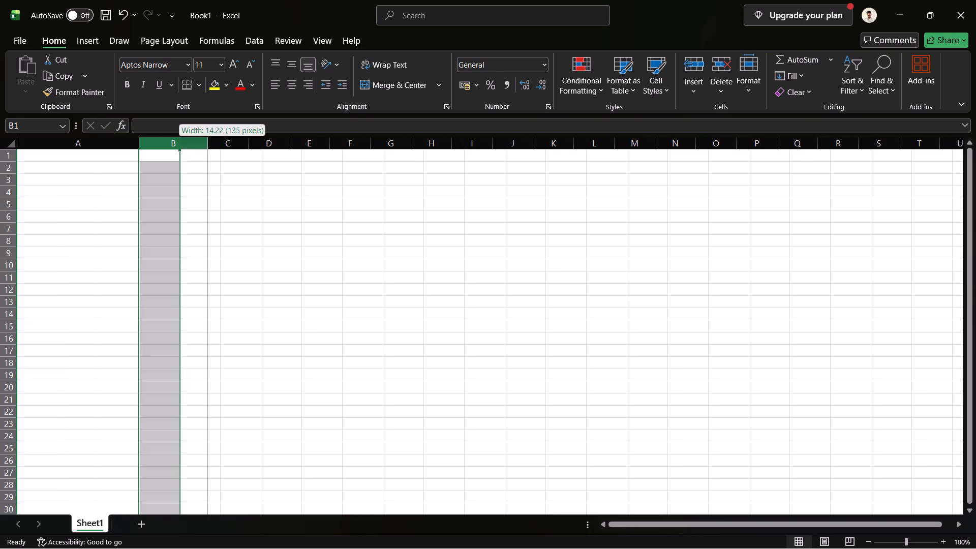
{"action": "left_click_drag", "start_coordinate": [208, 144], "coordinate": [217, 147]}
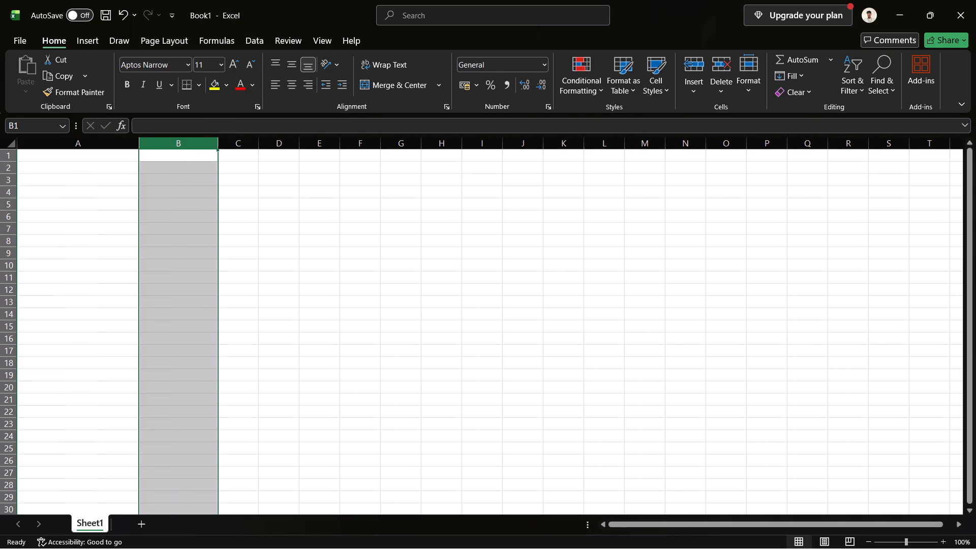
Enter the table headers Quantity in cell A1 and Count in cell B1.
{"action": "left_click", "coordinate": [77, 157]}
{"action": "double_click", "coordinate": [78, 157]}
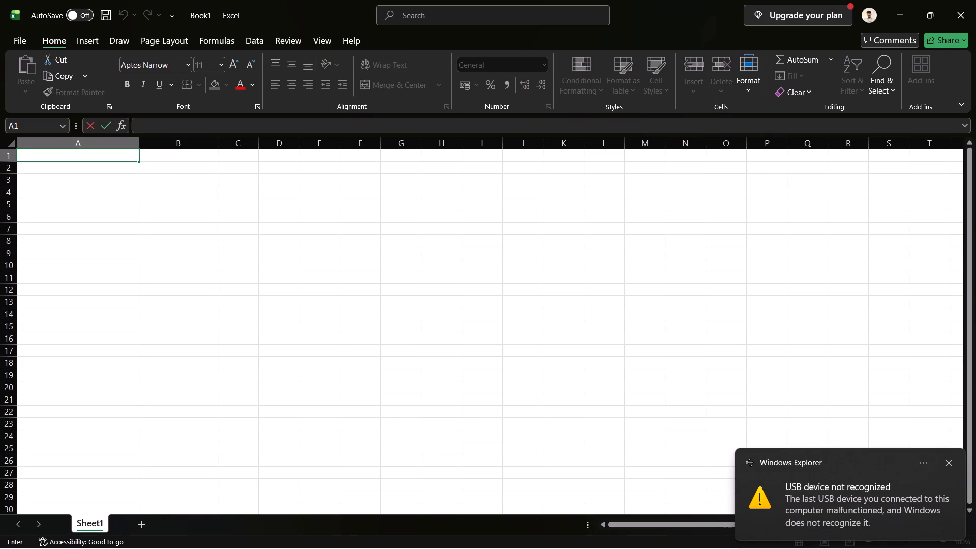
{"action": "key", "text": "shift+q"}
{"action": "type", "text": "ua"}
{"action": "type", "text": "lity"}
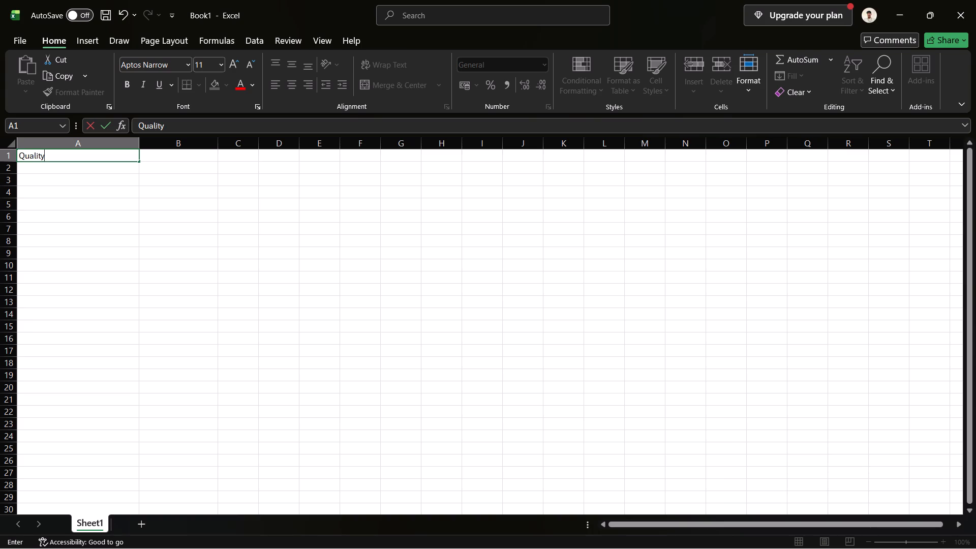
{"action": "key", "text": "BackSpace"}
{"action": "key", "text": "BackSpace"}
{"action": "key", "text": "BackSpace"}
{"action": "key", "text": "BackSpace"}
{"action": "type", "text": "ntir"}
{"action": "key", "text": "BackSpace"}
{"action": "type", "text": "ty"}
{"action": "key", "text": "Tab"}
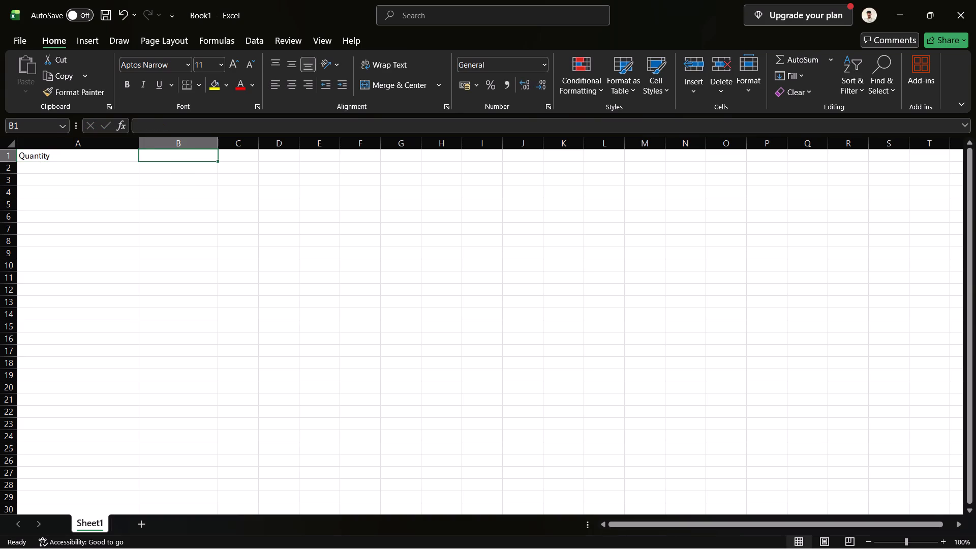
{"action": "type", "text": "Count"}
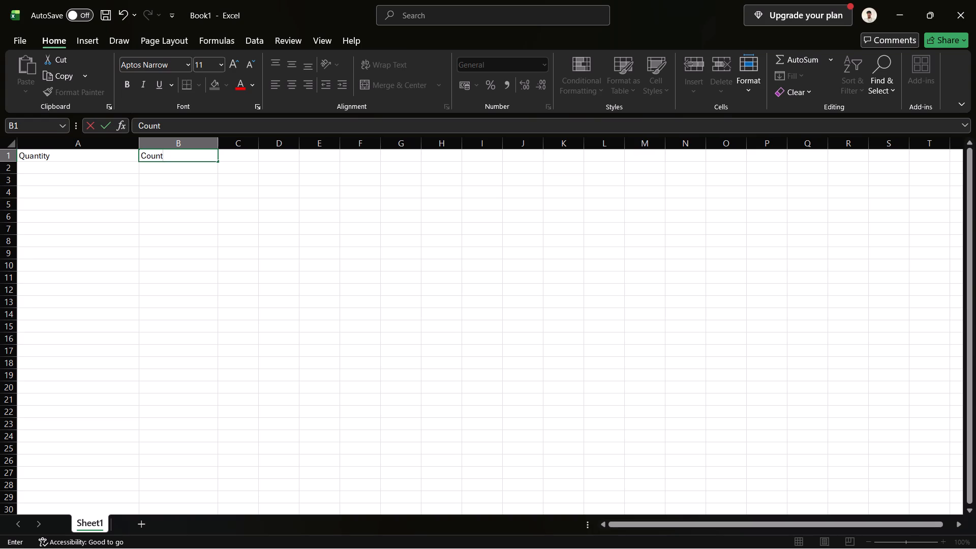
{"action": "key", "text": "Down"}
Fill row 2 with the label Total Network Events and a count of 200.
{"action": "key", "text": "Left"}
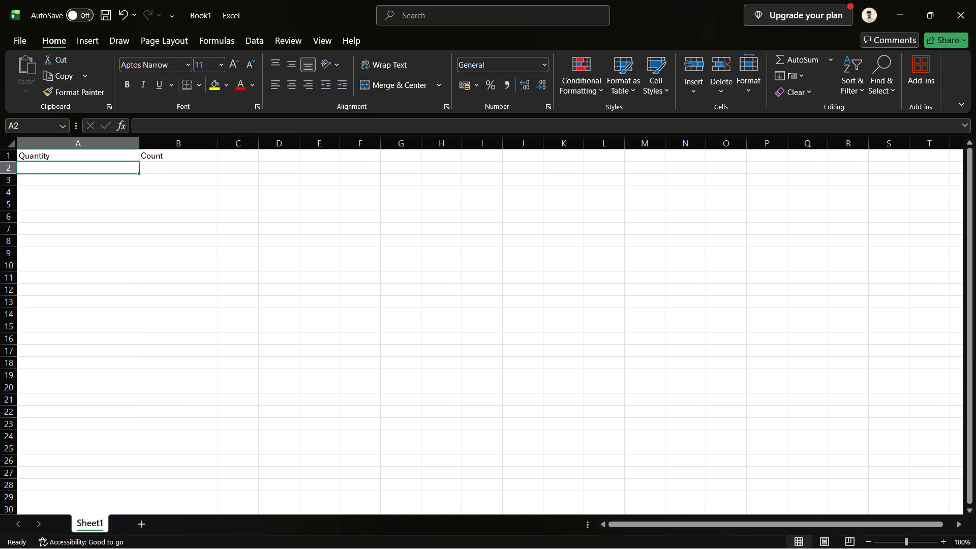
{"action": "type", "text": "Total Net"}
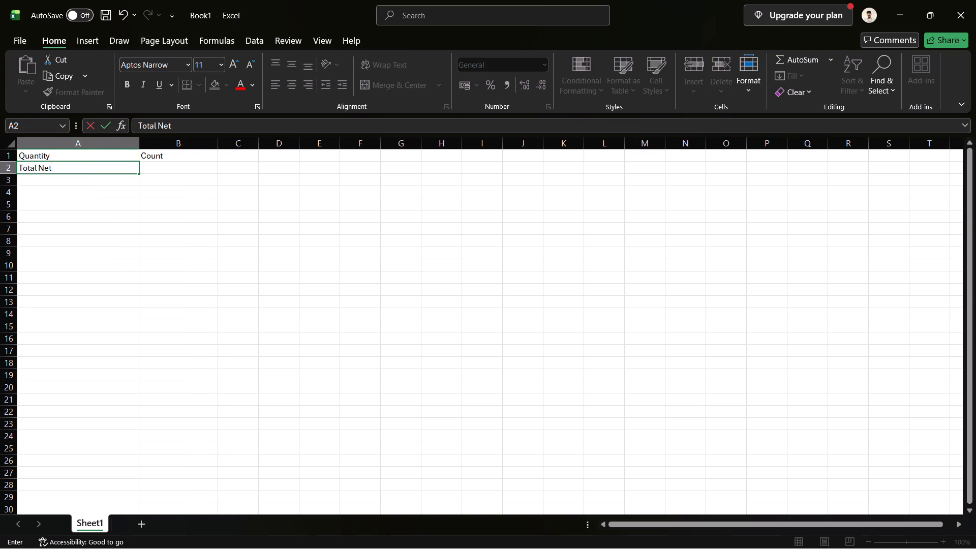
{"action": "type", "text": "work Events"}
{"action": "left_click", "coordinate": [164, 170]}
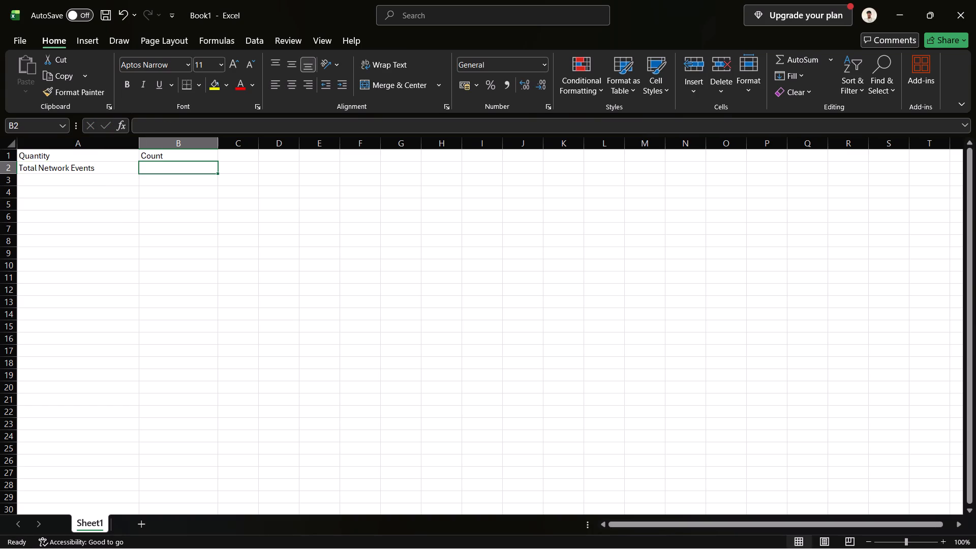
{"action": "type", "text": "200"}
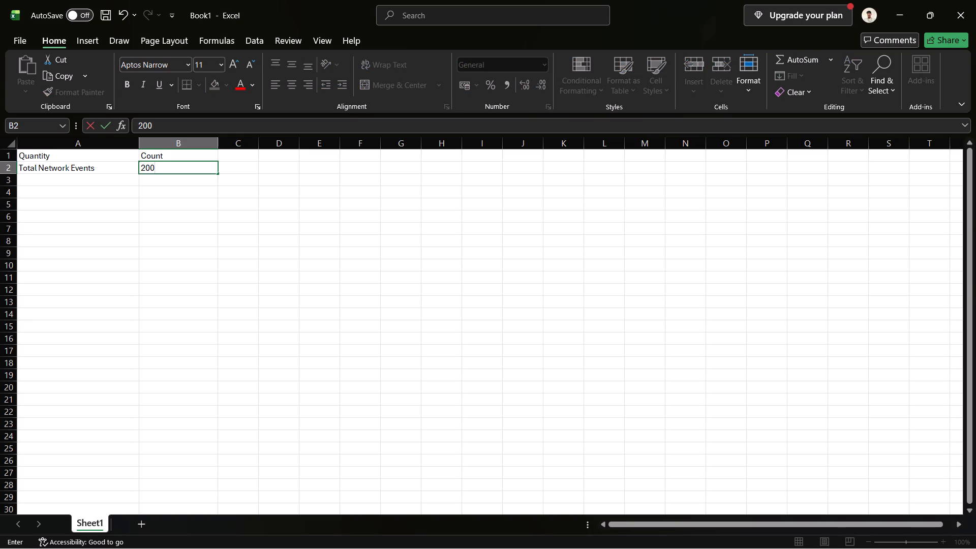
{"action": "key", "text": "Down"}
Begin the row 3 label in cell A3 with the text Act.
{"action": "key", "text": "Left"}
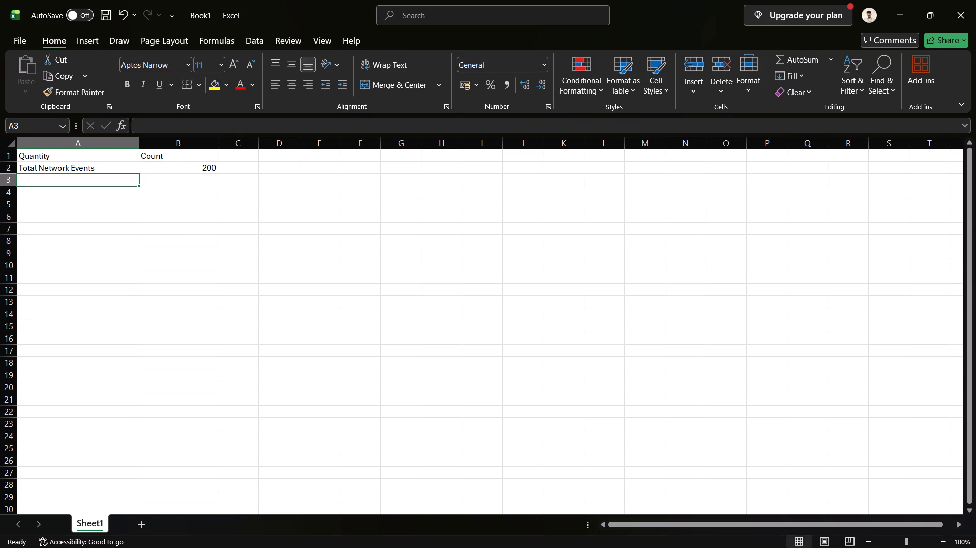
{"action": "type", "text": "Ac"}
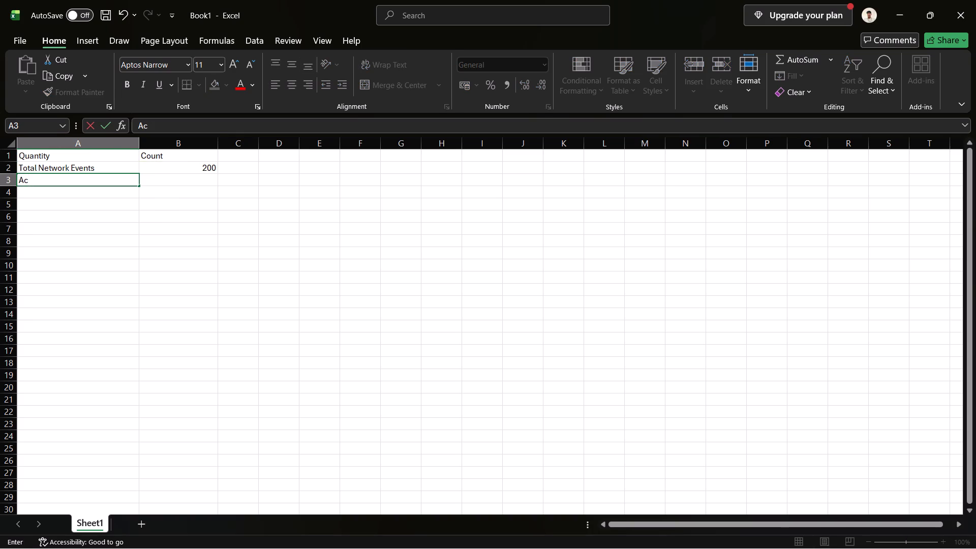
{"action": "type", "text": "ty"}
{"action": "key", "text": "BackSpace"}
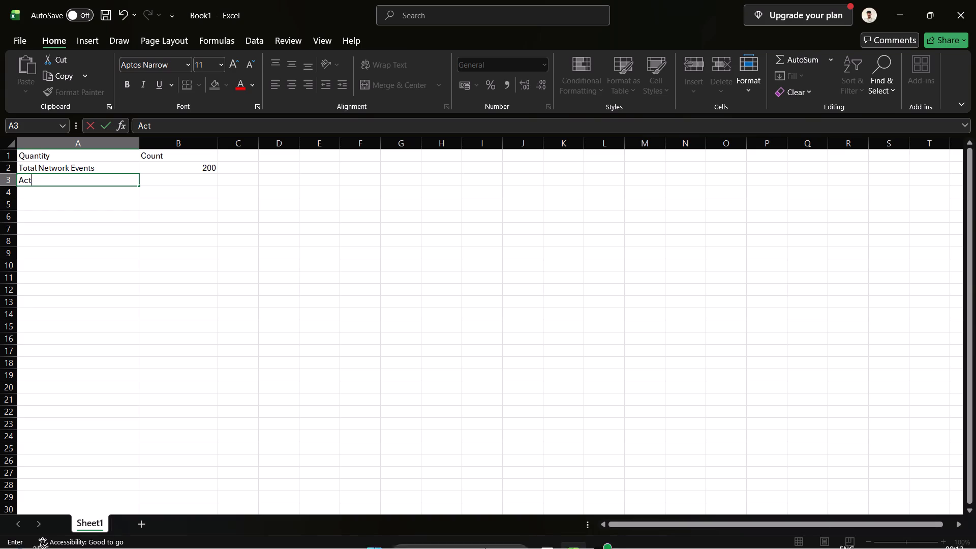
Switch to File Explorer and look through the recent files listed on its Home page.
{"action": "left_click", "coordinate": [377, 537]}
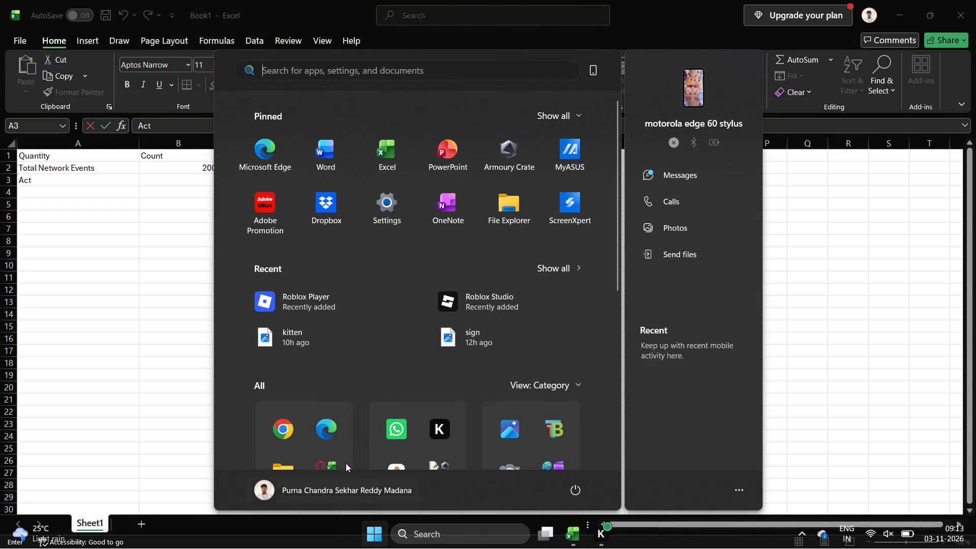
{"action": "left_click", "coordinate": [274, 459]}
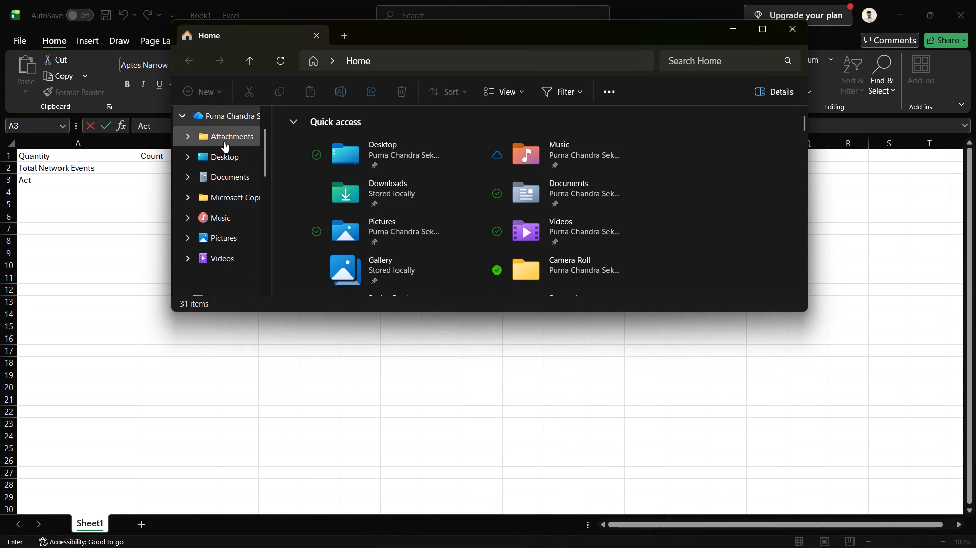
{"action": "scroll", "coordinate": [224, 139], "scroll_direction": "up", "scroll_amount": 3}
{"action": "left_click", "coordinate": [222, 118]}
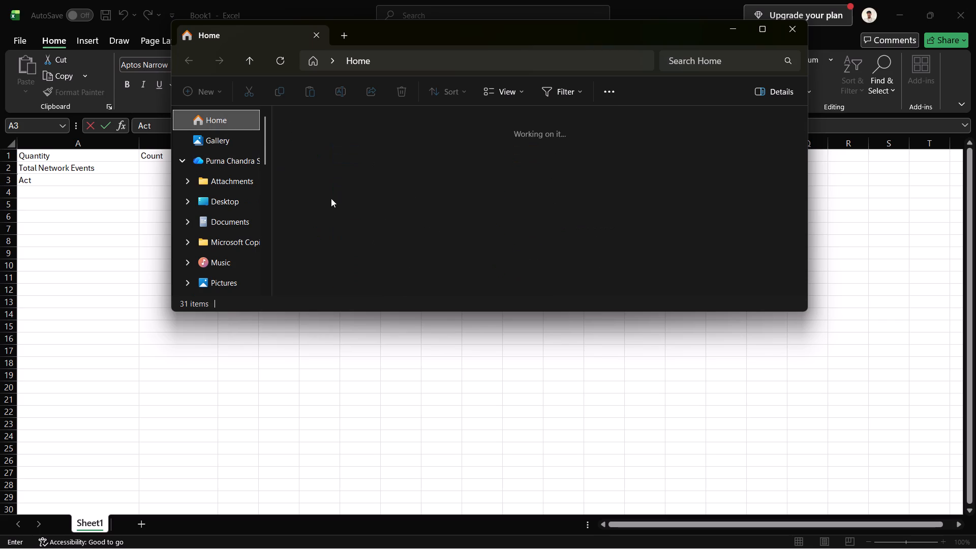
{"action": "scroll", "coordinate": [331, 198], "scroll_direction": "down", "scroll_amount": 6}
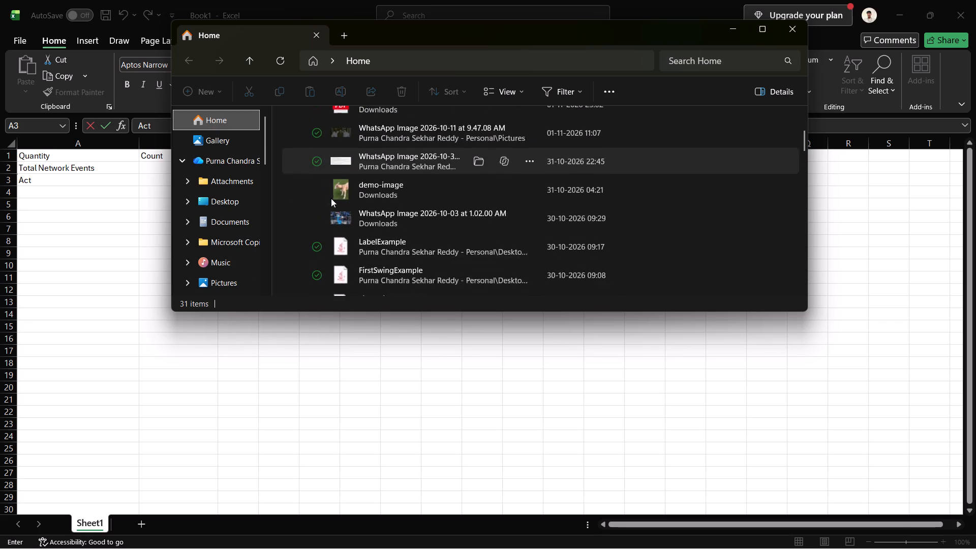
{"action": "scroll", "coordinate": [331, 198], "scroll_direction": "down", "scroll_amount": 1}
{"action": "scroll", "coordinate": [331, 198], "scroll_direction": "up", "scroll_amount": 1}
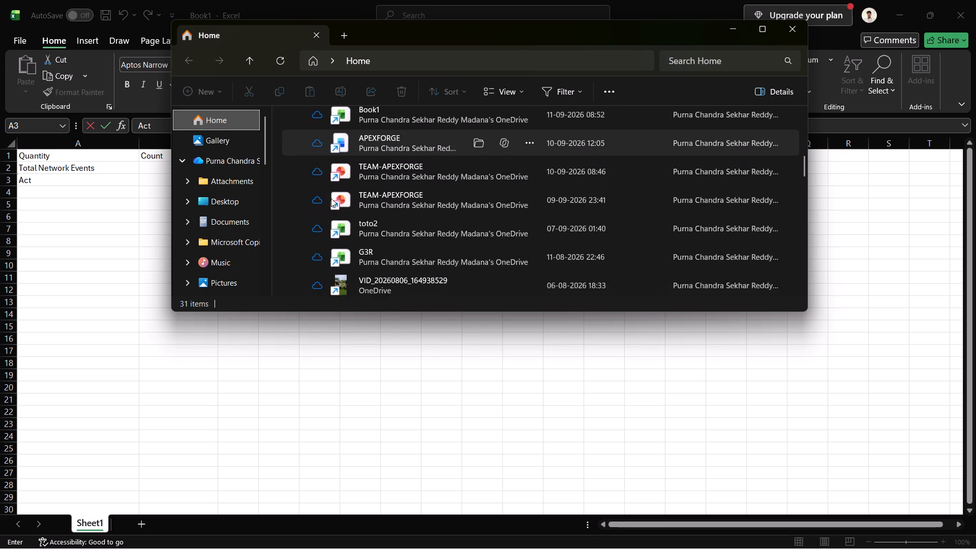
{"action": "scroll", "coordinate": [331, 198], "scroll_direction": "up", "scroll_amount": 1}
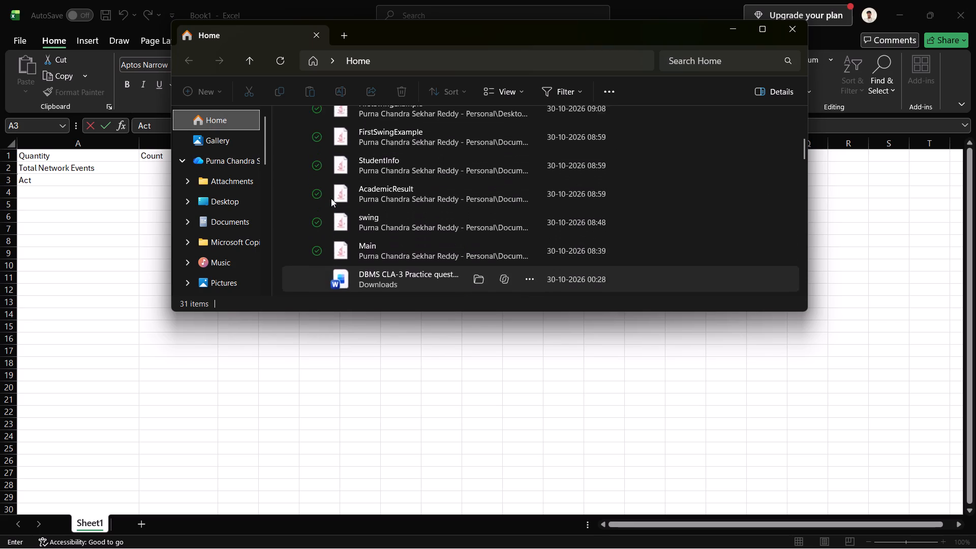
{"action": "scroll", "coordinate": [331, 198], "scroll_direction": "up", "scroll_amount": 2}
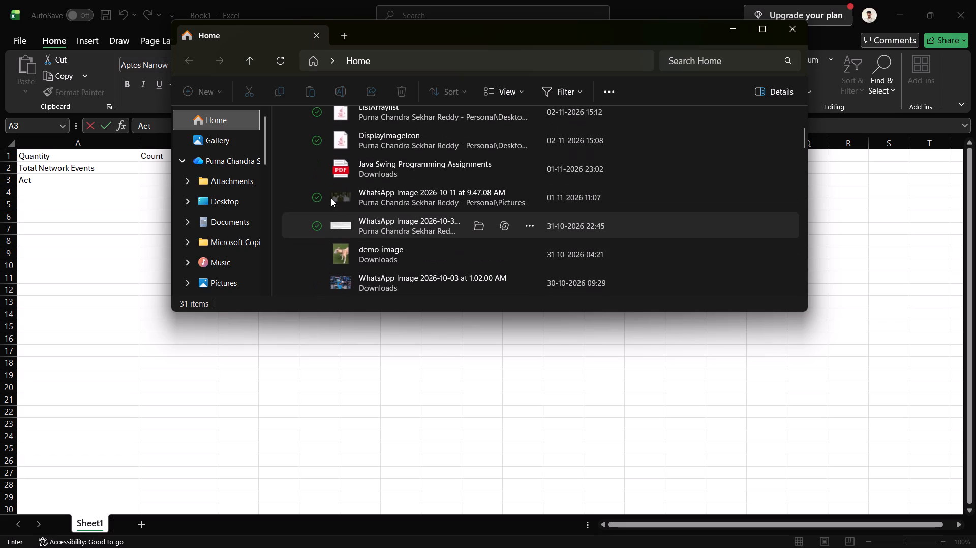
{"action": "scroll", "coordinate": [331, 198], "scroll_direction": "up", "scroll_amount": 1}
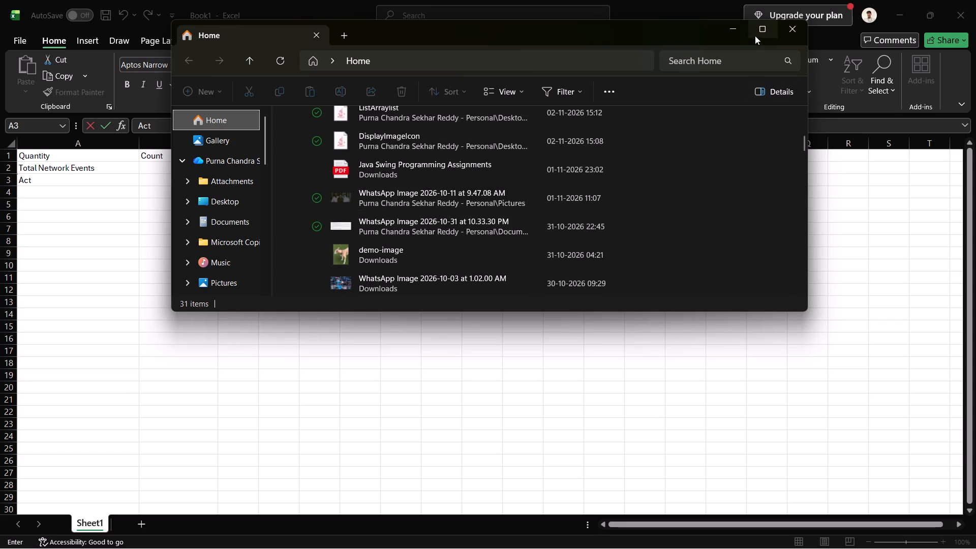
{"action": "left_click", "coordinate": [757, 28]}
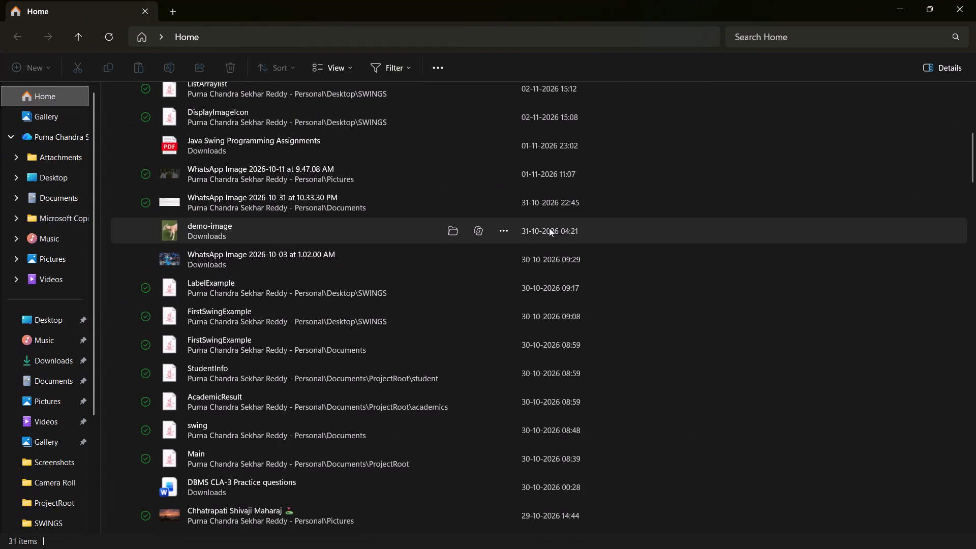
{"action": "scroll", "coordinate": [549, 228], "scroll_direction": "down", "scroll_amount": 7}
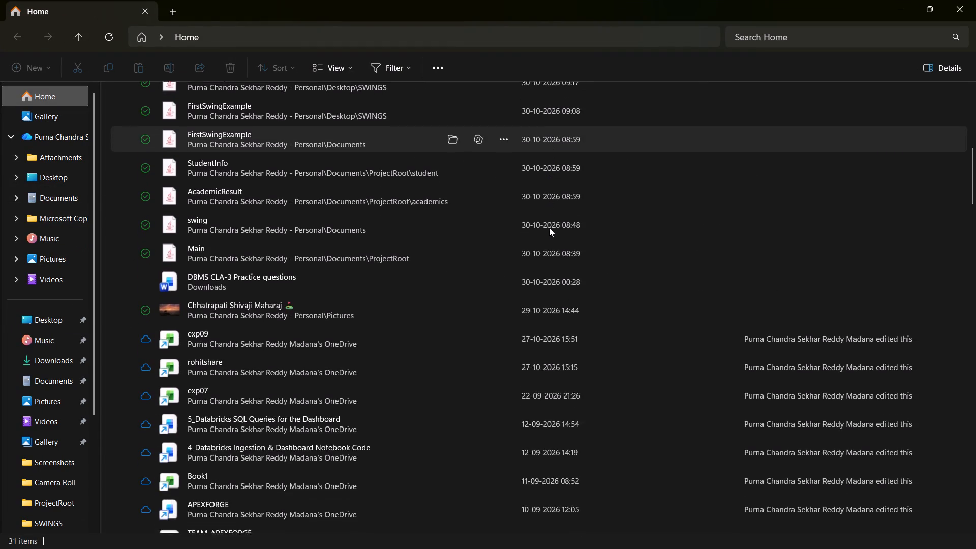
{"action": "scroll", "coordinate": [549, 228], "scroll_direction": "down", "scroll_amount": 8}
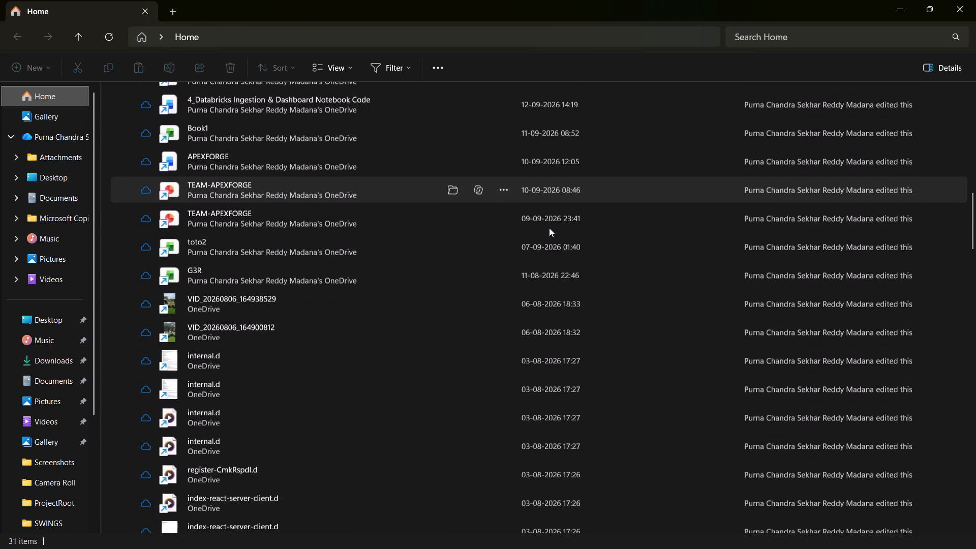
{"action": "scroll", "coordinate": [549, 228], "scroll_direction": "down", "scroll_amount": 3}
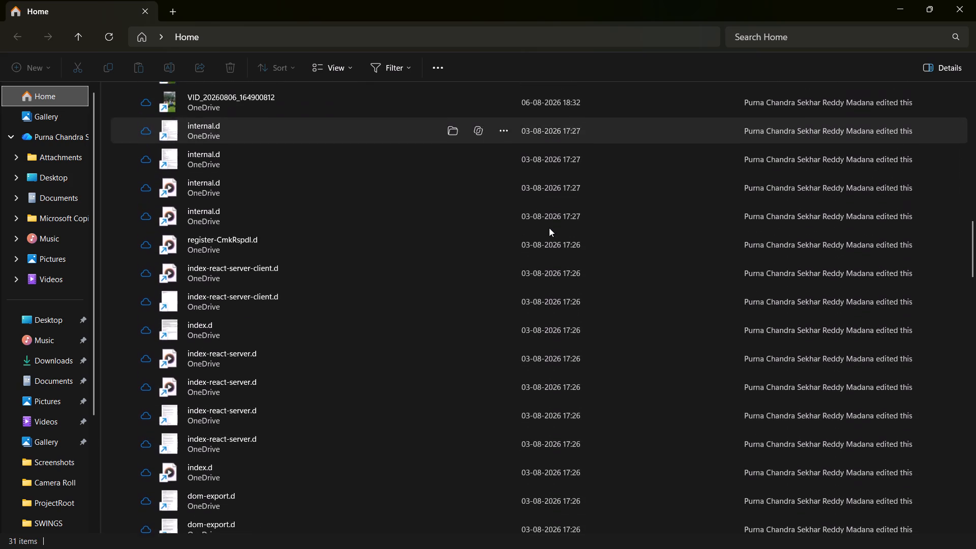
{"action": "scroll", "coordinate": [549, 228], "scroll_direction": "down", "scroll_amount": 3}
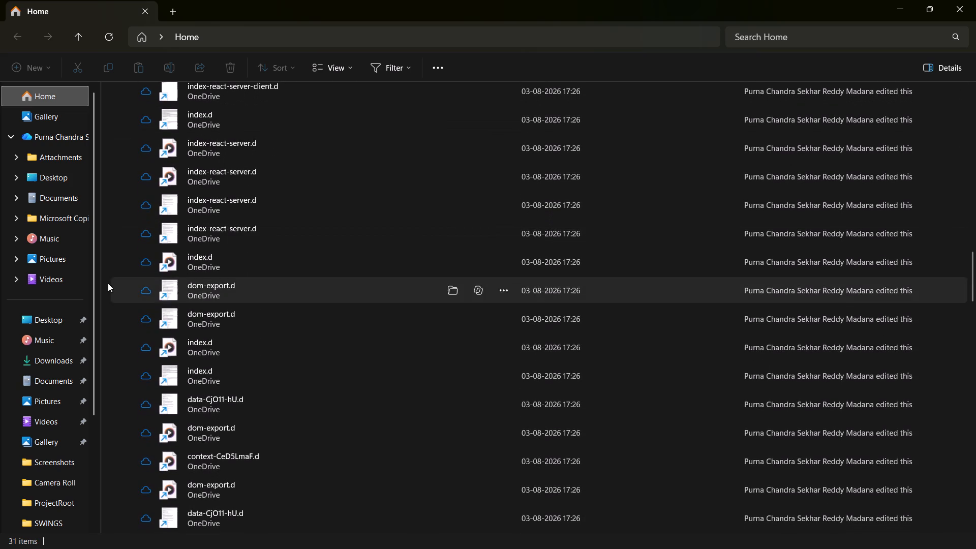
{"action": "left_click", "coordinate": [45, 403]}
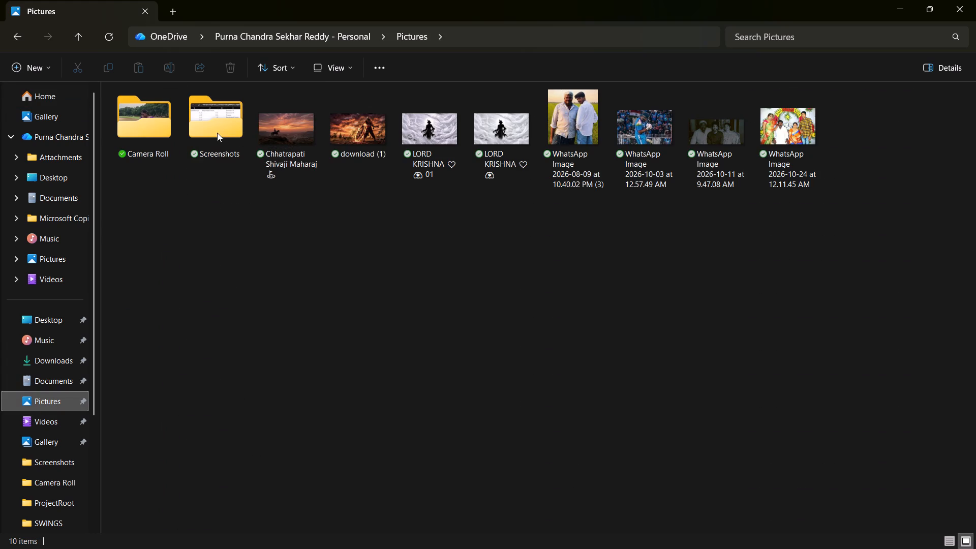
{"action": "double_click", "coordinate": [217, 133]}
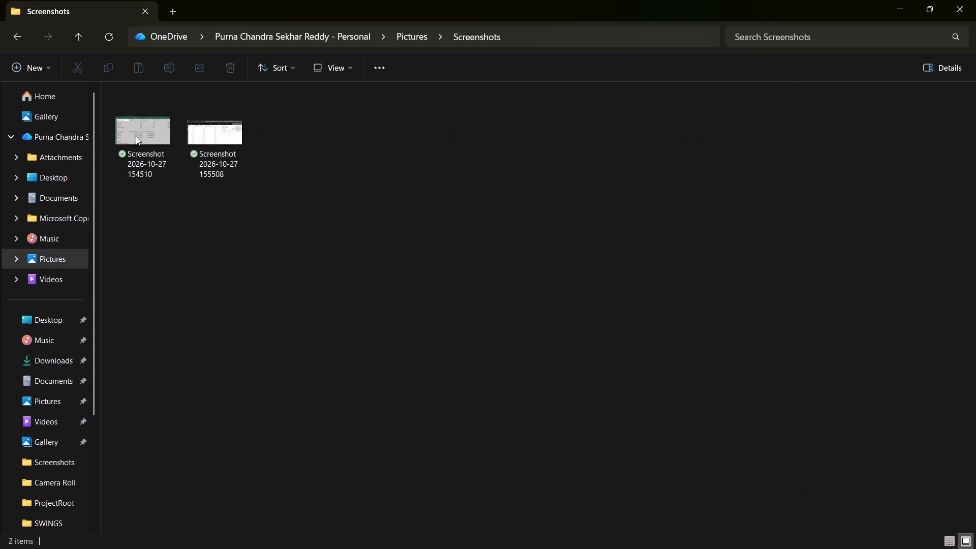
{"action": "left_click", "coordinate": [206, 140]}
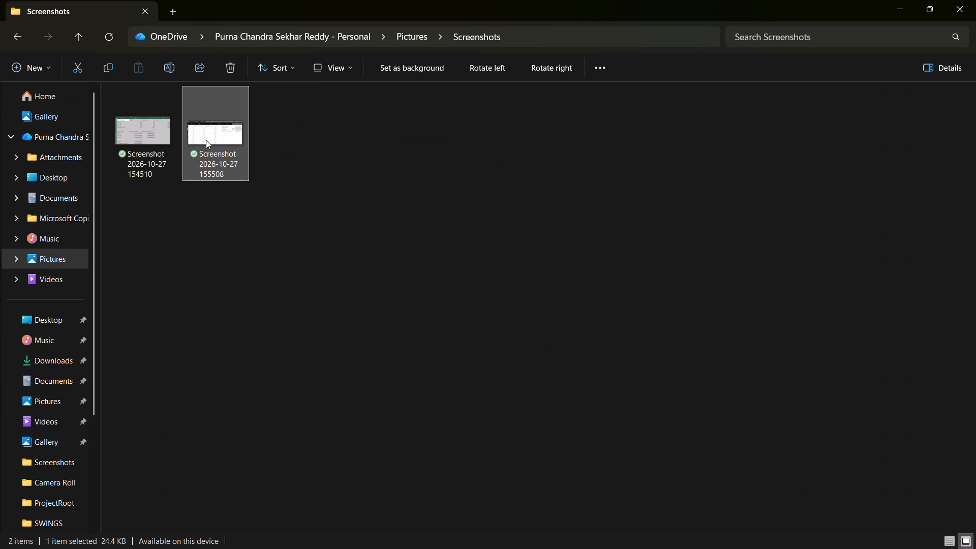
{"action": "double_click", "coordinate": [206, 140]}
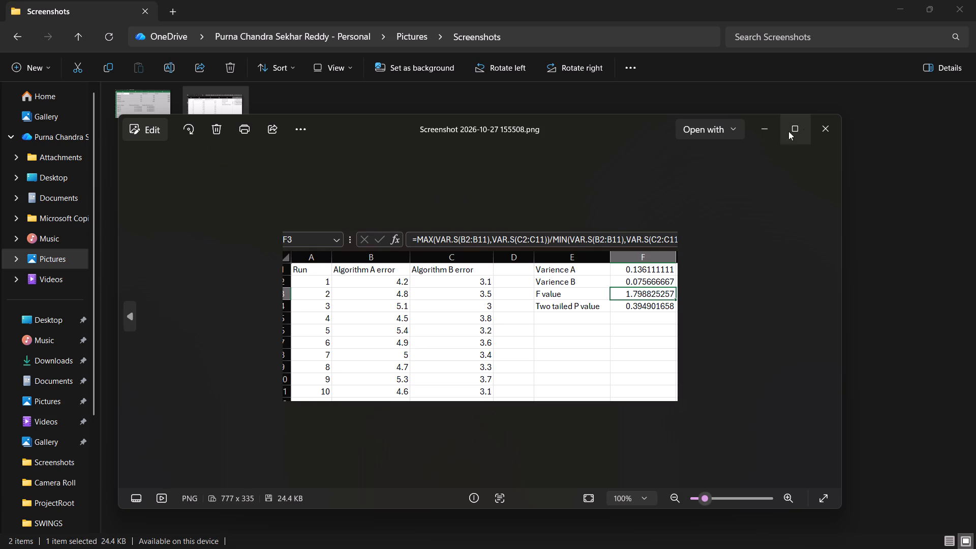
{"action": "left_click", "coordinate": [825, 127]}
{"action": "double_click", "coordinate": [139, 111]}
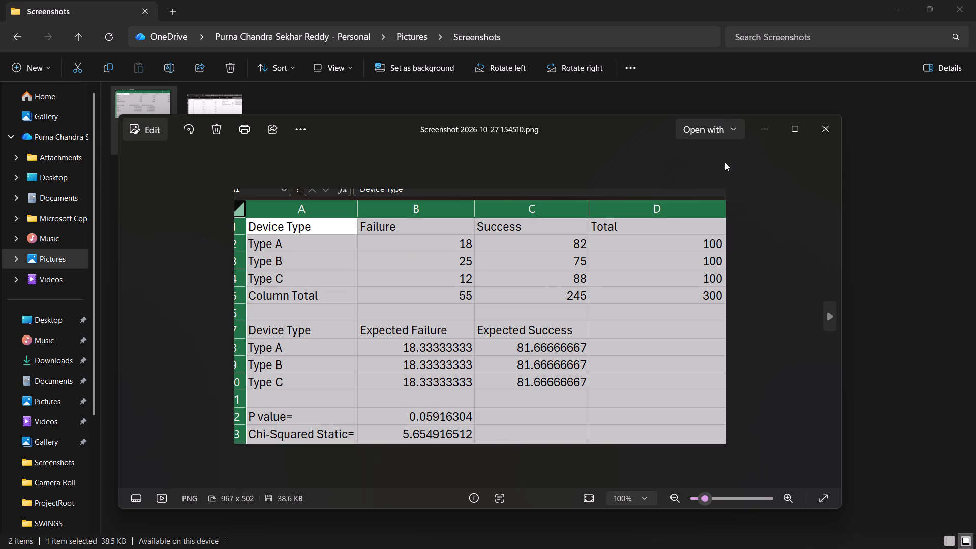
{"action": "left_click", "coordinate": [820, 128]}
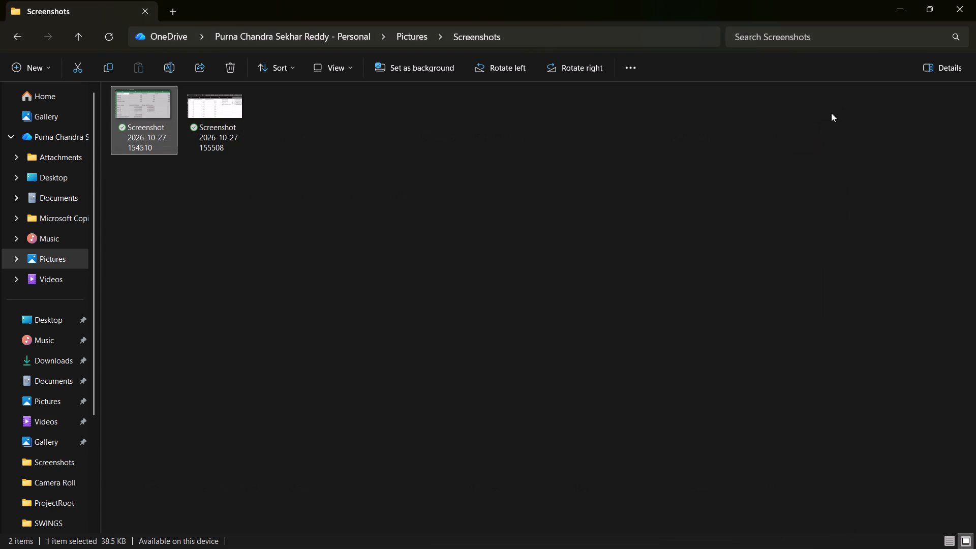
{"action": "left_click", "coordinate": [902, 2]}
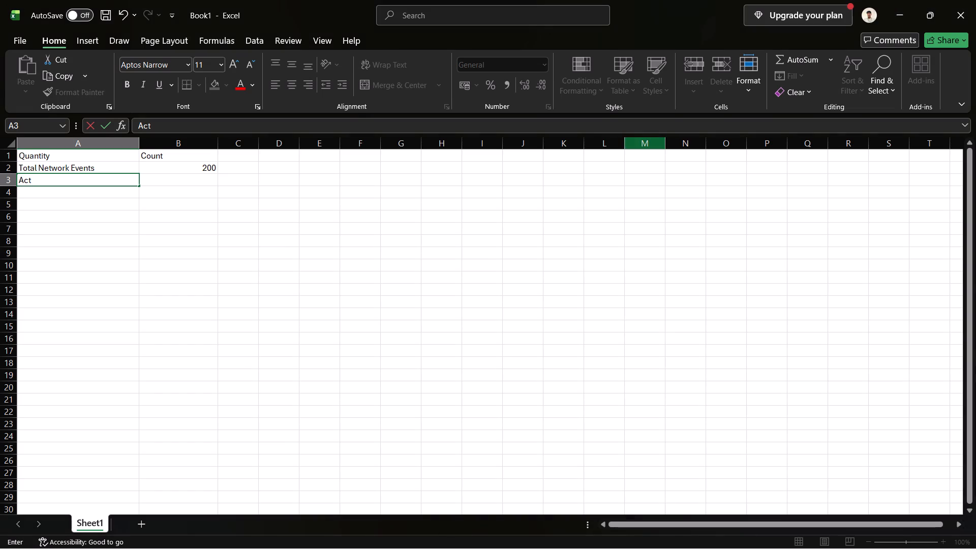
Complete the row 3 label in cell A3 as Actual anomalies(A).
{"action": "type", "text": "ual"}
{"action": "key", "text": "space"}
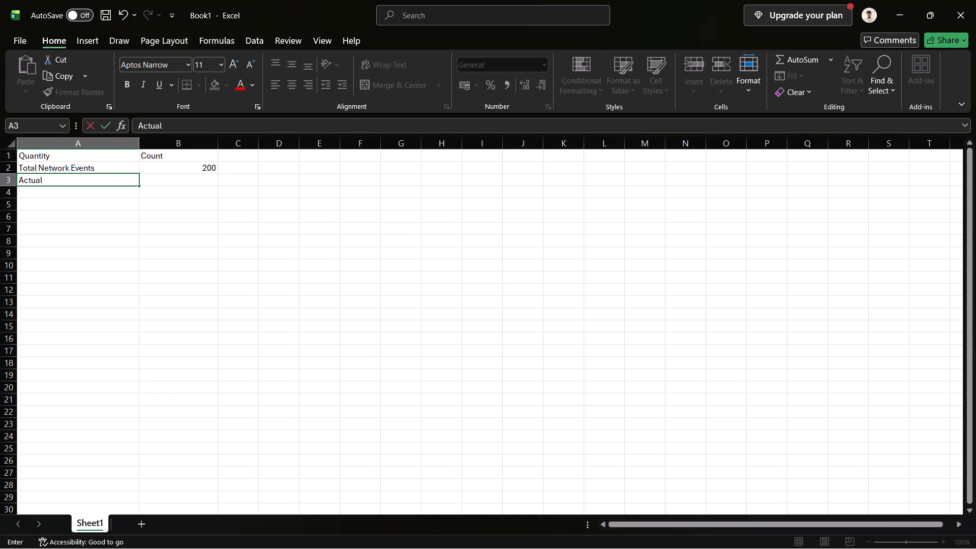
{"action": "key", "text": "a"}
{"action": "type", "text": "nama"}
{"action": "key", "text": "BackSpace"}
{"action": "key", "text": "BackSpace"}
{"action": "key", "text": "BackSpace"}
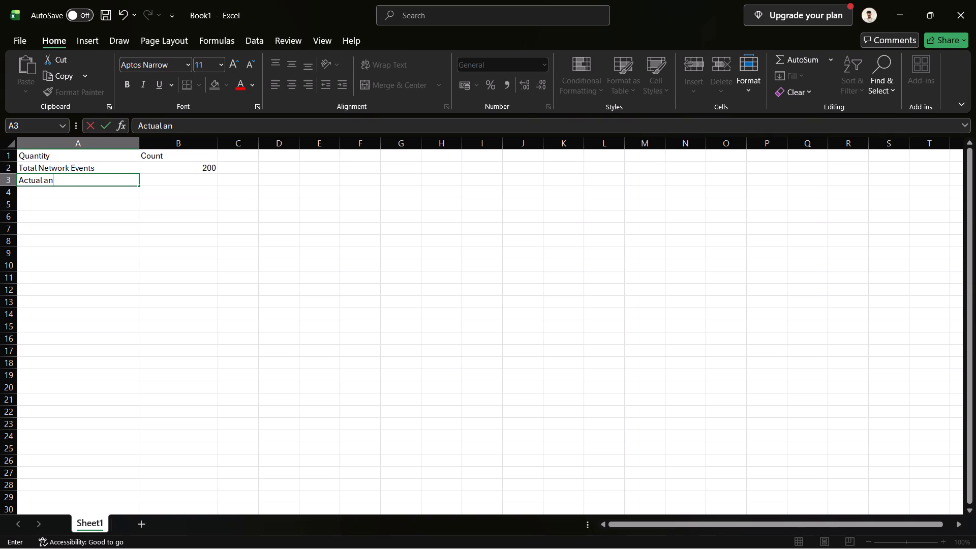
{"action": "type", "text": "omalies"}
{"action": "key", "text": "shift+parenleft"}
{"action": "type", "text": "A)"}
{"action": "key", "text": "Down"}
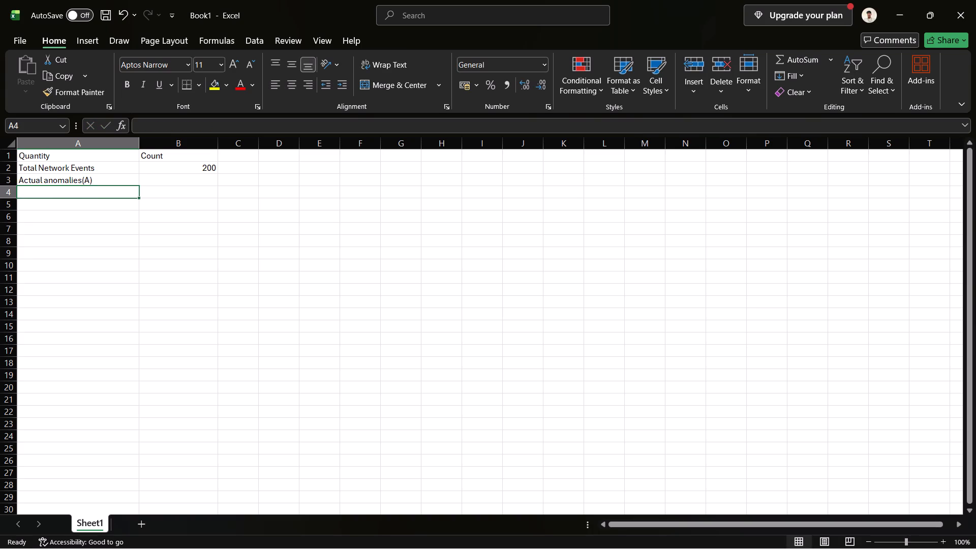
Enter the row 4 label Predicted anomalies(B) in cell A4.
{"action": "type", "text": "Predi"}
{"action": "type", "text": "cted"}
{"action": "key", "text": "space"}
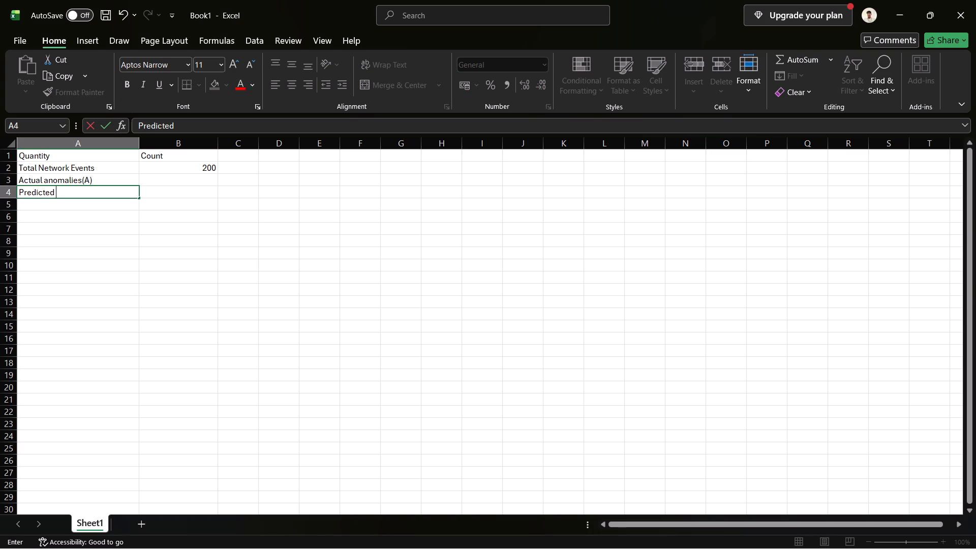
{"action": "type", "text": "anomalies"}
{"action": "key", "text": "shift+parenleft"}
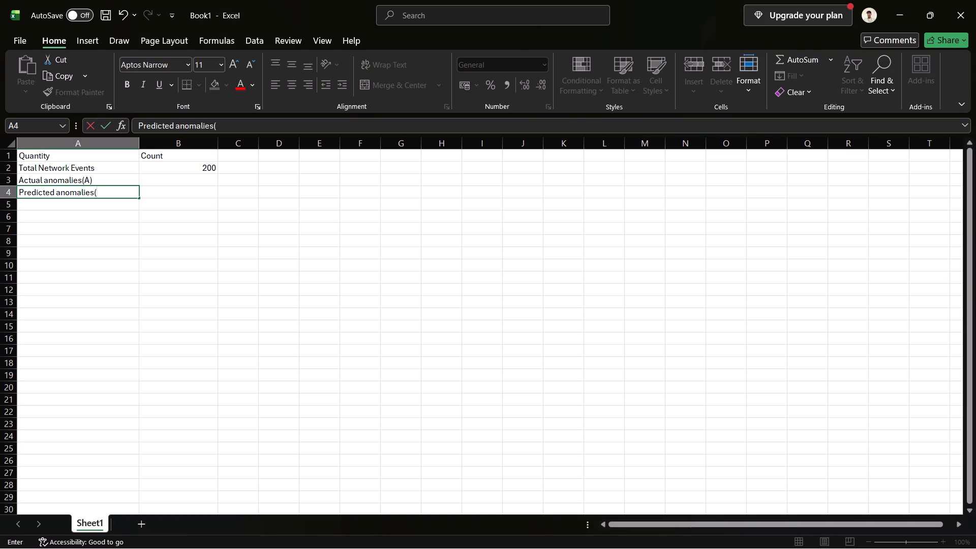
{"action": "key", "text": "shift+b"}
{"action": "key", "text": "shift+parenright"}
{"action": "key", "text": "Down"}
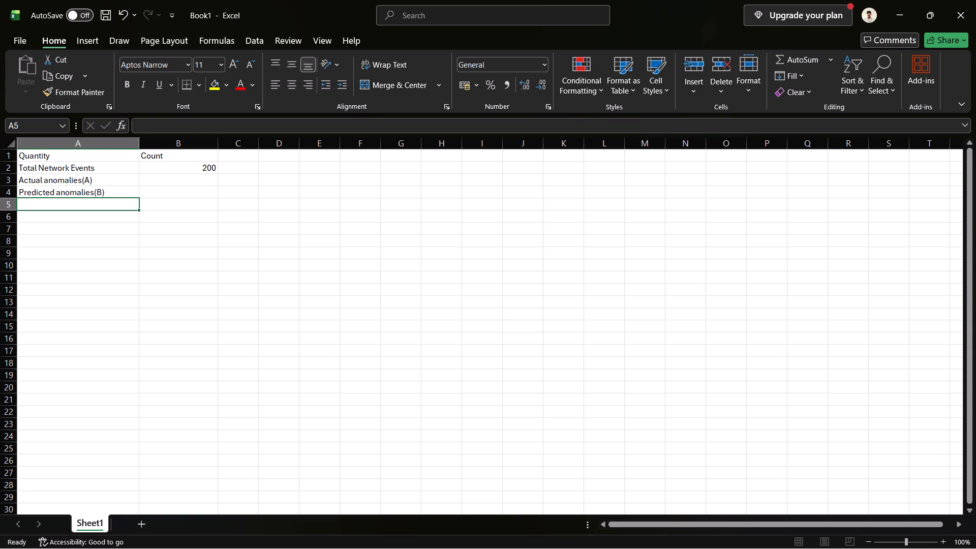
Enter the start of the row 5 label in cell A5 as Actual and Predicted Anomalies(A.
{"action": "type", "text": "Actual and"}
{"action": "key", "text": "space"}
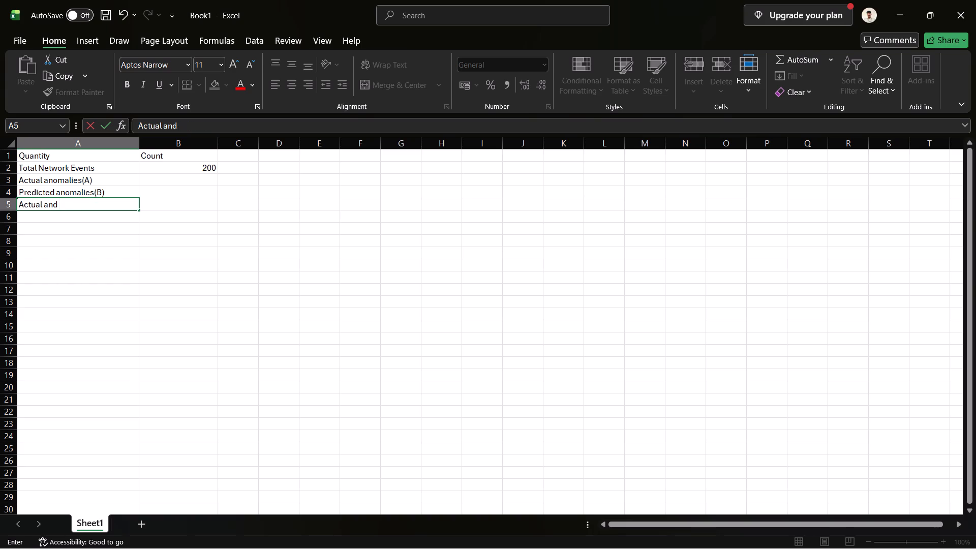
{"action": "type", "text": "Predicted"}
{"action": "key", "text": "space"}
{"action": "type", "text": "Anoma"}
{"action": "type", "text": "lies"}
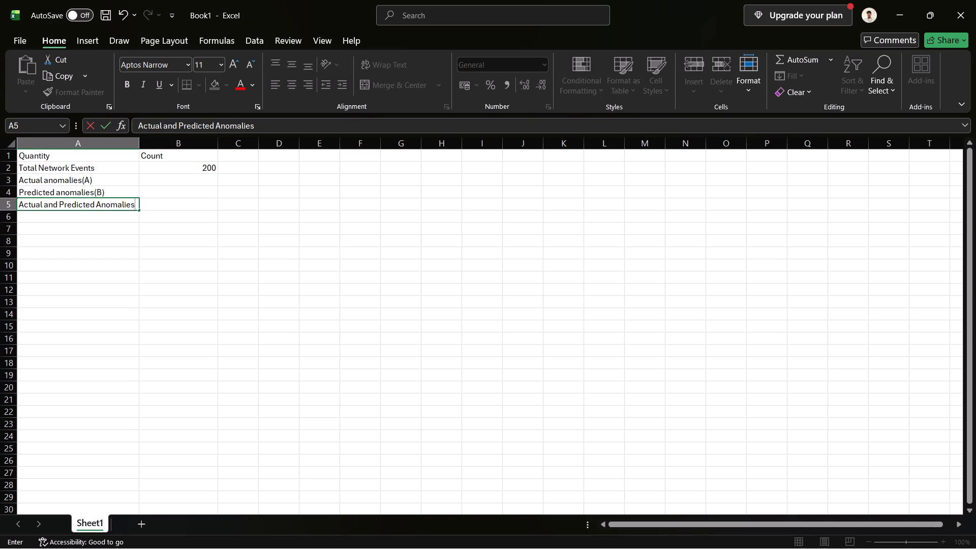
{"action": "key", "text": "shift+parenleft"}
{"action": "key", "text": "a"}
{"action": "key", "text": "BackSpace"}
{"action": "key", "text": "shift+a"}
Widen column A to about 32 characters to fit the long row label.
{"action": "left_click", "coordinate": [132, 144]}
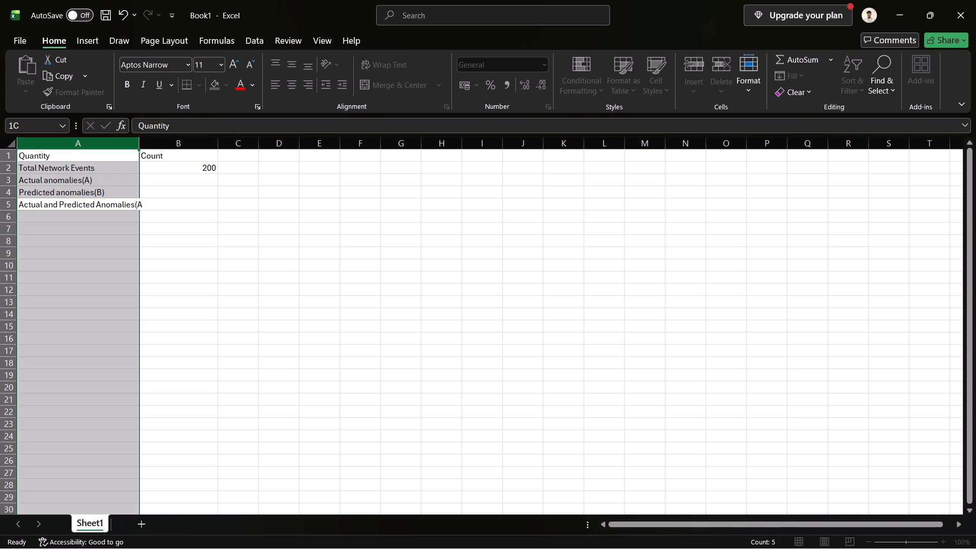
{"action": "left_click_drag", "start_coordinate": [139, 144], "coordinate": [169, 147]}
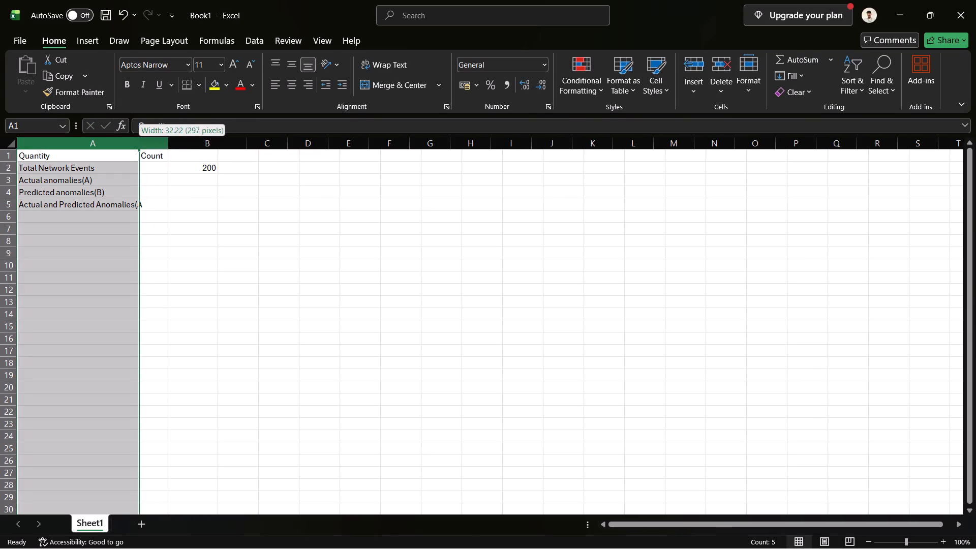
{"action": "left_click_drag", "start_coordinate": [169, 147], "coordinate": [169, 148]}
Reopen the label in cell A5 for editing and open the Symbol dialog.
{"action": "left_click", "coordinate": [144, 206]}
{"action": "left_click", "coordinate": [146, 204]}
{"action": "left_click", "coordinate": [146, 204]}
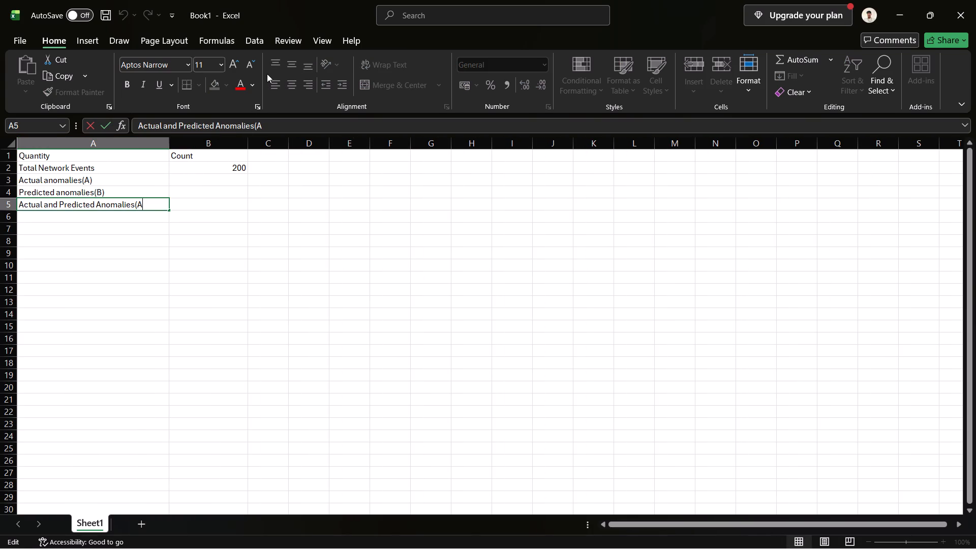
{"action": "left_click", "coordinate": [90, 38]}
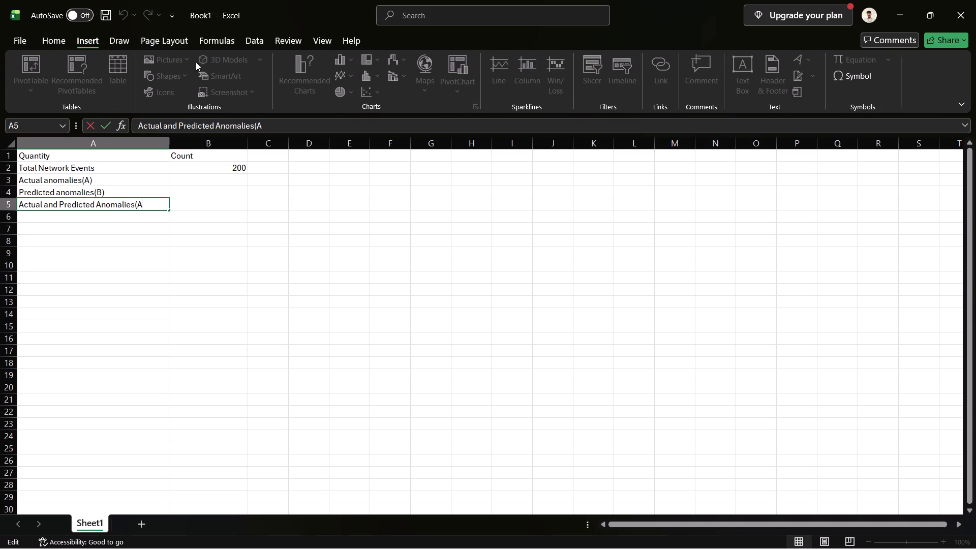
{"action": "left_click", "coordinate": [846, 70]}
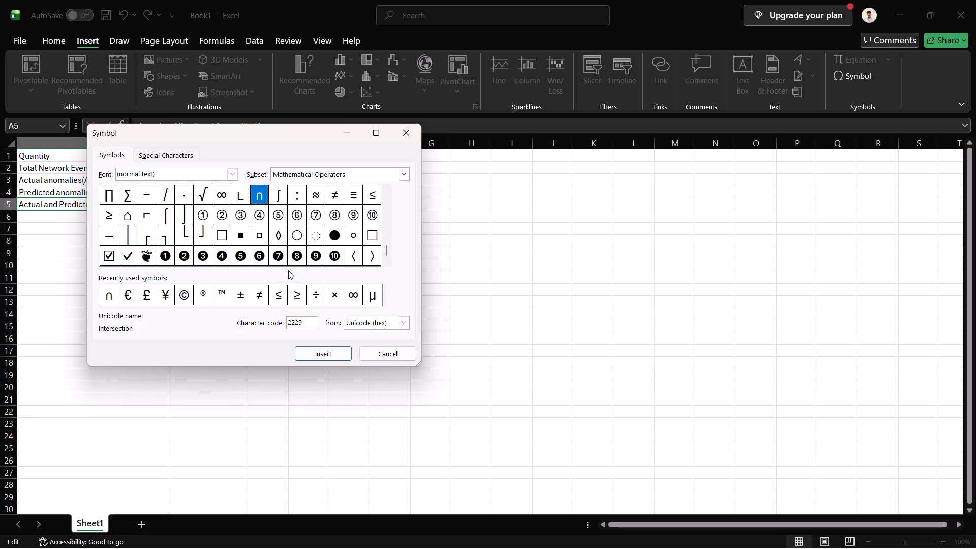
Look through the character grid of the Symbol dialog around the mathematical operators for the intersection symbol.
{"action": "scroll", "coordinate": [288, 270], "scroll_direction": "down", "scroll_amount": 2}
{"action": "scroll", "coordinate": [357, 279], "scroll_direction": "down", "scroll_amount": 7}
{"action": "scroll", "coordinate": [344, 255], "scroll_direction": "up", "scroll_amount": 11}
{"action": "left_click", "coordinate": [389, 186]}
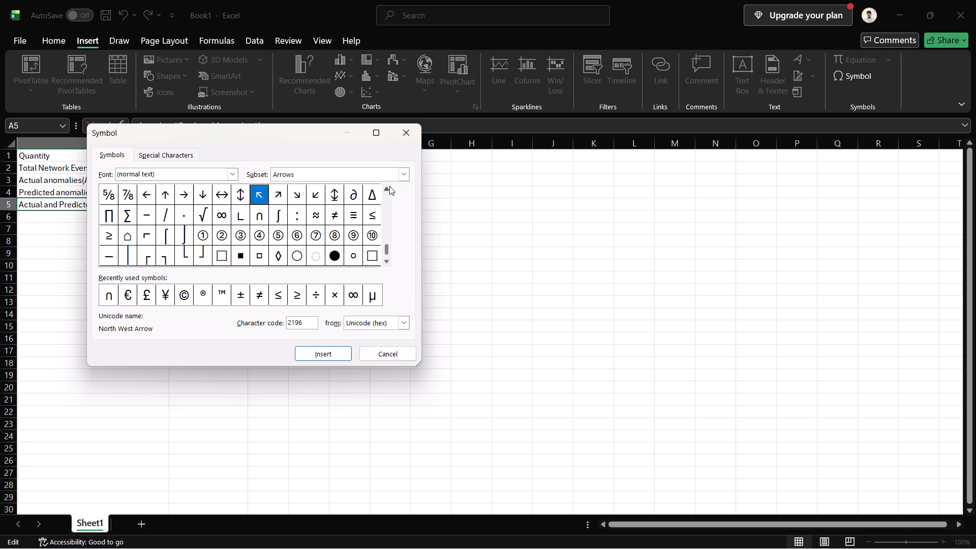
{"action": "left_click", "coordinate": [389, 186]}
{"action": "left_click", "coordinate": [390, 186]}
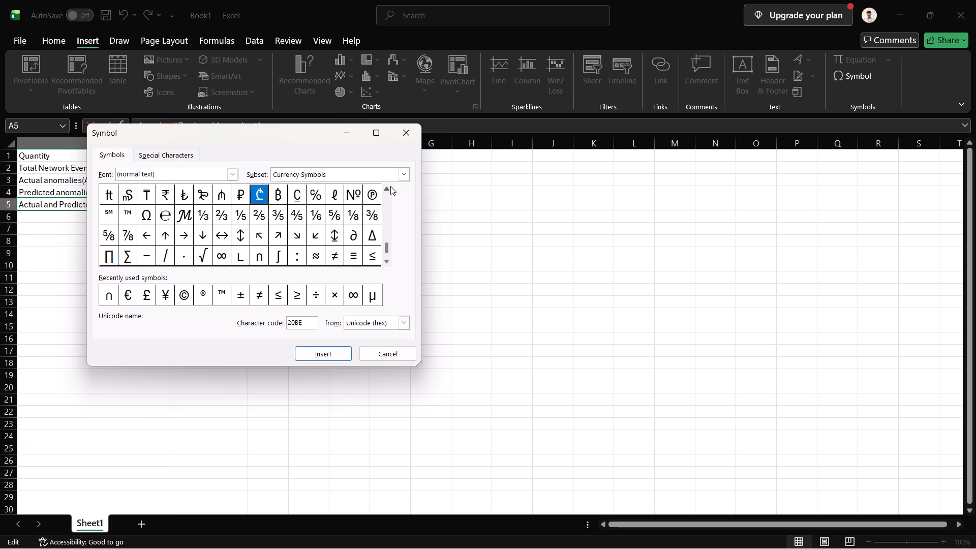
{"action": "left_click", "coordinate": [390, 186]}
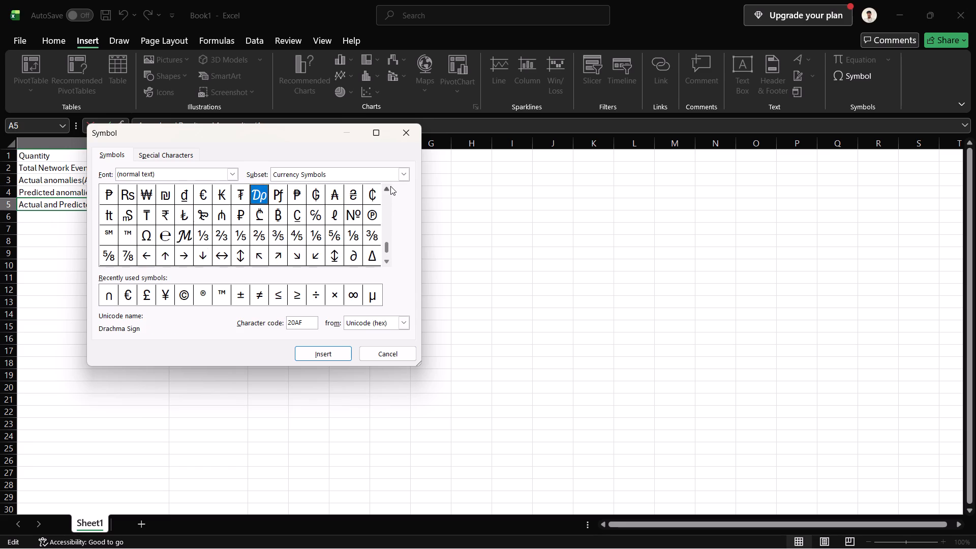
{"action": "left_click", "coordinate": [390, 186]}
{"action": "left_click", "coordinate": [390, 186]}
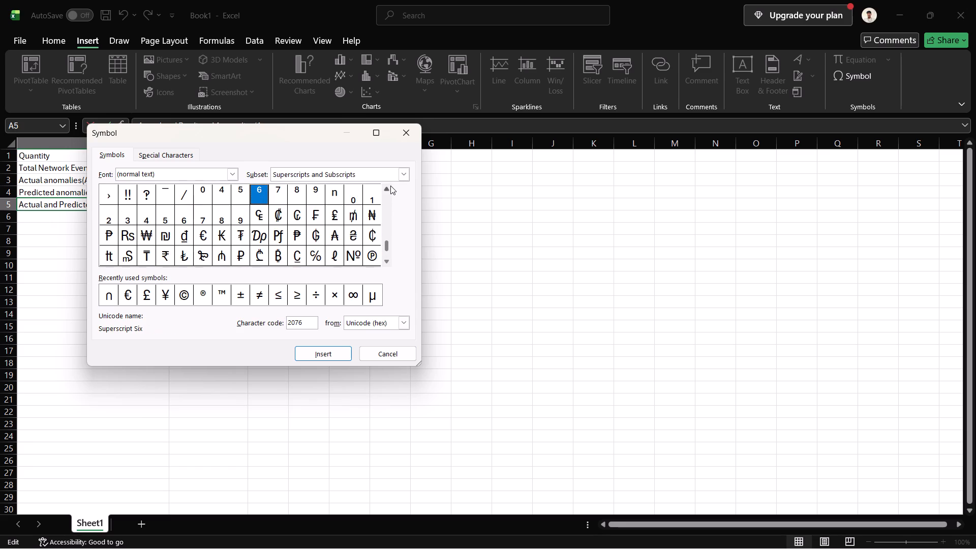
{"action": "left_click", "coordinate": [390, 186]}
{"action": "left_click", "coordinate": [390, 186]}
{"action": "left_click", "coordinate": [391, 185]}
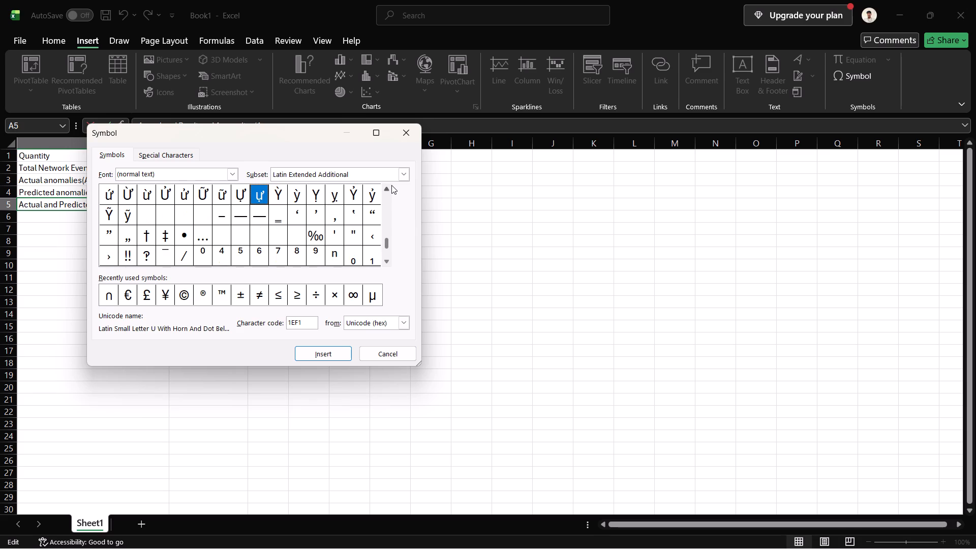
{"action": "left_click", "coordinate": [391, 185]}
{"action": "left_click", "coordinate": [391, 185]}
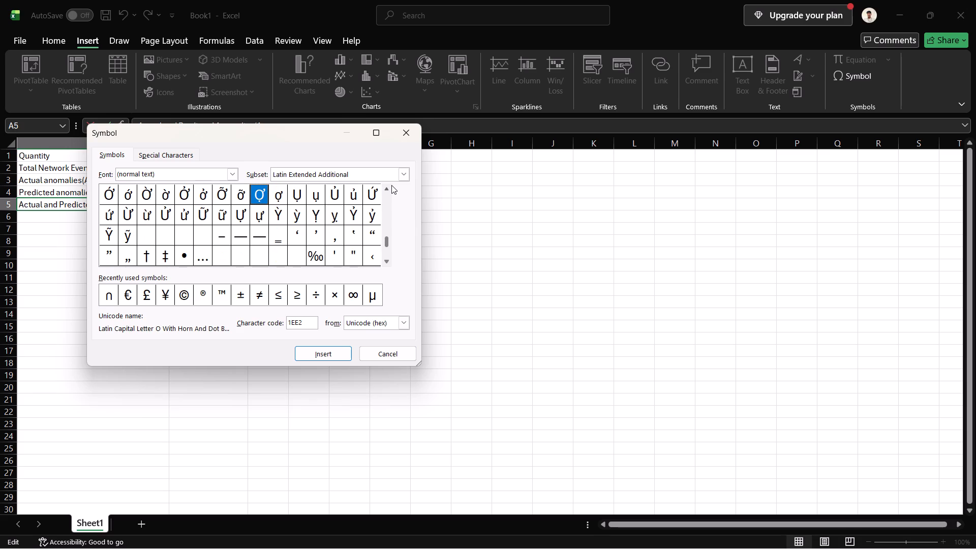
{"action": "left_click", "coordinate": [391, 185]}
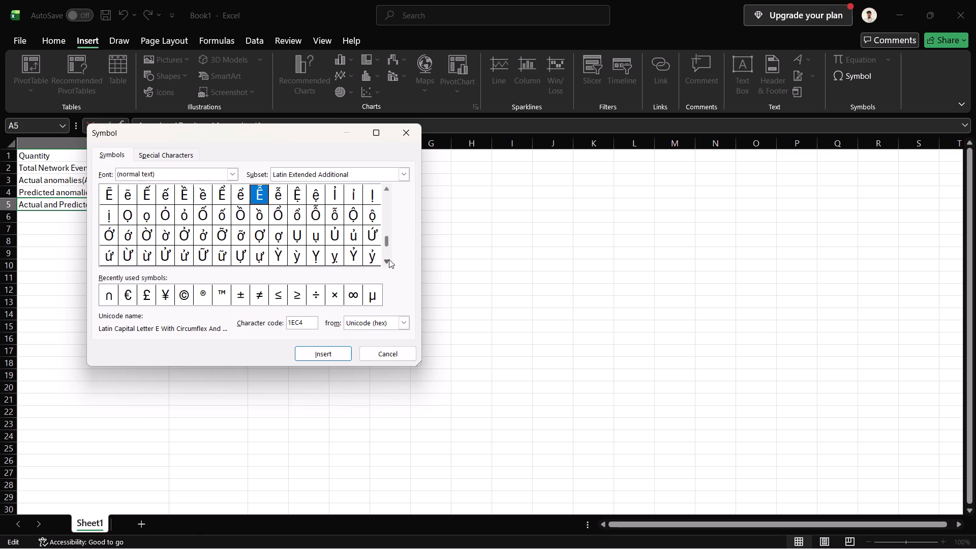
{"action": "triple_click", "coordinate": [386, 258]}
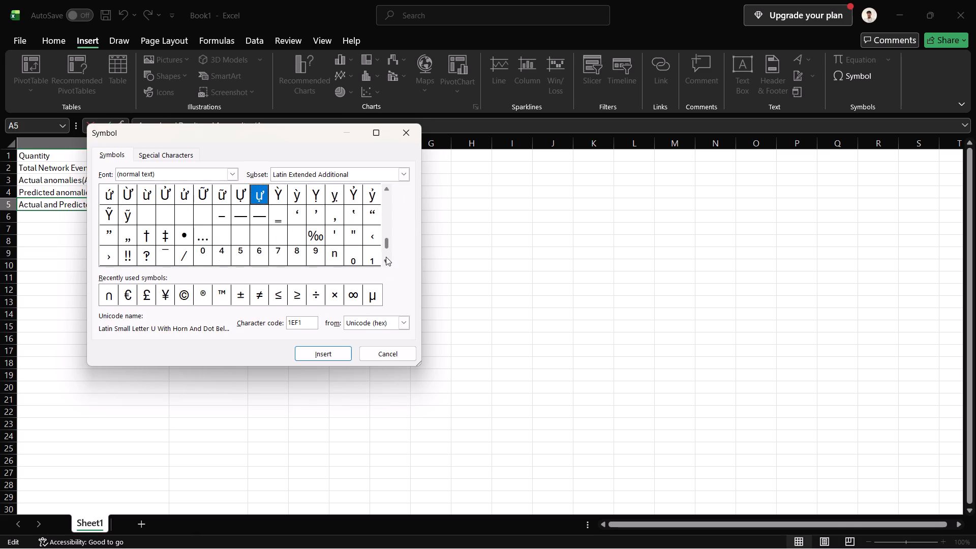
{"action": "triple_click", "coordinate": [386, 257]}
{"action": "left_click", "coordinate": [386, 256]}
{"action": "left_click", "coordinate": [386, 256]}
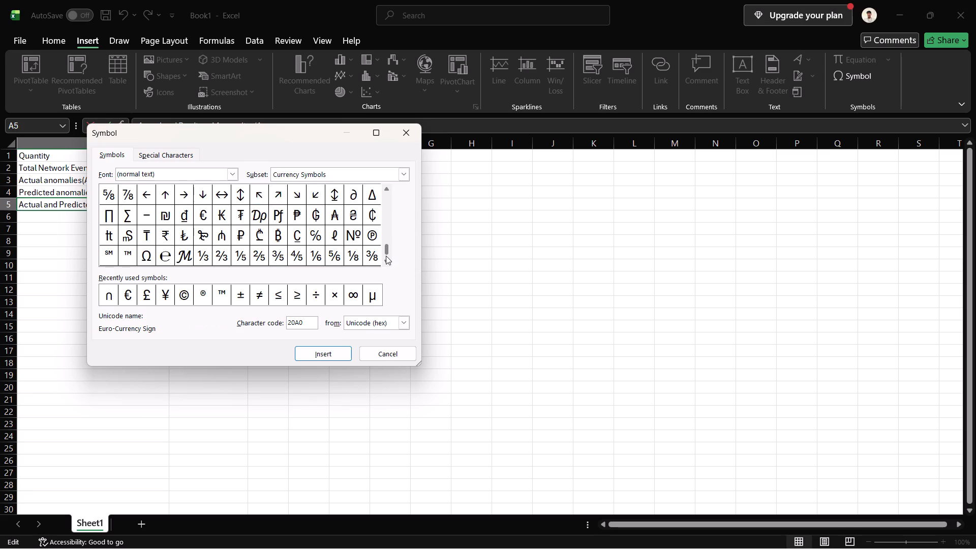
{"action": "left_click", "coordinate": [386, 256]}
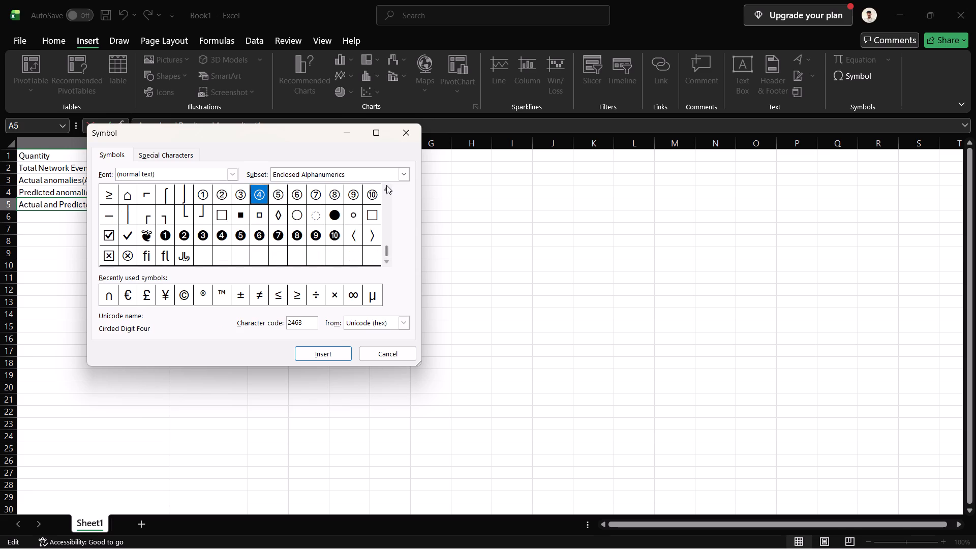
{"action": "left_click", "coordinate": [386, 185]}
{"action": "left_click", "coordinate": [386, 190]}
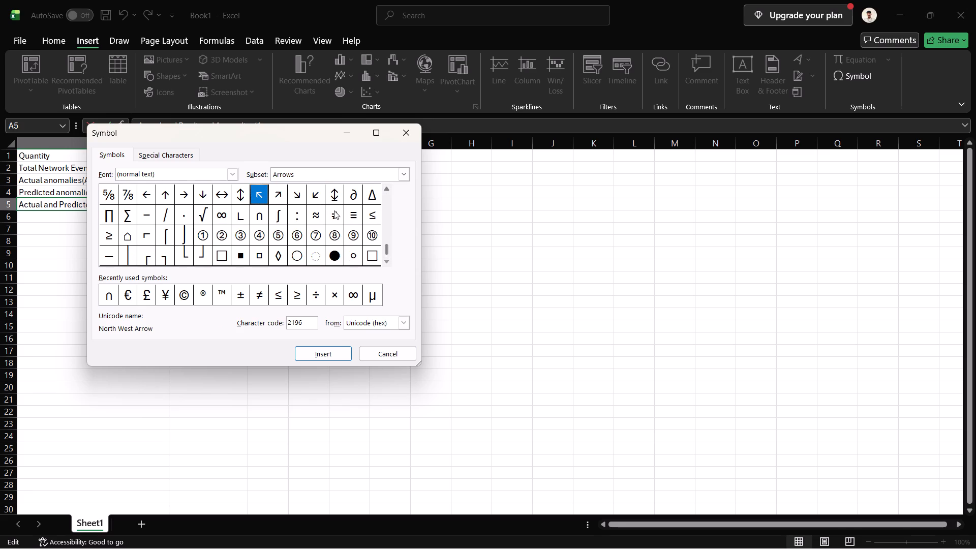
Insert the Intersection symbol ∩ (character code 2229) after the A in cell A5's label and close the Symbol dialog.
{"action": "left_click", "coordinate": [259, 215]}
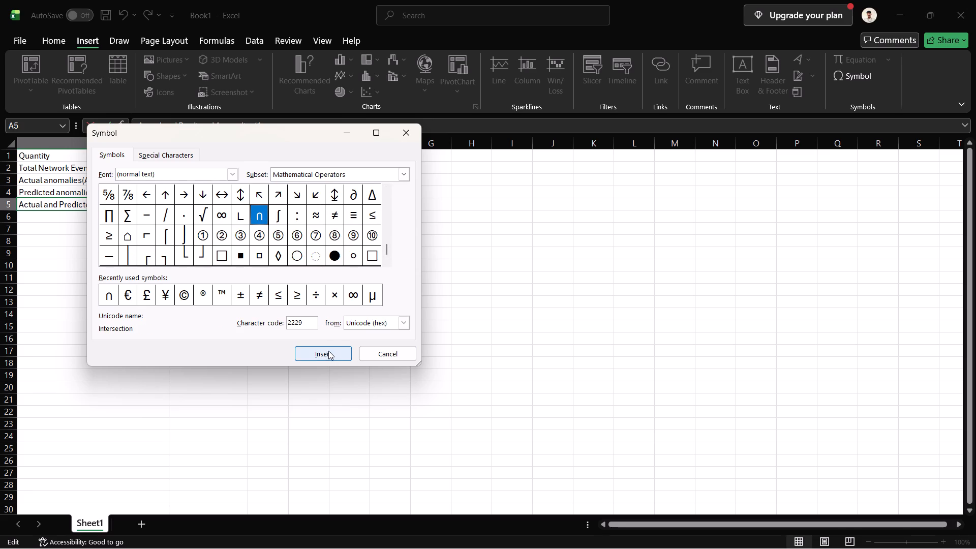
{"action": "left_click", "coordinate": [328, 351]}
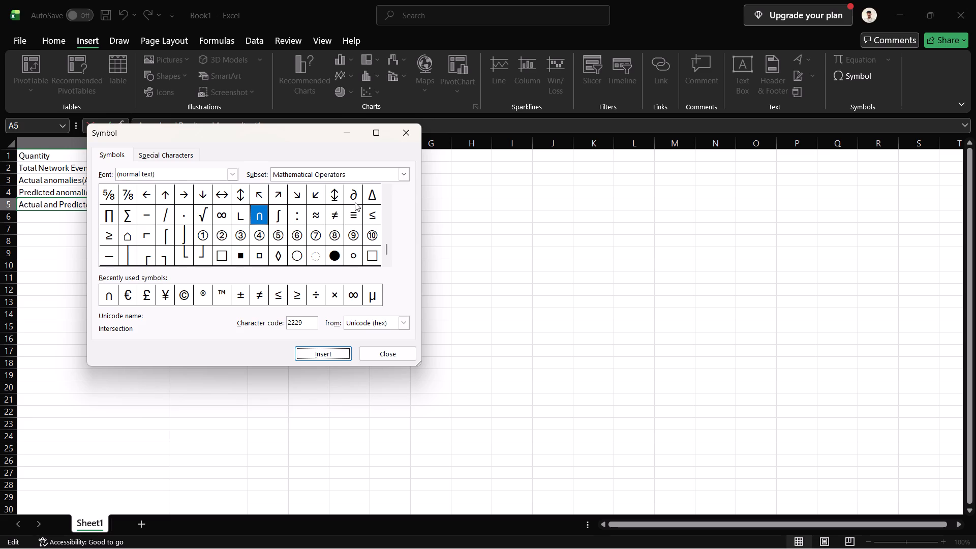
{"action": "left_click", "coordinate": [319, 356]}
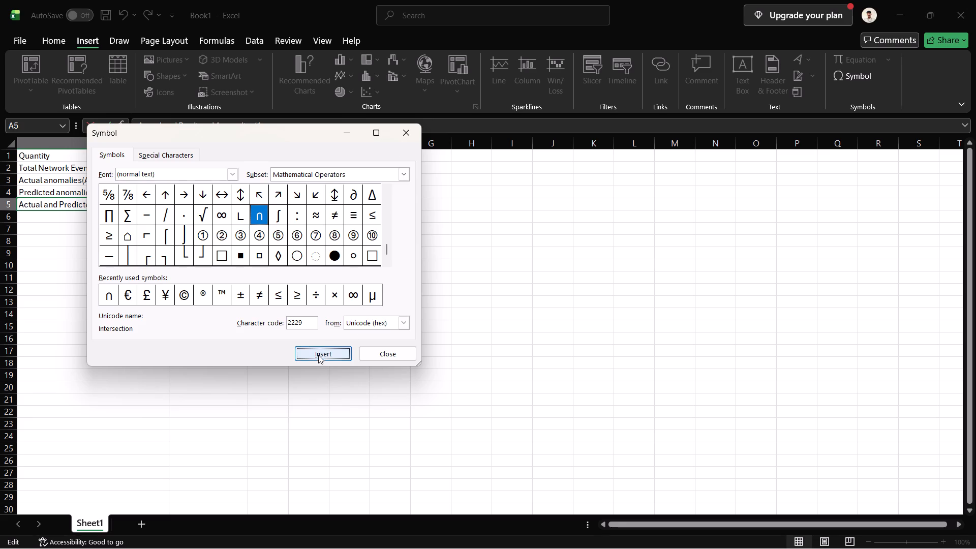
{"action": "double_click", "coordinate": [317, 352]}
{"action": "left_click_drag", "start_coordinate": [258, 214], "coordinate": [260, 213]}
{"action": "left_click_drag", "start_coordinate": [260, 213], "coordinate": [456, 210]}
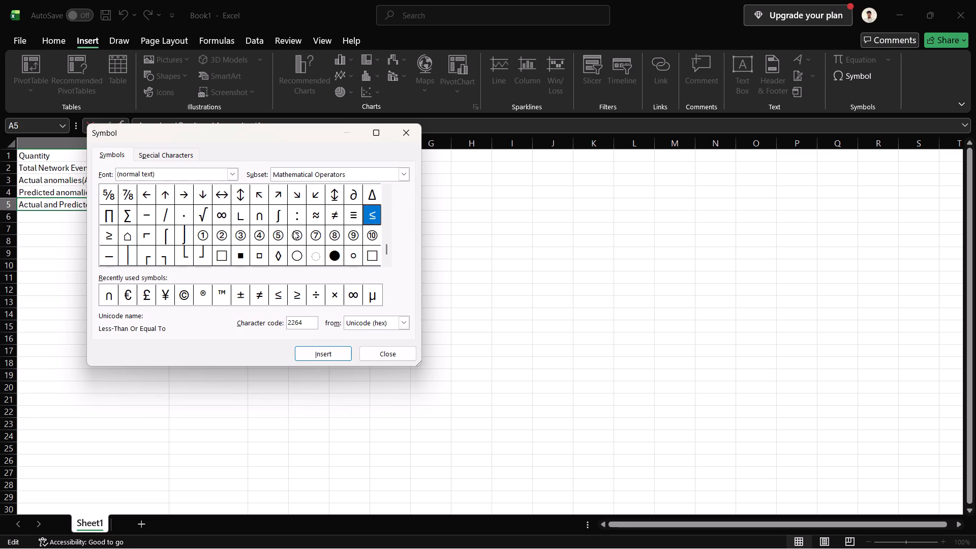
{"action": "left_click", "coordinate": [258, 215]}
{"action": "left_click", "coordinate": [333, 353]}
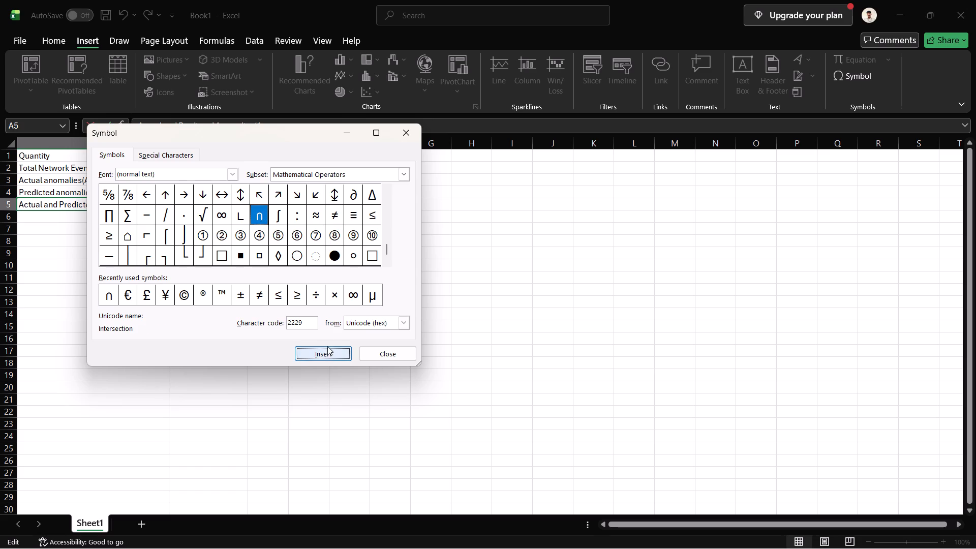
{"action": "left_click", "coordinate": [378, 130]}
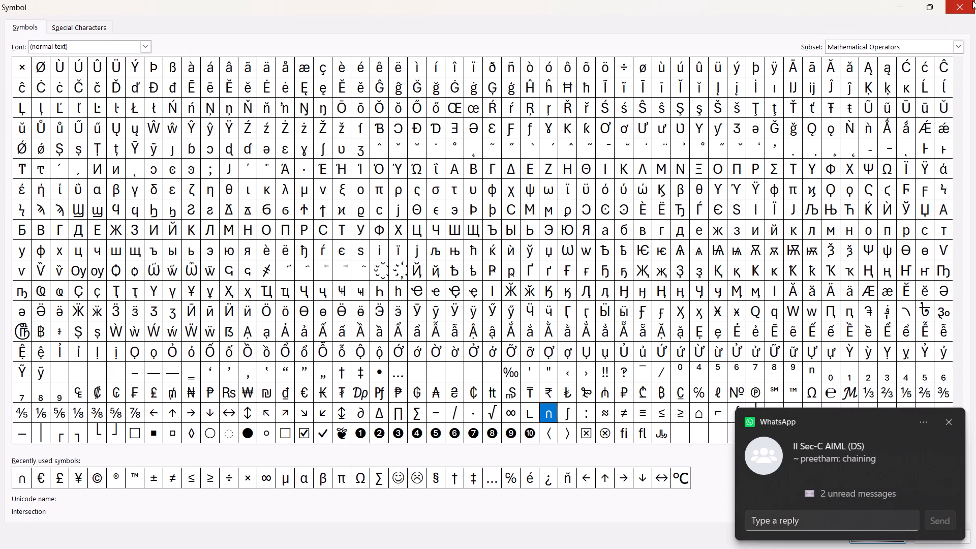
{"action": "left_click", "coordinate": [972, 1]}
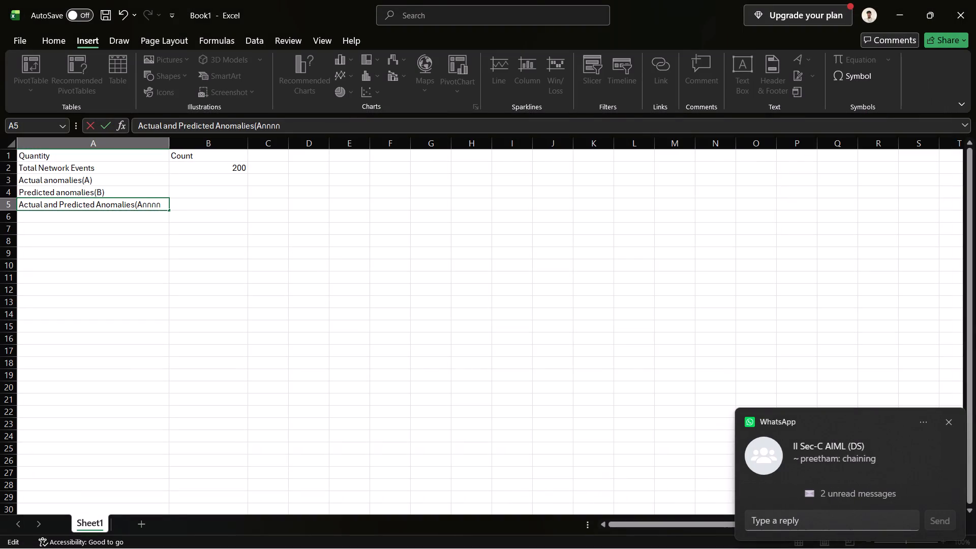
Delete the surplus ∩ symbols and complete the cell A5 label as Actual and Predicted Anomalies(A∩B).
{"action": "key", "text": "BackSpace"}
{"action": "key", "text": "BackSpace"}
{"action": "key", "text": "BackSpace"}
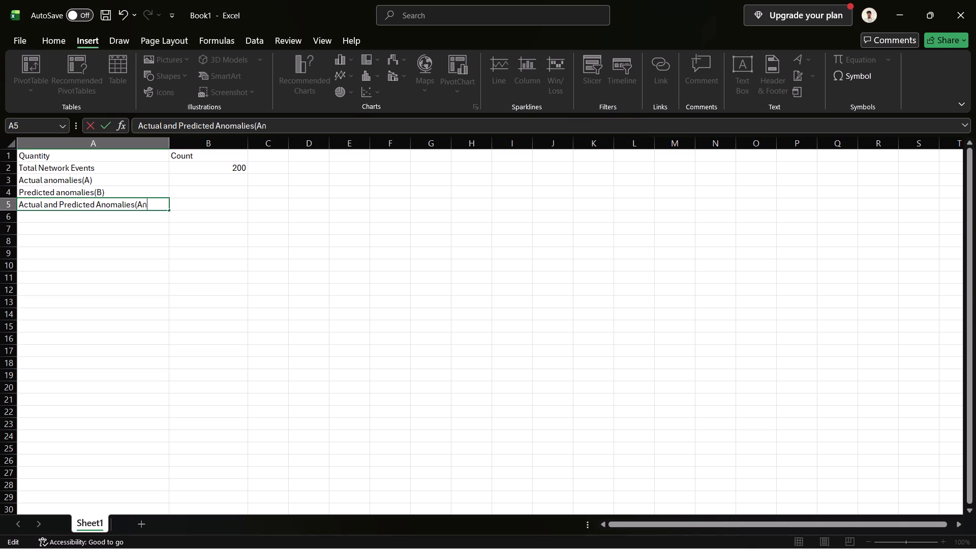
{"action": "key", "text": "shift+b"}
{"action": "key", "text": "shift+parenright"}
Enter the counts 48 for actual anomalies in B3, 60 for predicted anomalies in B4 and 36 for both in B5.
{"action": "left_click_drag", "start_coordinate": [208, 174], "coordinate": [212, 180]}
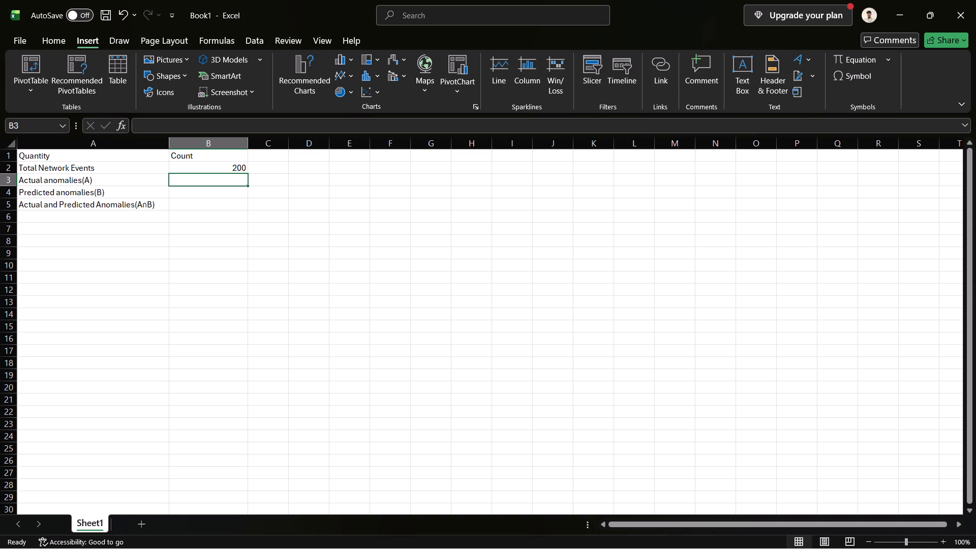
{"action": "type", "text": "48"}
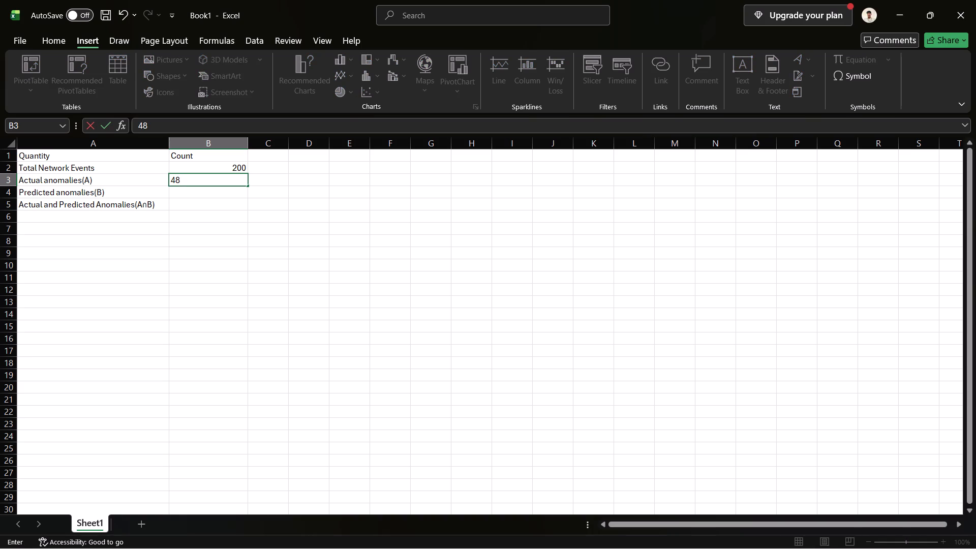
{"action": "key", "text": "Down"}
{"action": "type", "text": "60"}
{"action": "key", "text": "Down"}
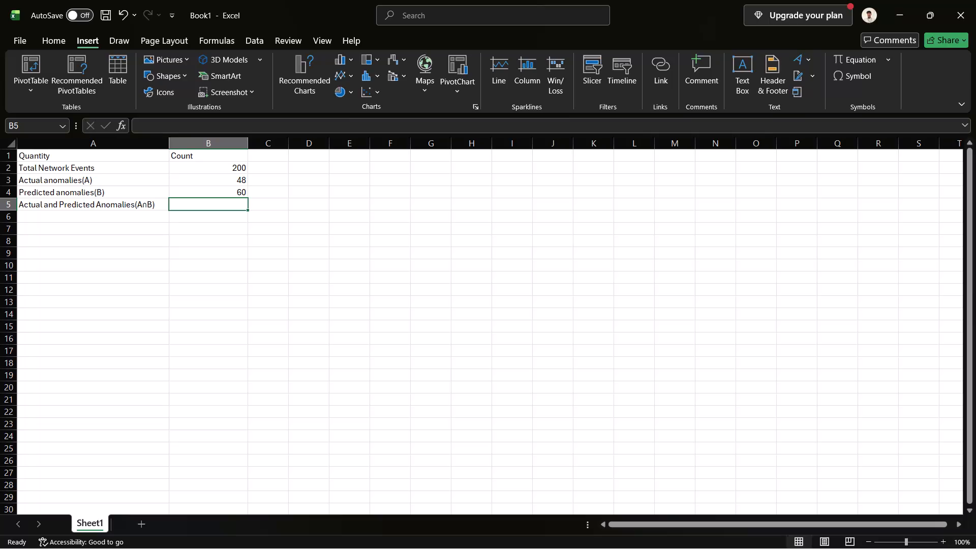
{"action": "type", "text": "36"}
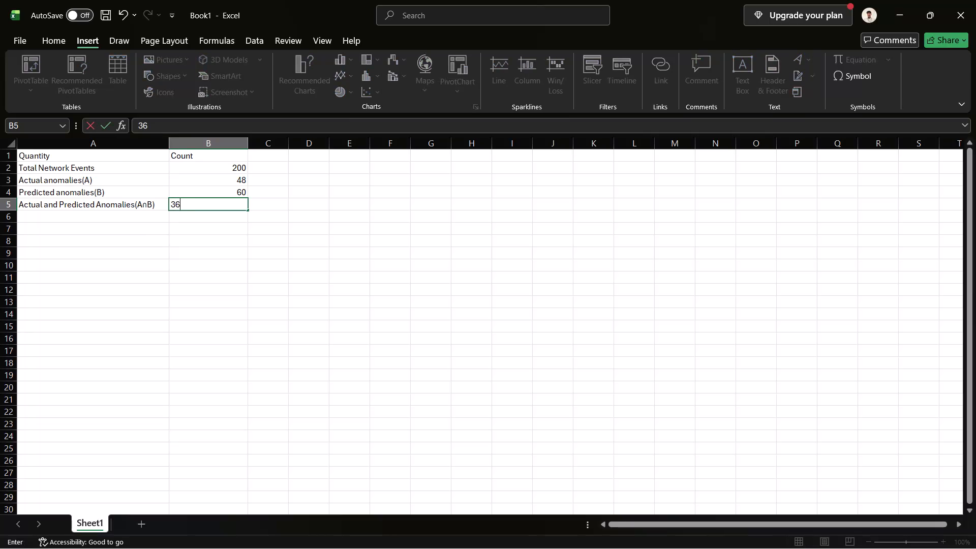
{"action": "key", "text": "Down"}
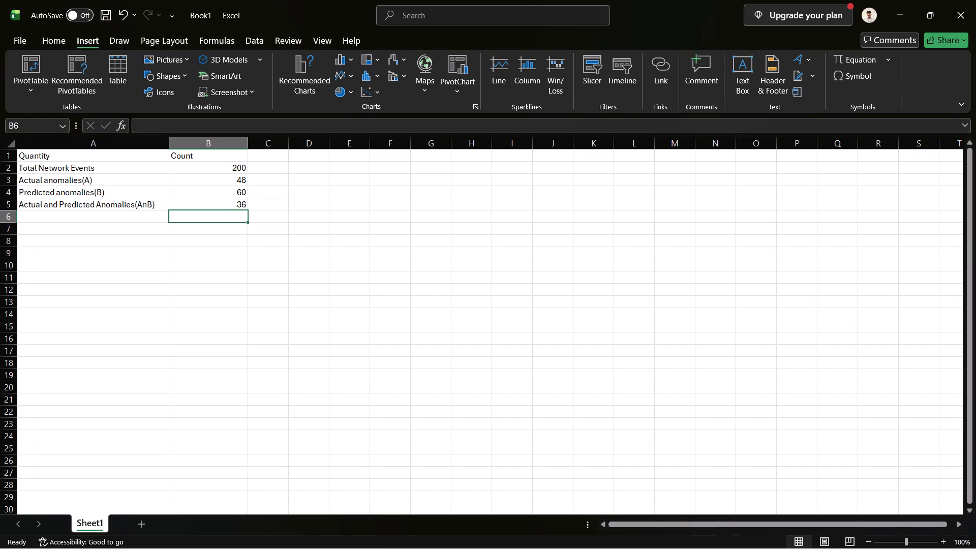
Enter the probability label P(A) in cell A7.
{"action": "left_click", "coordinate": [50, 230]}
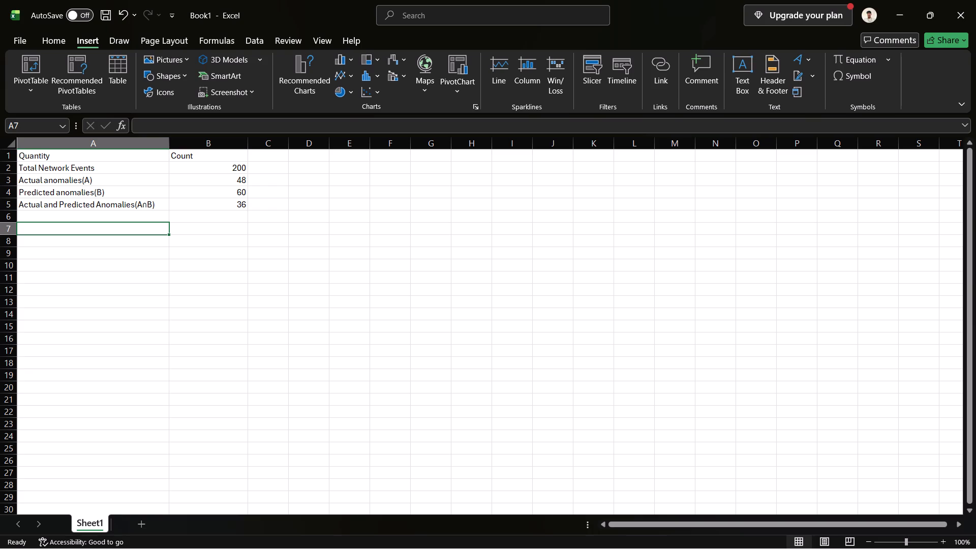
{"action": "type", "text": "P("}
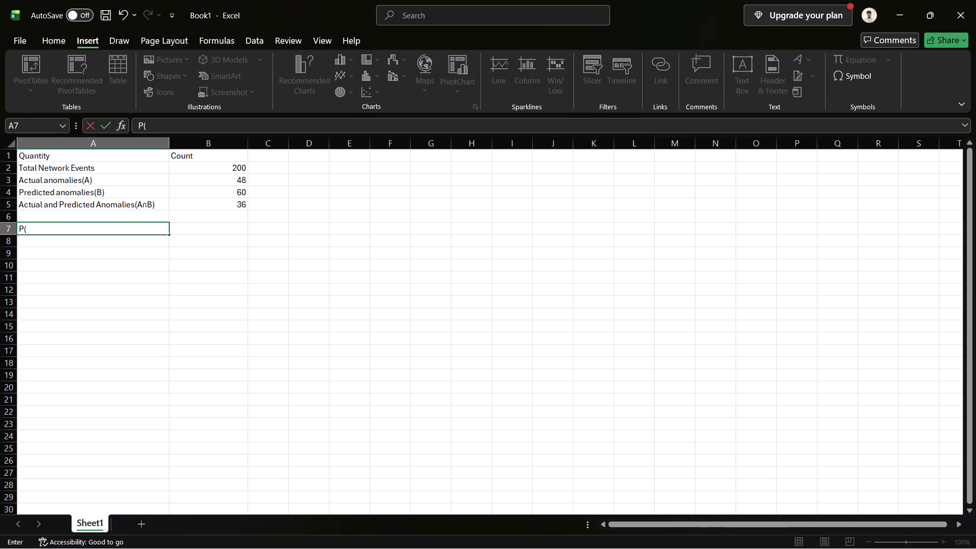
{"action": "type", "text": "A)"}
{"action": "left_click", "coordinate": [176, 230]}
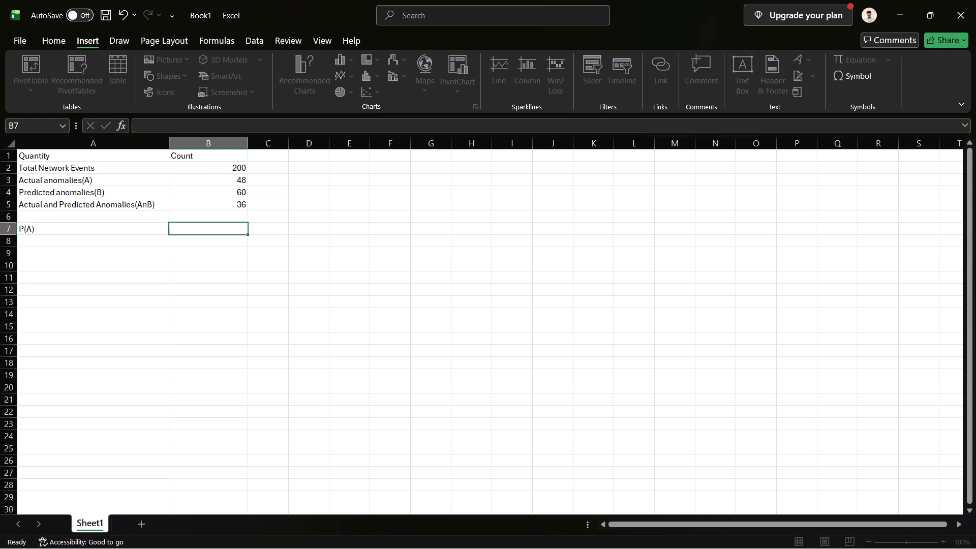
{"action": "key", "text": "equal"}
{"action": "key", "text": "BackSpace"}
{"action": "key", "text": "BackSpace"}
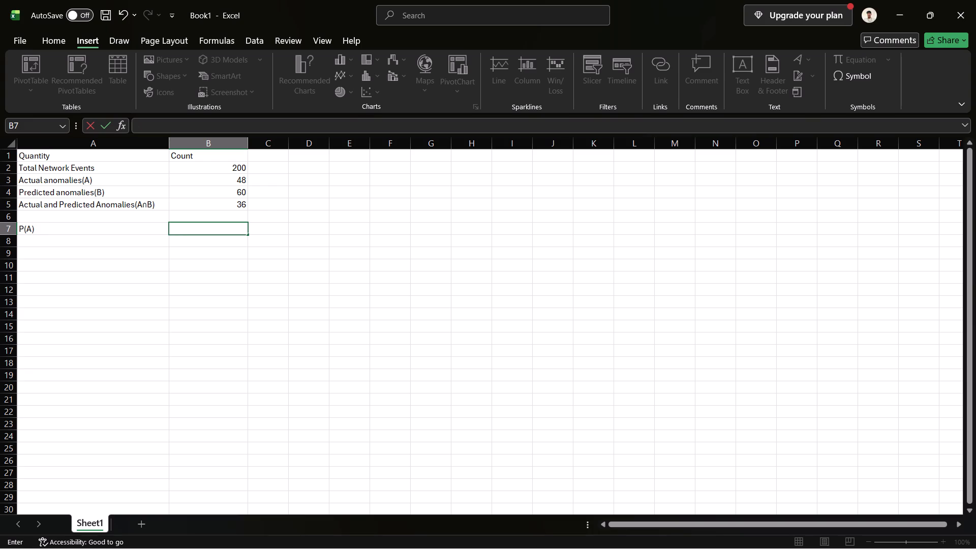
Move the P(A) label from cell A7 to cell D2, leaving A7 empty.
{"action": "left_click", "coordinate": [113, 226]}
{"action": "key", "text": "ctrl+a"}
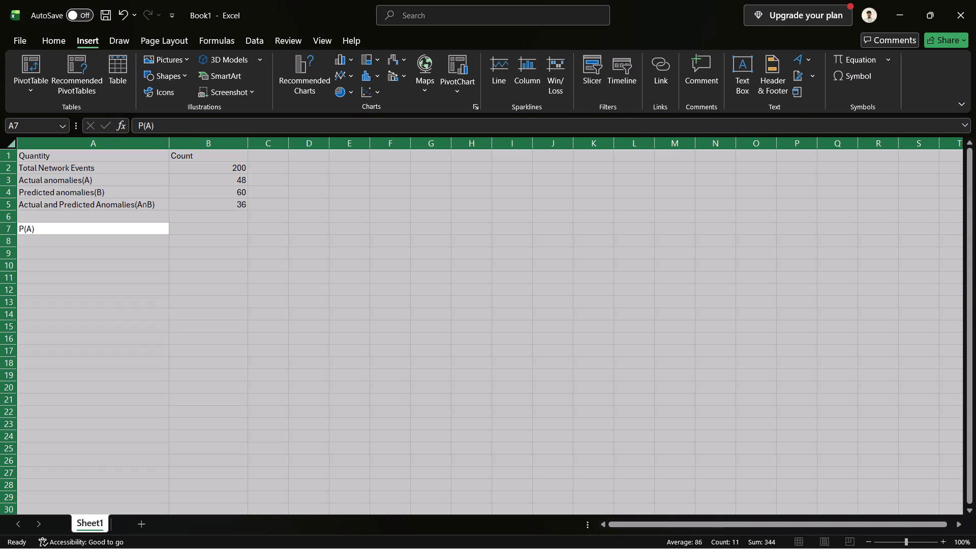
{"action": "key", "text": "Return"}
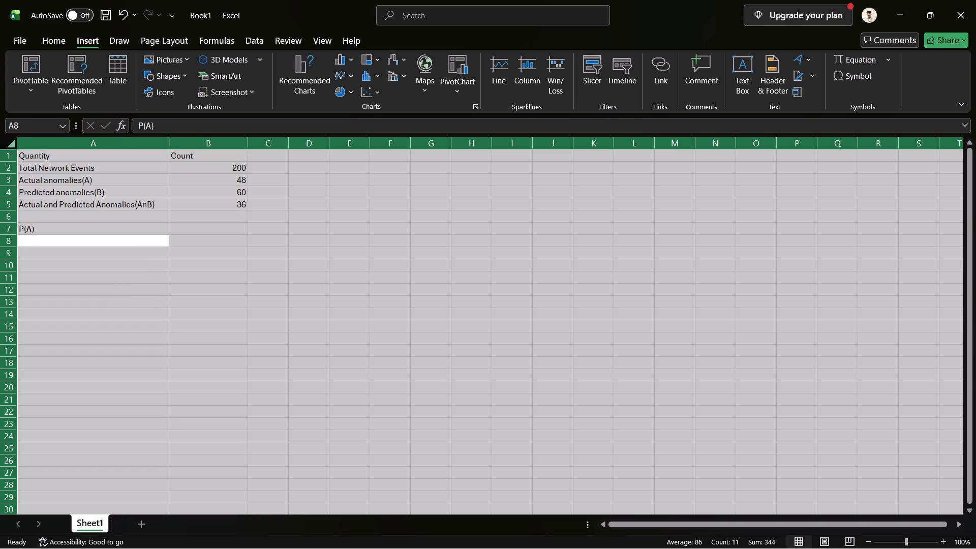
{"action": "key", "text": "Up"}
{"action": "key", "text": "Return"}
{"action": "key", "text": "Return"}
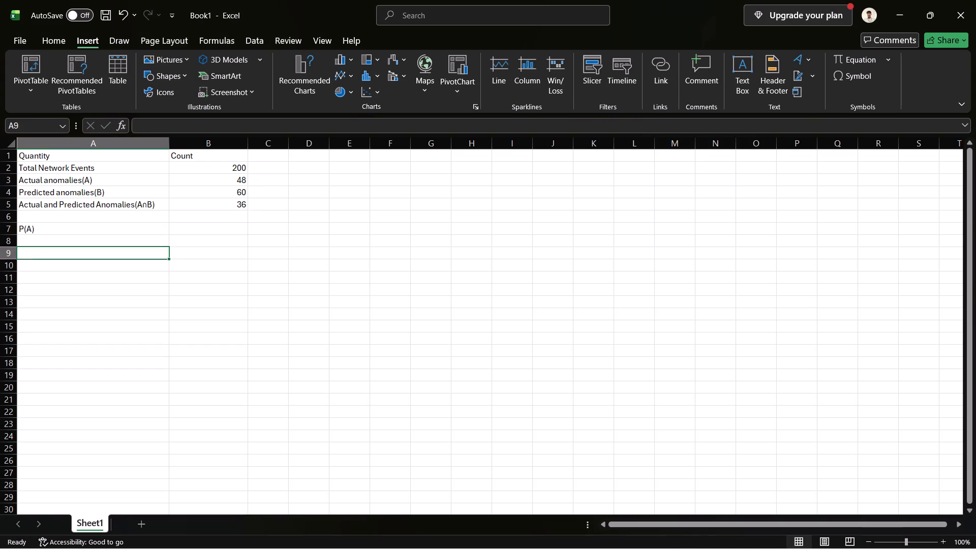
{"action": "key", "text": "Up"}
{"action": "key", "text": "Up"}
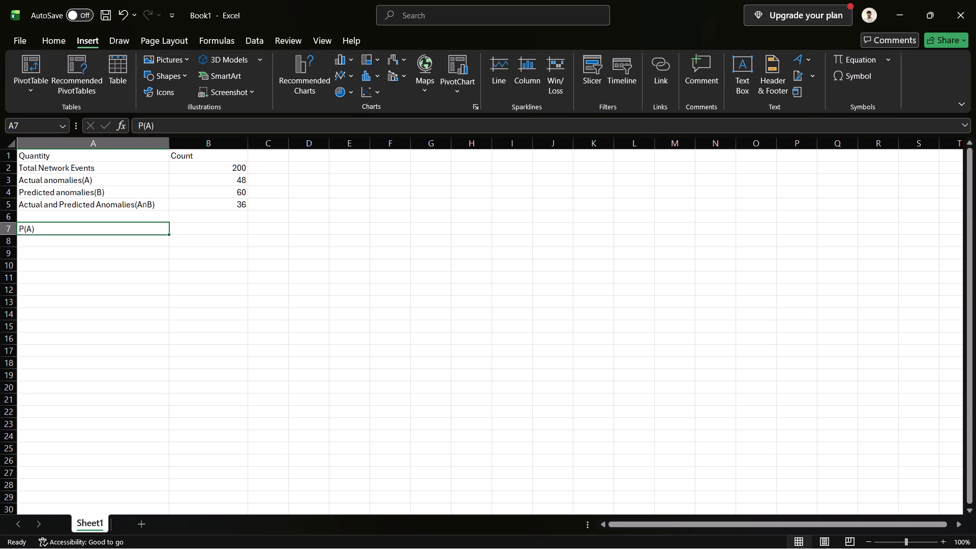
{"action": "double_click", "coordinate": [91, 230]}
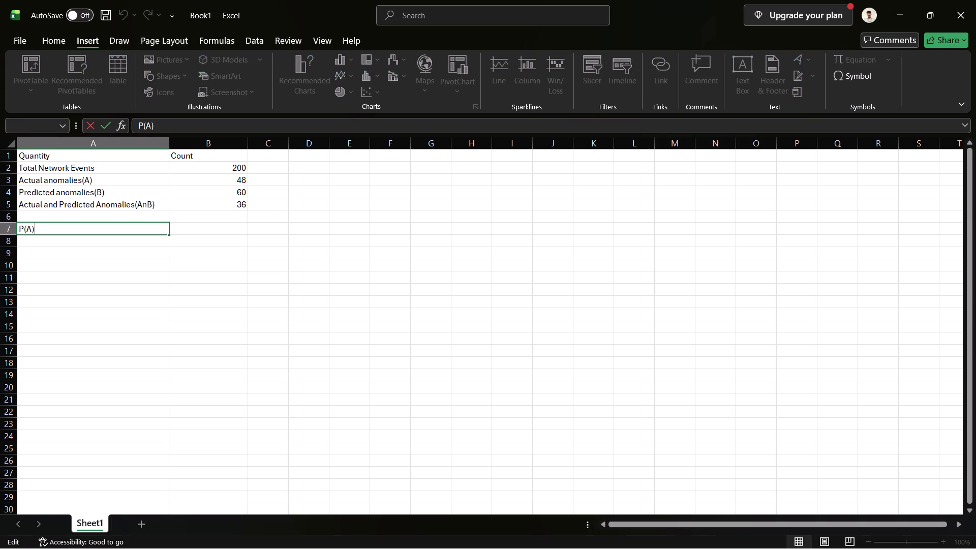
{"action": "key", "text": "ctrl+a"}
{"action": "key", "text": "ctrl+c"}
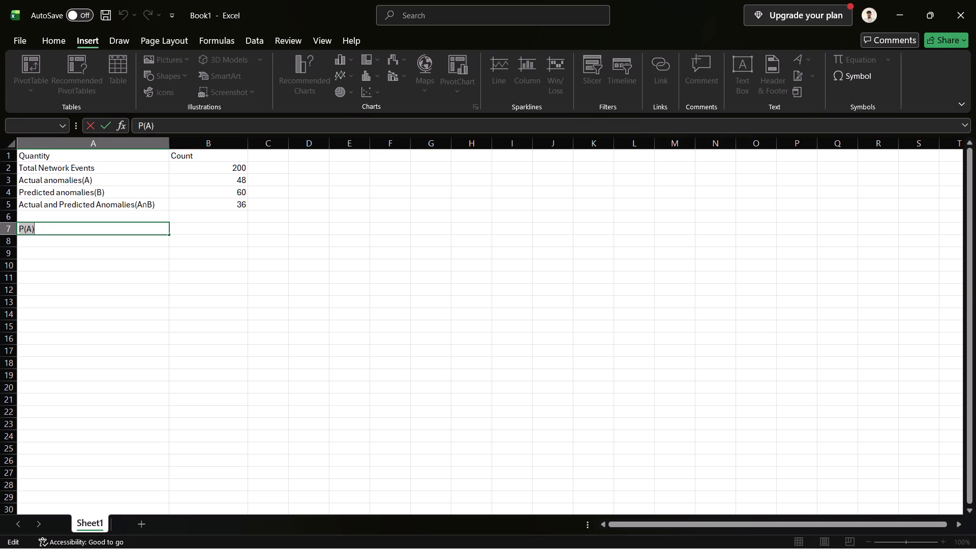
{"action": "key", "text": "BackSpace"}
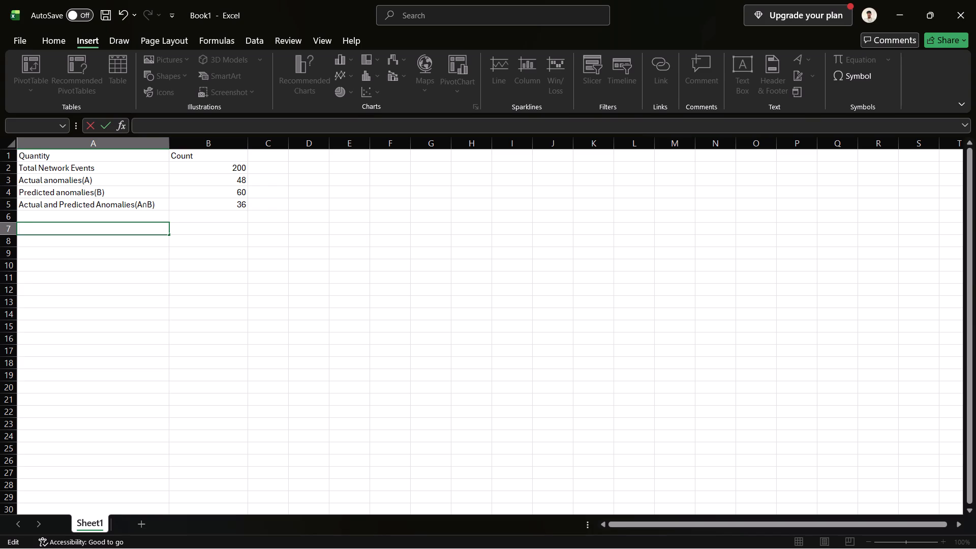
{"action": "left_click", "coordinate": [303, 169]}
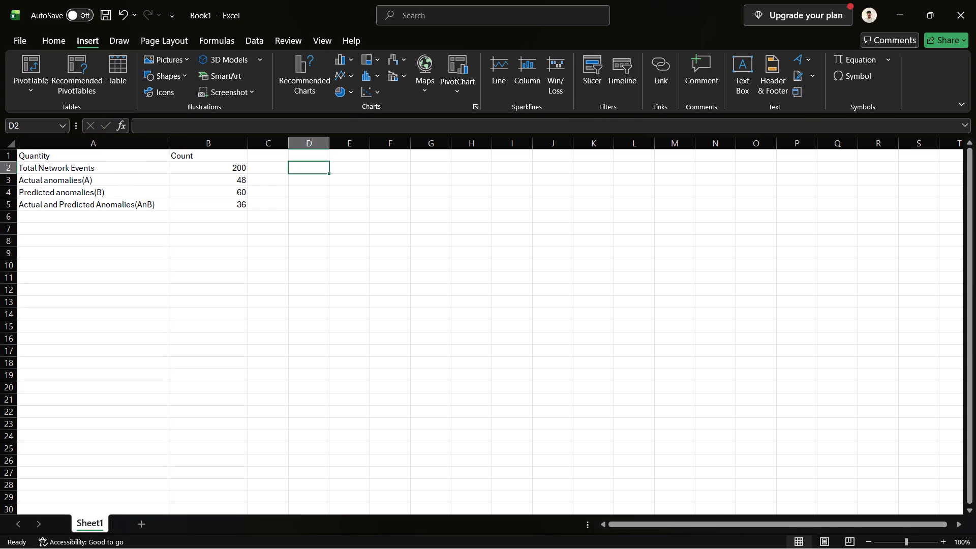
{"action": "key", "text": "ctrl+v"}
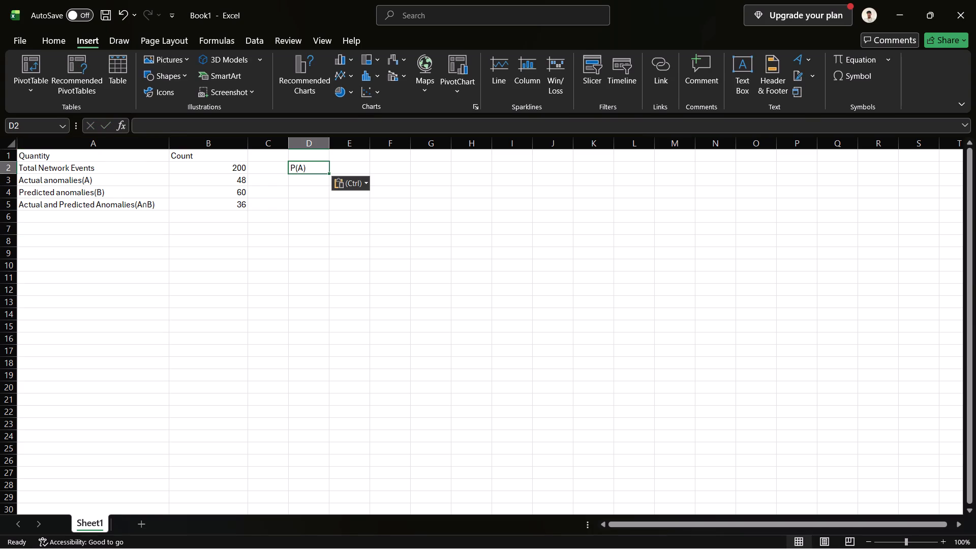
Calculate P(A) in cell E2 with the formula =B3/B2.
{"action": "left_click", "coordinate": [346, 169]}
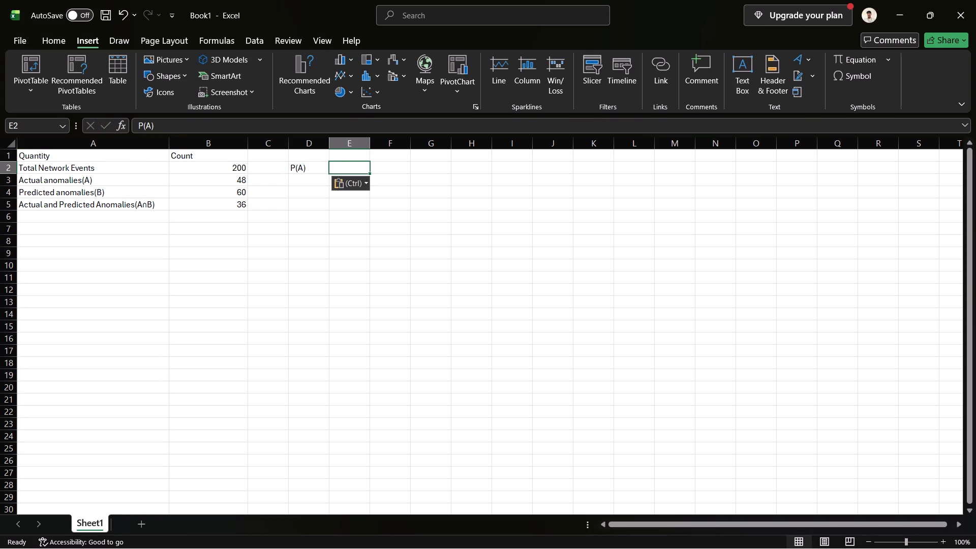
{"action": "key", "text": "equal"}
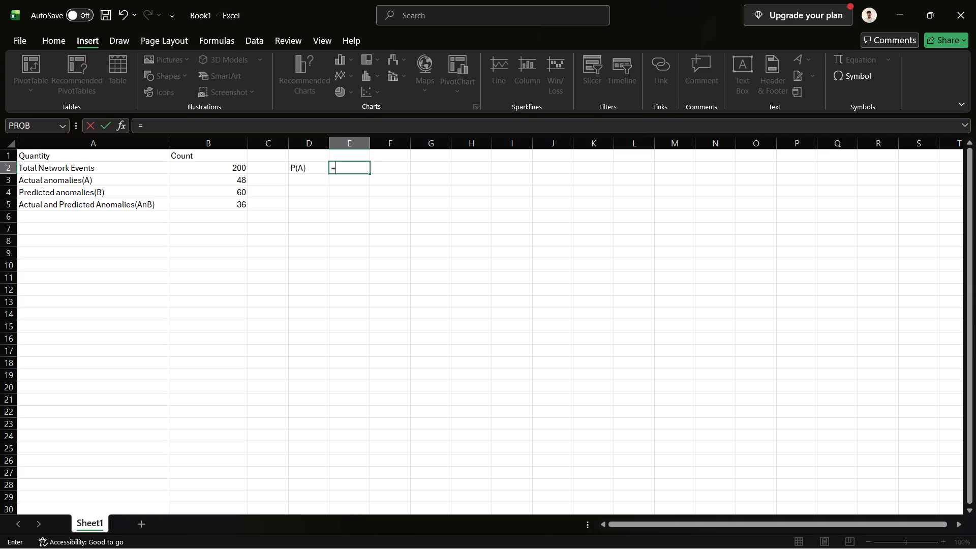
{"action": "key", "text": "shift+b"}
{"action": "key", "text": "3"}
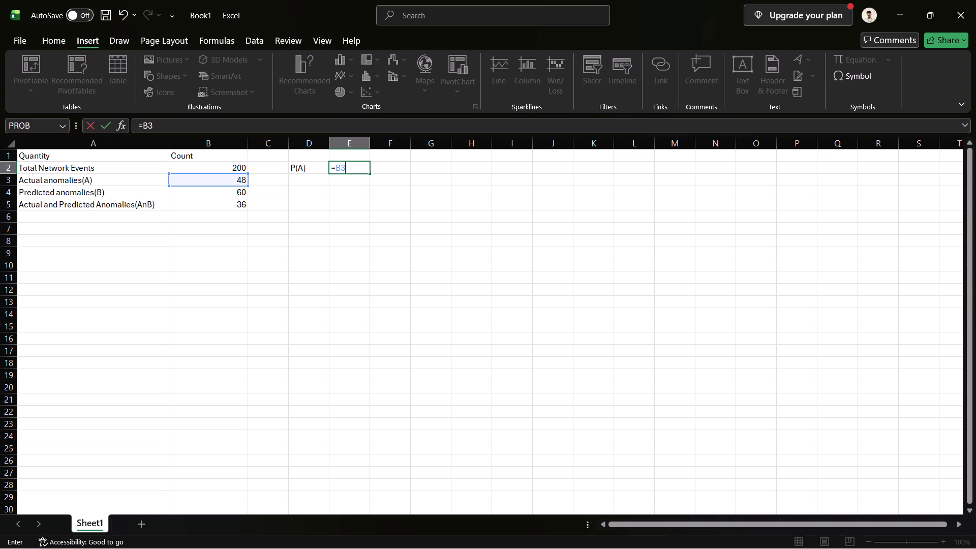
{"action": "type", "text": "/B2"}
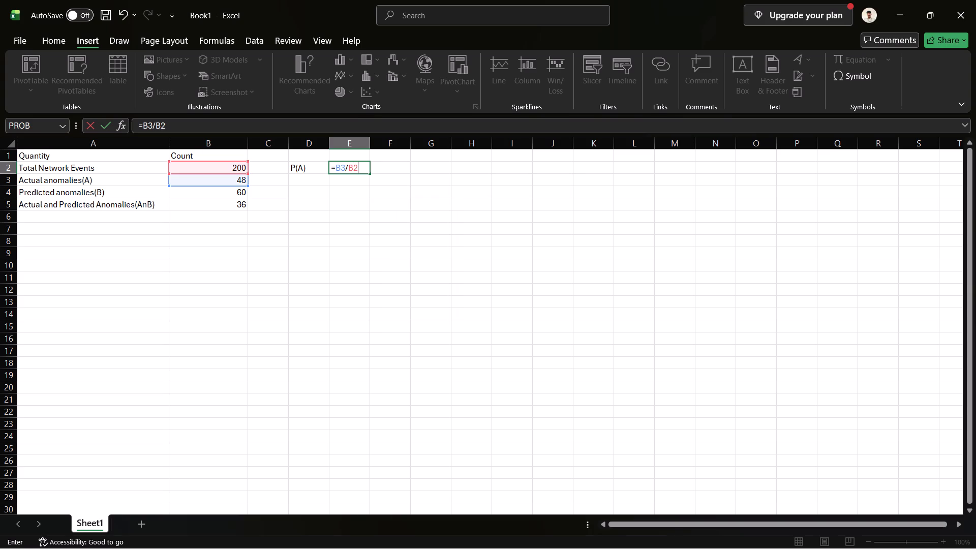
{"action": "key", "text": "Return"}
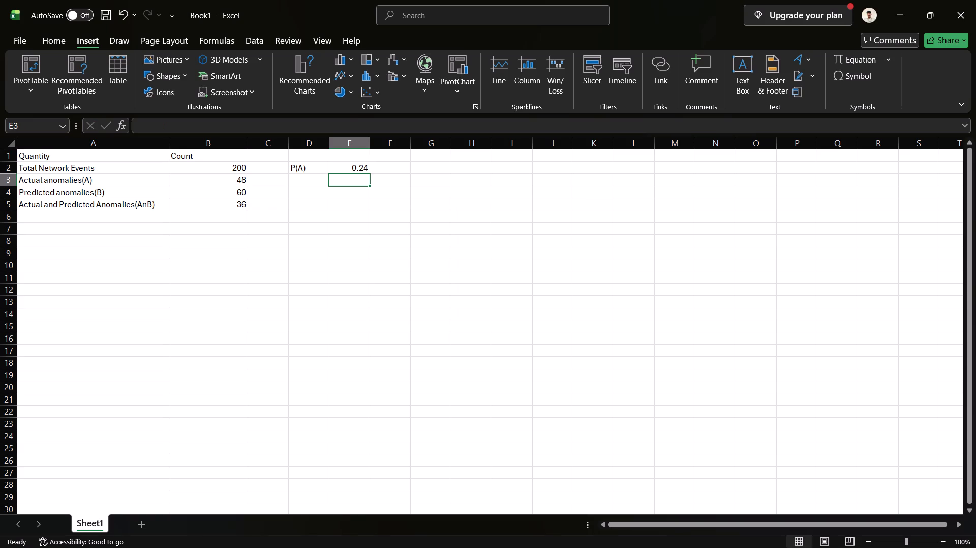
Enter the label p(B) in cell D3, below the P(A) label.
{"action": "left_click", "coordinate": [302, 181]}
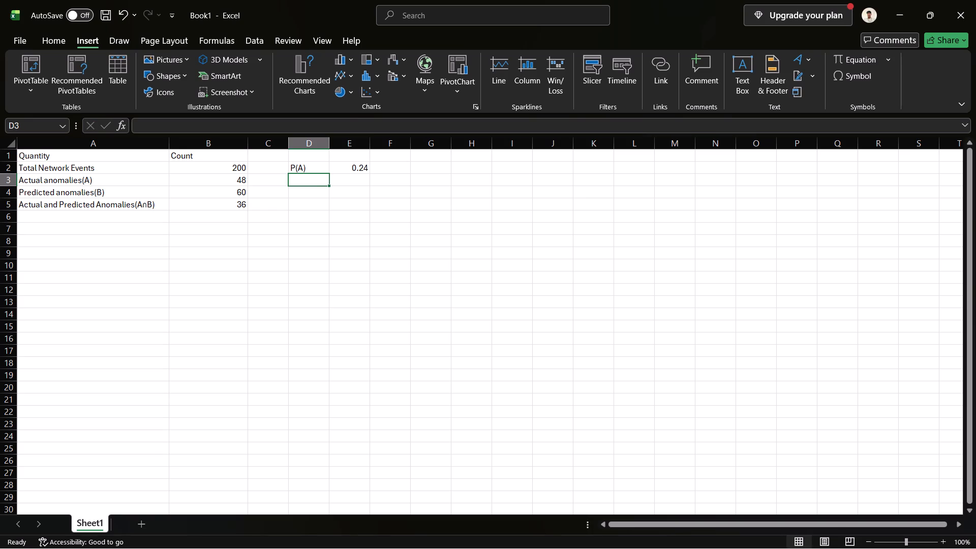
{"action": "type", "text": "p("}
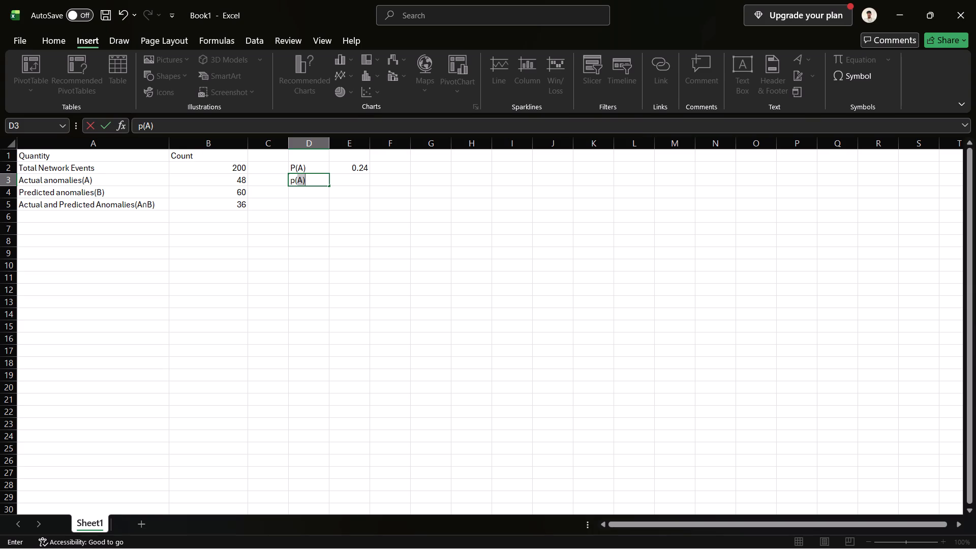
{"action": "type", "text": "B)"}
Capitalise the first letter of the label in cell D3 so it reads P(B).
{"action": "key", "text": "Left"}
{"action": "key", "text": "Left"}
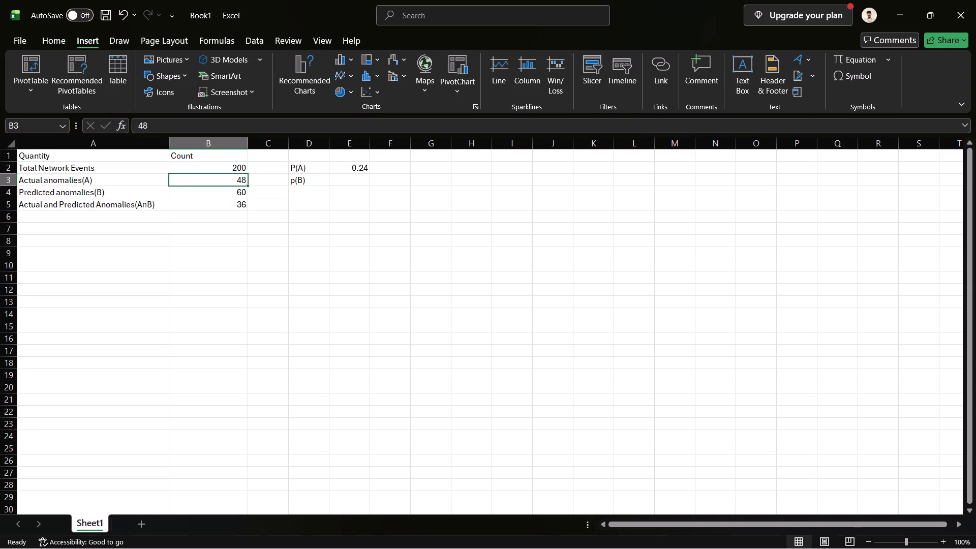
{"action": "key", "text": "Right"}
{"action": "key", "text": "Right"}
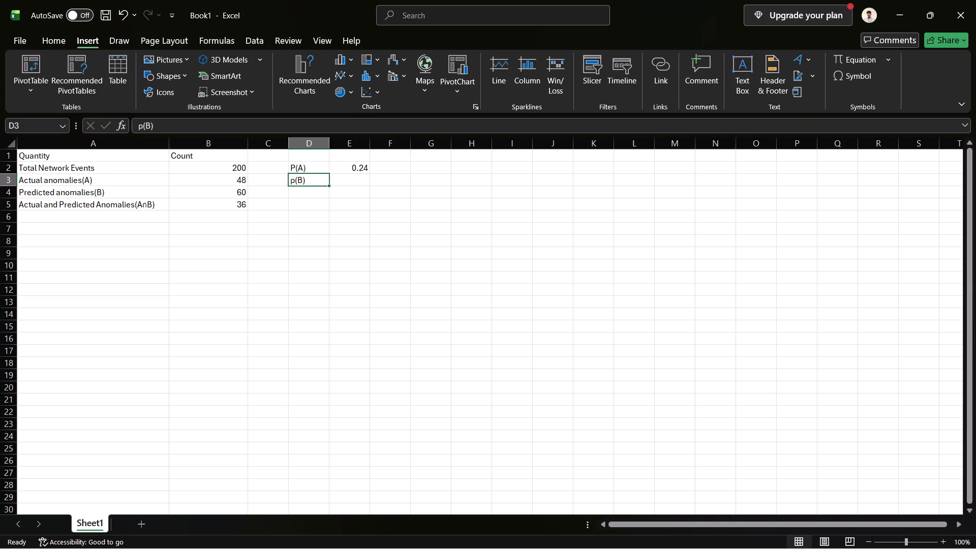
{"action": "double_click", "coordinate": [311, 179]}
{"action": "key", "text": "Left"}
{"action": "key", "text": "Left"}
{"action": "key", "text": "Left"}
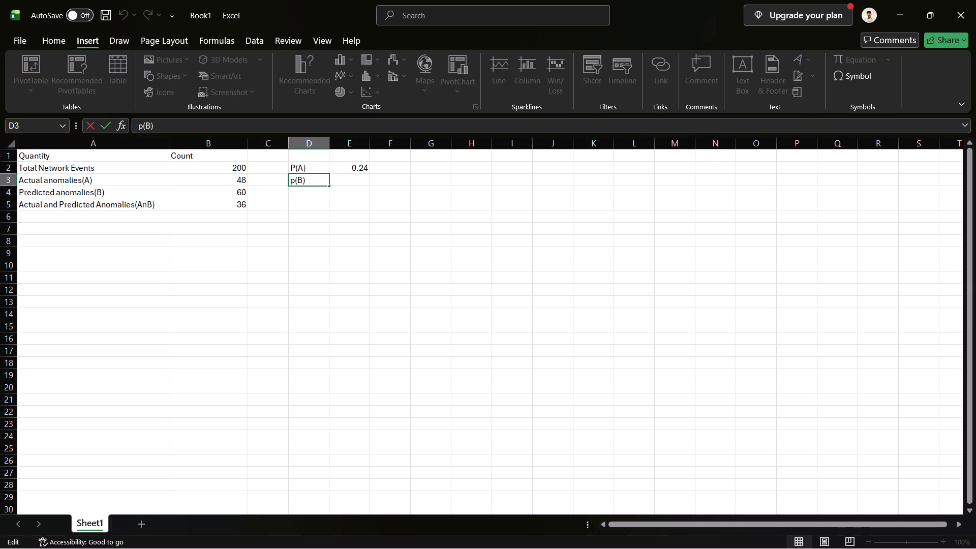
{"action": "key", "text": "BackSpace"}
{"action": "key", "text": "shift+p"}
{"action": "key", "text": "Right"}
{"action": "key", "text": "Right"}
{"action": "key", "text": "Tab"}
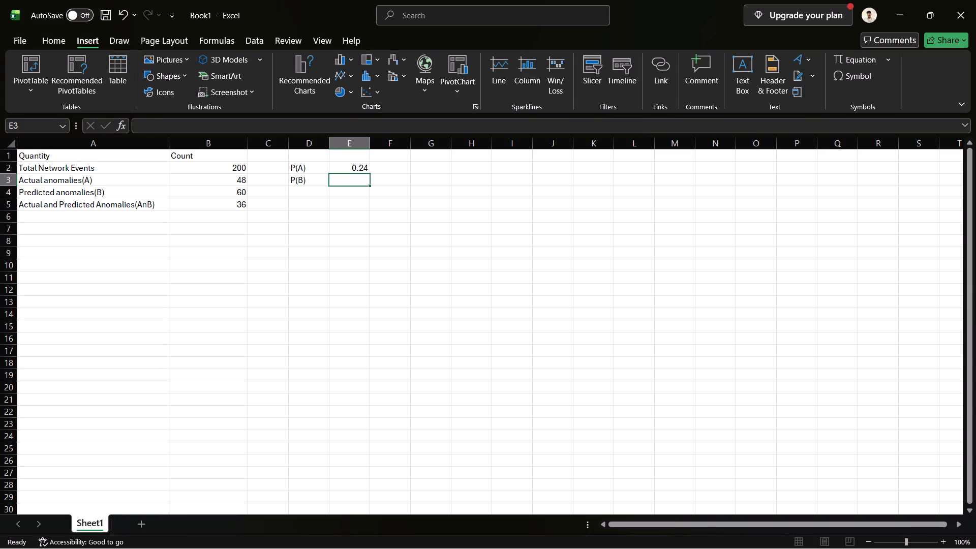
Calculate P(B) in cell E3 with the formula =B4/B2.
{"action": "key", "text": "equal"}
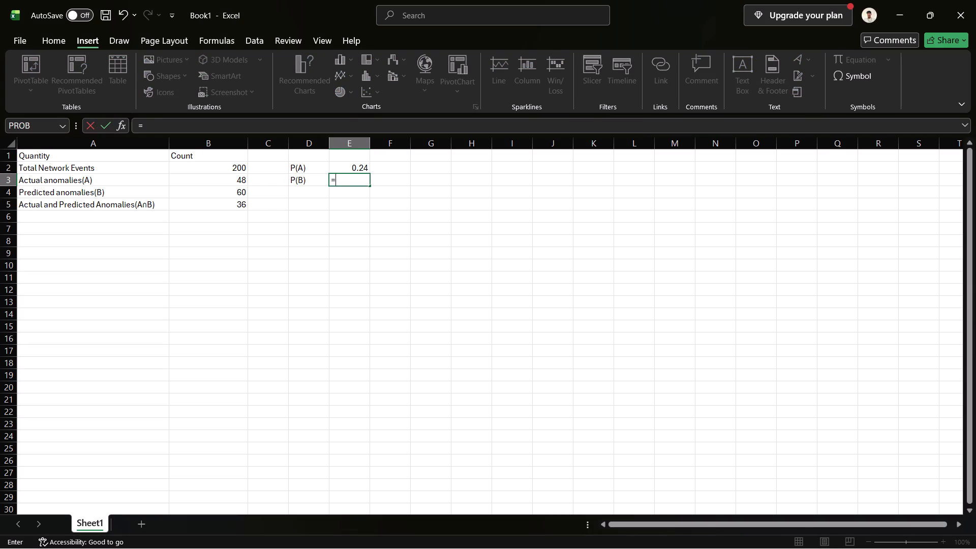
{"action": "type", "text": "B4"}
{"action": "type", "text": "/B2"}
{"action": "key", "text": "Return"}
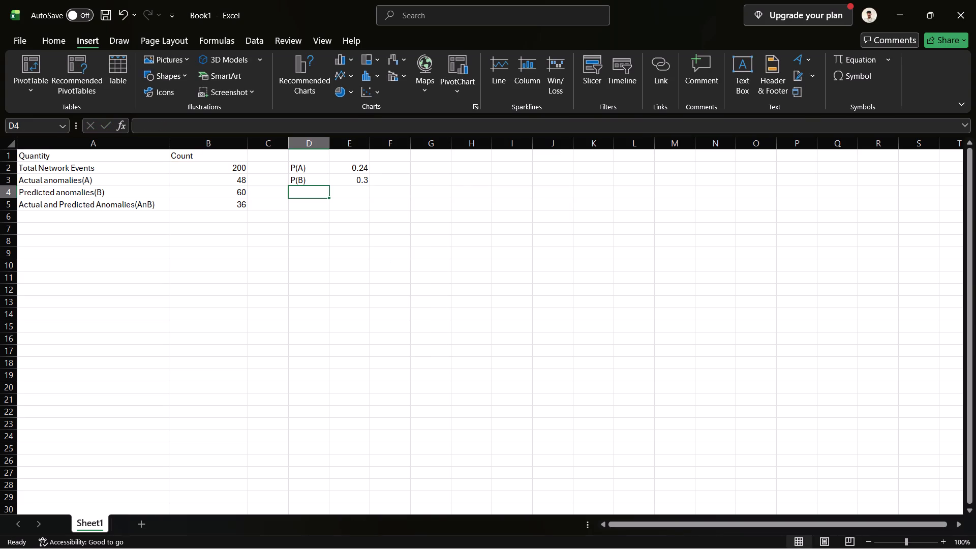
Enter the label P(A∩B) in cell D4, copying the (A∩B) part from cell A5's label.
{"action": "key", "text": "shift+p"}
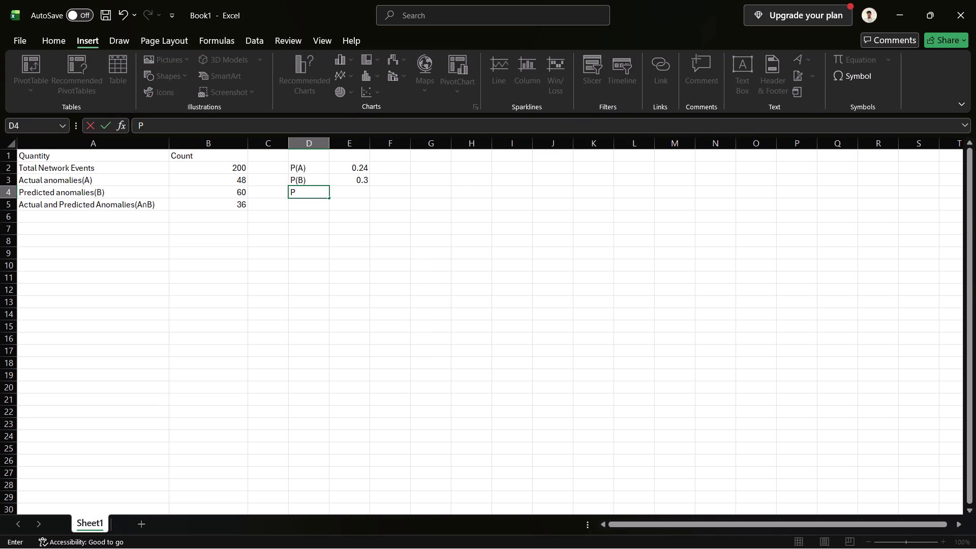
{"action": "key", "text": "shift+parenleft"}
{"action": "key", "text": "shift+a"}
{"action": "triple_click", "coordinate": [145, 203]}
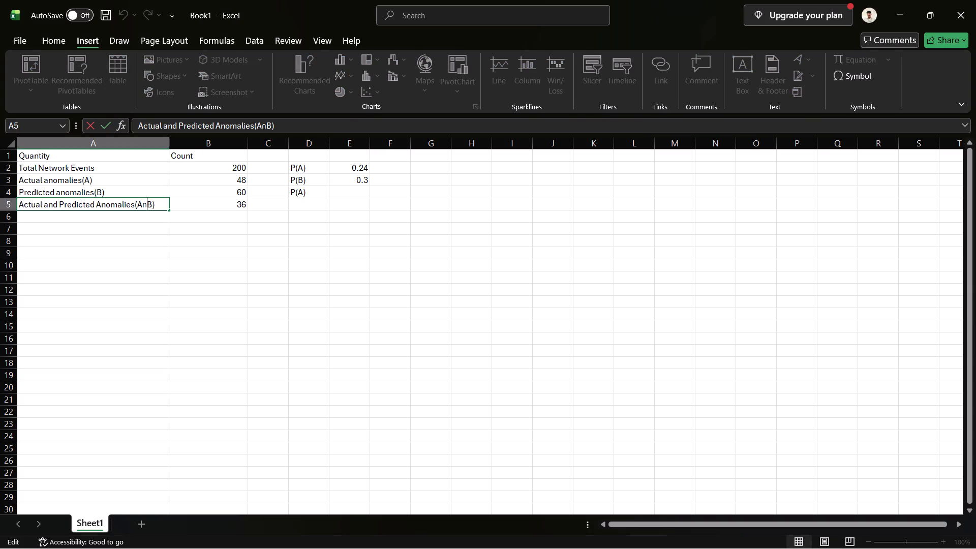
{"action": "left_click", "coordinate": [136, 204]}
{"action": "key", "text": "shift+Right"}
{"action": "key", "text": "shift+Right"}
{"action": "key", "text": "shift+Right"}
{"action": "key", "text": "shift+Right"}
{"action": "key", "text": "shift+Right"}
{"action": "key", "text": "ctrl+c"}
{"action": "left_click", "coordinate": [312, 194]}
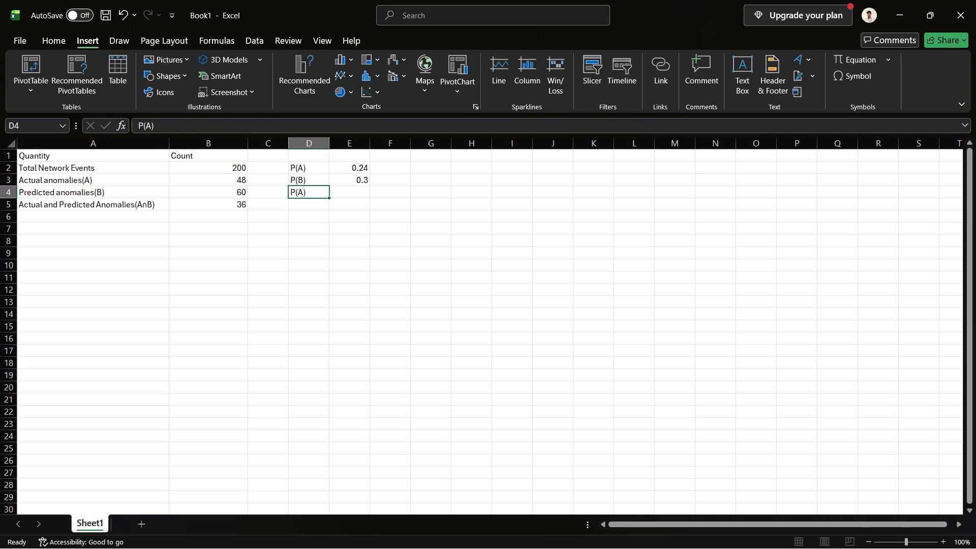
{"action": "key", "text": "BackSpace"}
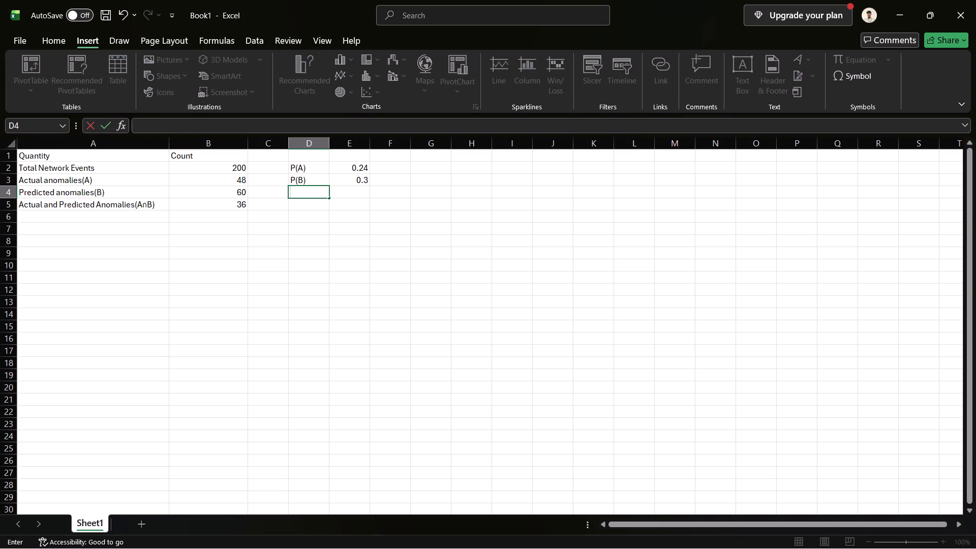
{"action": "key", "text": "shift+p"}
{"action": "key", "text": "ctrl+v"}
Calculate P(A∩B) in cell E4 with the formula =B5/B2.
{"action": "left_click", "coordinate": [345, 192]}
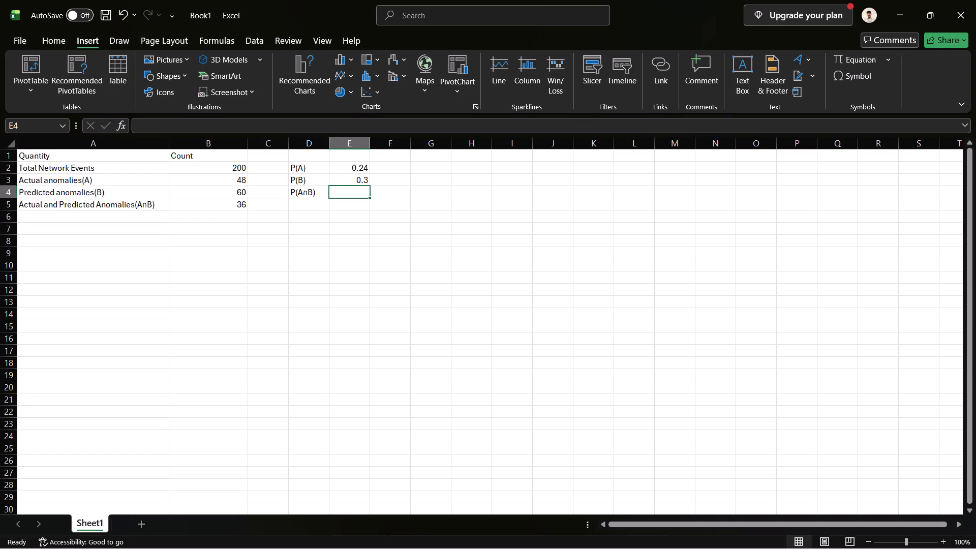
{"action": "key", "text": "equal"}
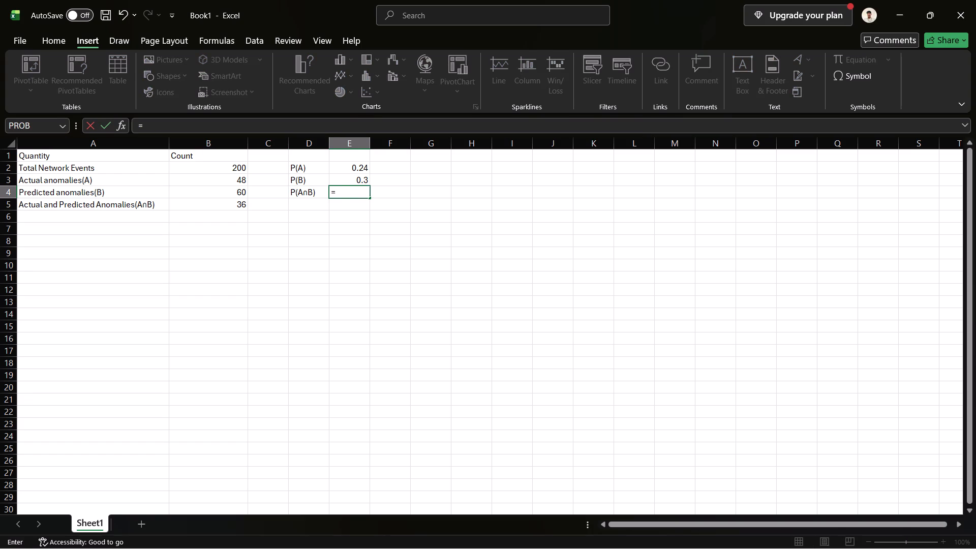
{"action": "key", "text": "shift+b"}
{"action": "type", "text": "5/B2"}
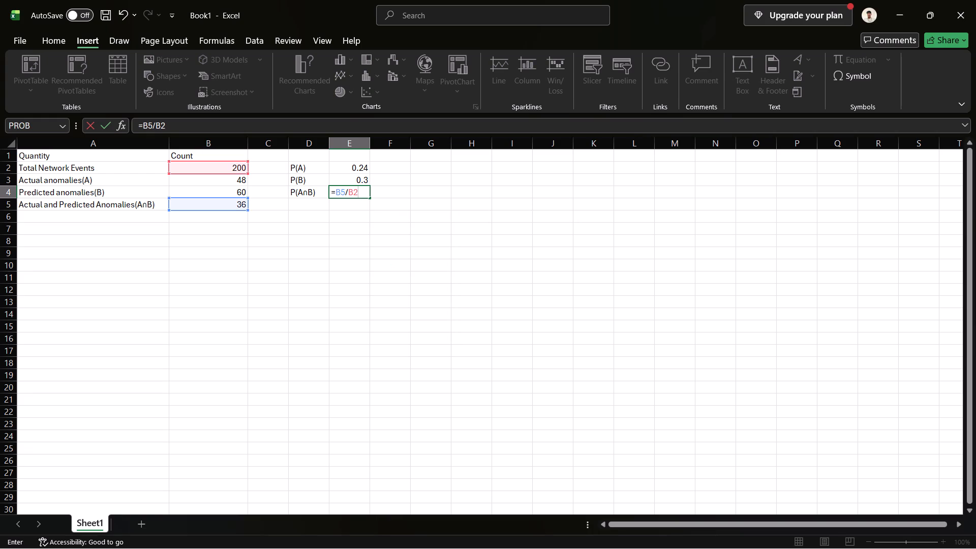
{"action": "key", "text": "Return"}
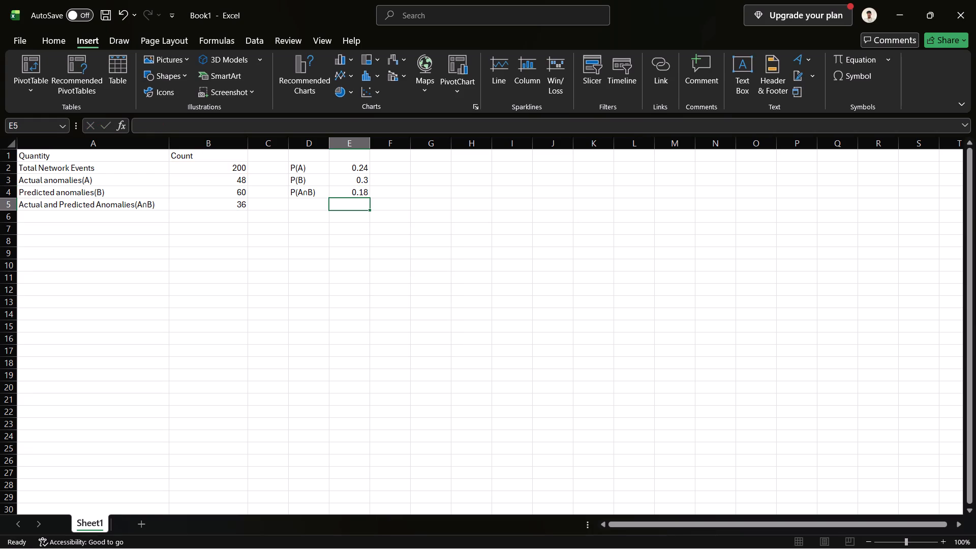
Enter the label P(A | B) in cell D5, below the P(A∩B) label.
{"action": "left_click", "coordinate": [298, 207]}
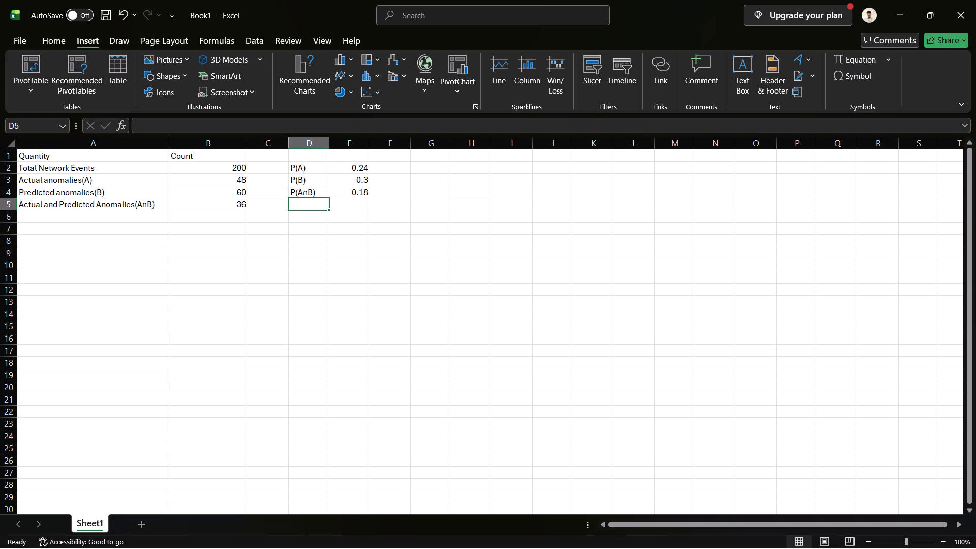
{"action": "key", "text": "p"}
{"action": "key", "text": "BackSpace"}
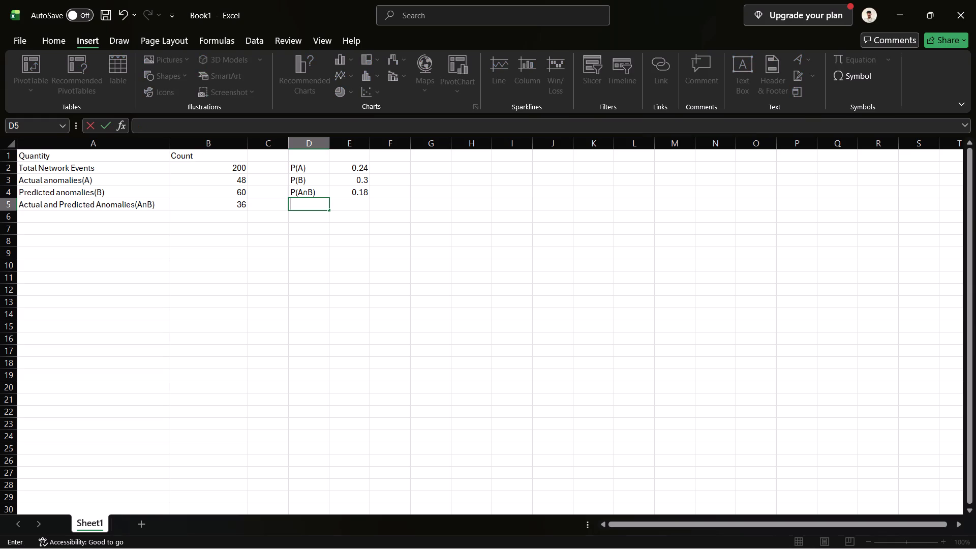
{"action": "type", "text": "P("}
{"action": "type", "text": "A"}
{"action": "key", "text": "space"}
{"action": "key", "text": "backslash"}
{"action": "key", "text": "BackSpace"}
{"action": "key", "text": "shift+bar"}
{"action": "key", "text": "space"}
{"action": "type", "text": "b"}
{"action": "key", "text": "BackSpace"}
{"action": "key", "text": "shift+b"}
{"action": "key", "text": "shift+parenright"}
Calculate P(A | B) in cell E5 with the formula =B5/B4.
{"action": "left_click", "coordinate": [352, 209]}
{"action": "key", "text": "equal"}
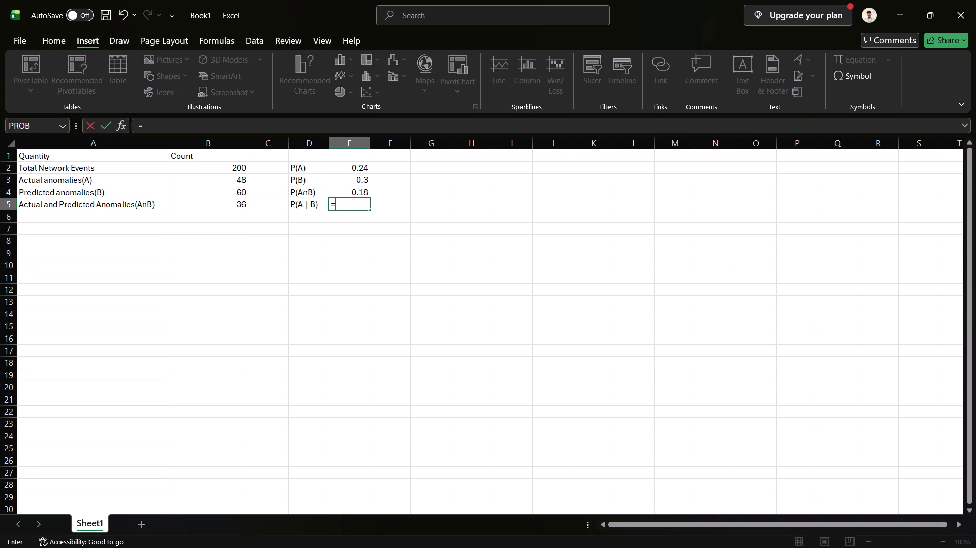
{"action": "type", "text": "B5"}
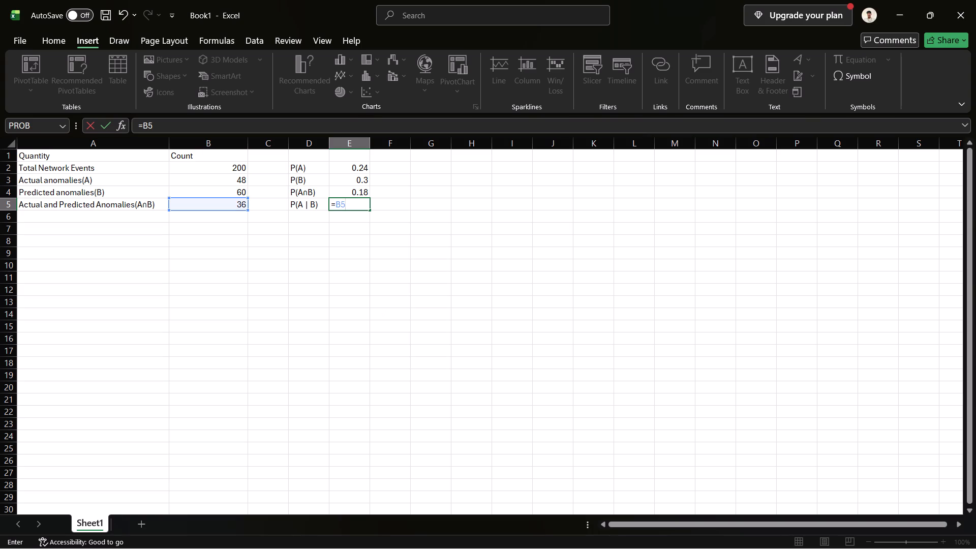
{"action": "type", "text": "/B4"}
{"action": "key", "text": "Return"}
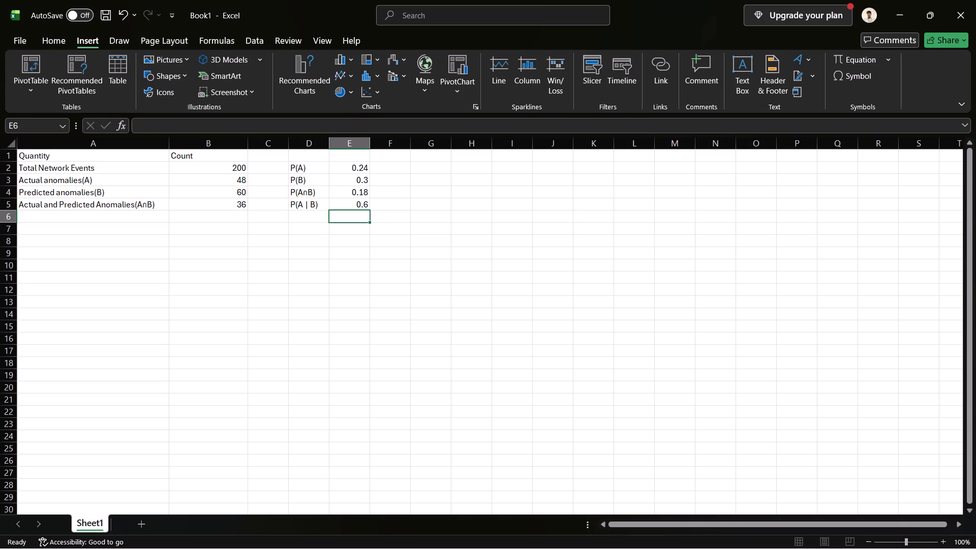
Enter the label P(B |A) in cell D6, below the P(A | B) label.
{"action": "left_click", "coordinate": [307, 213]}
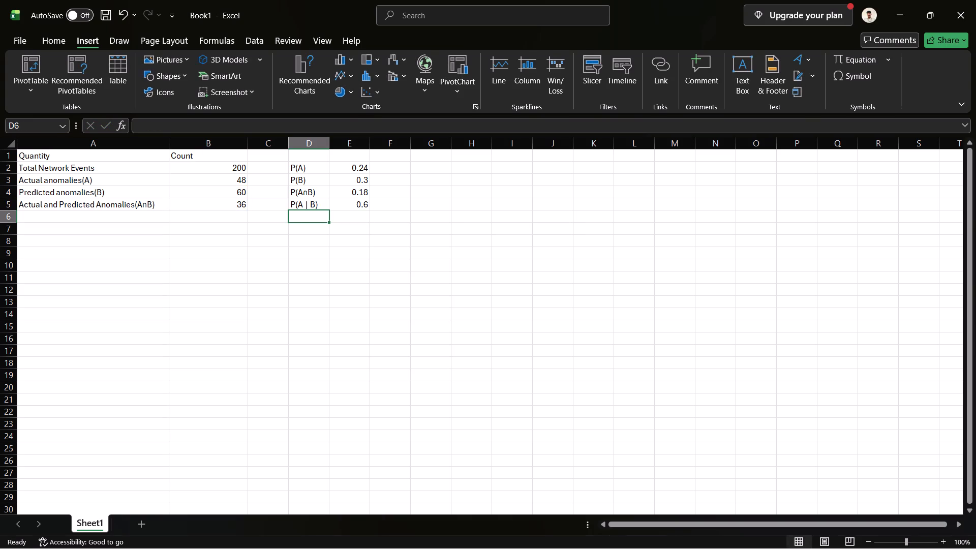
{"action": "key", "text": "shift+p"}
{"action": "key", "text": "shift+parenleft"}
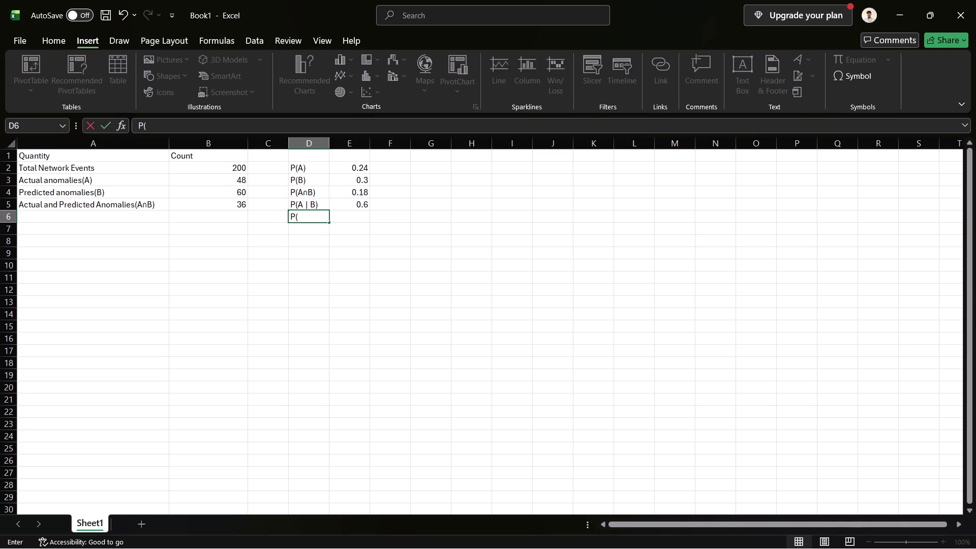
{"action": "type", "text": "B"}
{"action": "key", "text": "space"}
{"action": "key", "text": "shift+bar"}
{"action": "key", "text": "shift+a"}
{"action": "key", "text": "shift+parenright"}
Calculate P(B |A) in cell E6 with the formula =B5/B3.
{"action": "left_click", "coordinate": [346, 218]}
{"action": "key", "text": "equal"}
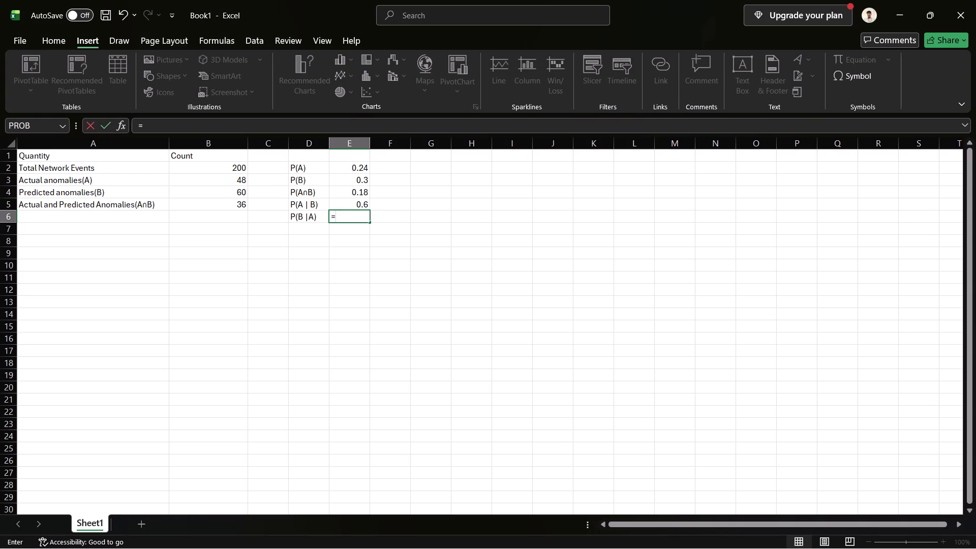
{"action": "key", "text": "shift+b"}
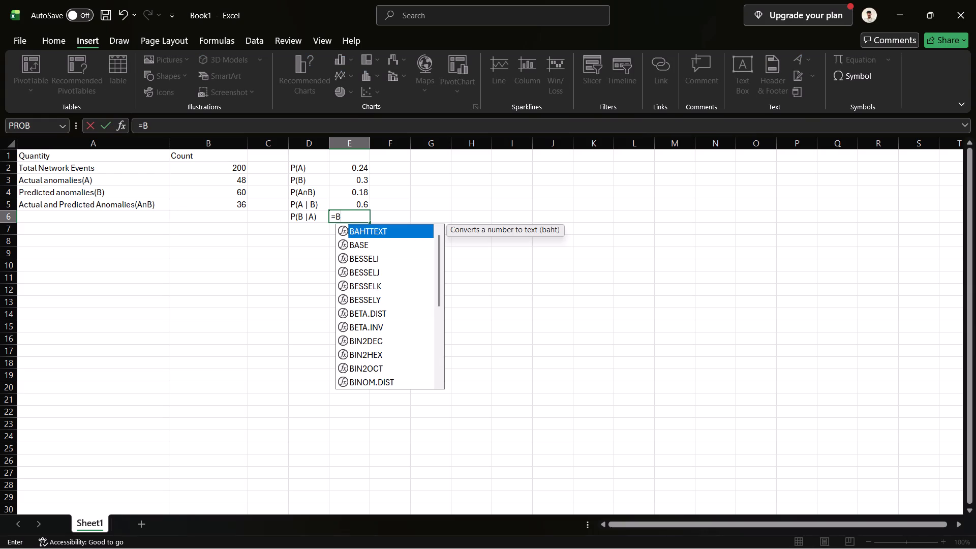
{"action": "key", "text": "5"}
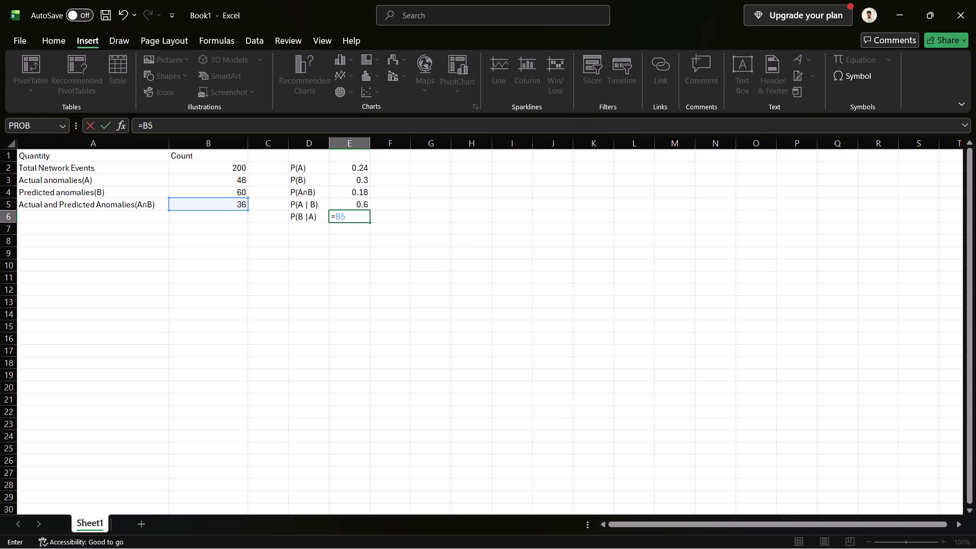
{"action": "type", "text": "/B3"}
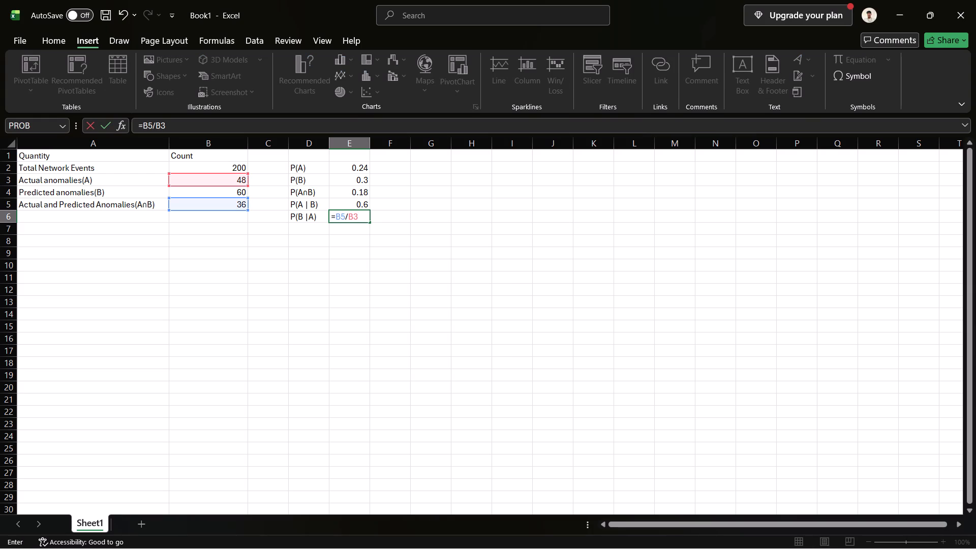
{"action": "key", "text": "Return"}
Enter the label P(A U B) in cell D7, below the P(B |A) label.
{"action": "left_click", "coordinate": [315, 225]}
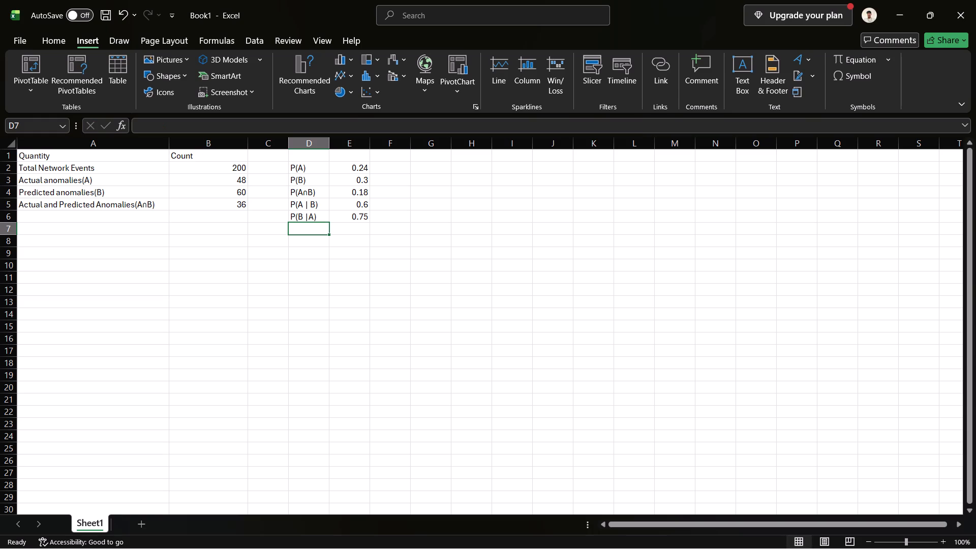
{"action": "key", "text": "shift+p"}
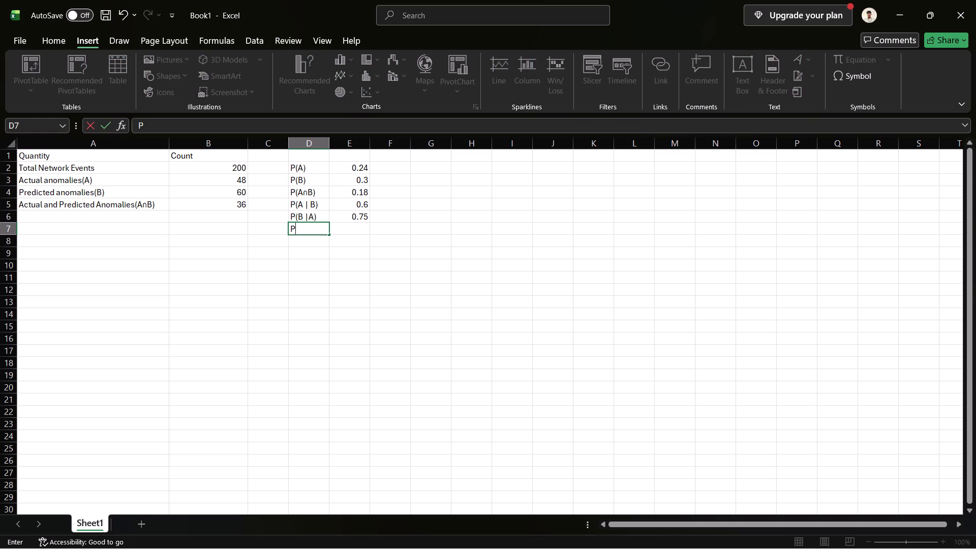
{"action": "type", "text": "(A"}
{"action": "key", "text": "space"}
{"action": "type", "text": "U"}
{"action": "key", "text": "space"}
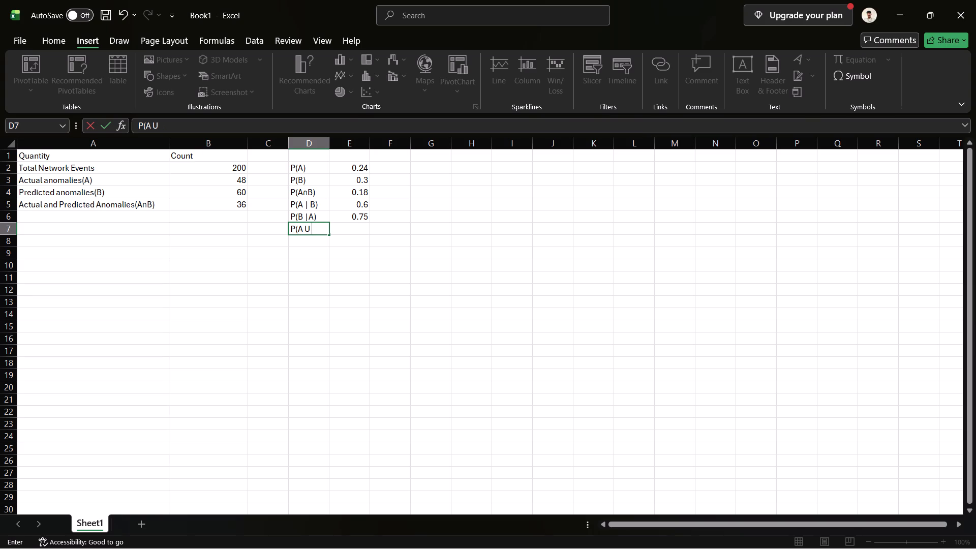
{"action": "key", "text": "shift+b"}
{"action": "key", "text": "shift+parenright"}
Calculate P(A U B) in cell E7 with the formula =B3/B2+B4/B2-B5/B2.
{"action": "key", "text": "Right"}
{"action": "key", "text": "equal"}
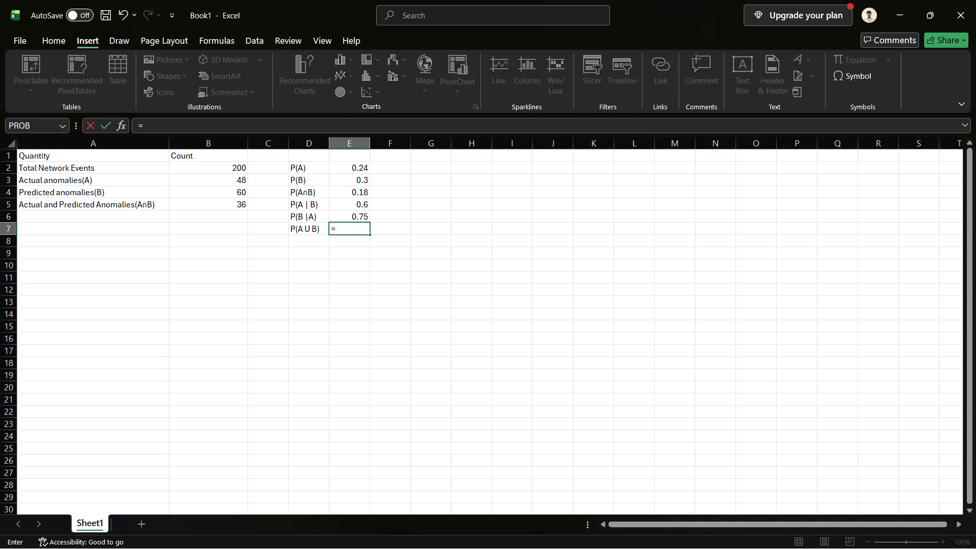
{"action": "key", "text": "shift+b"}
{"action": "type", "text": "3/B2"}
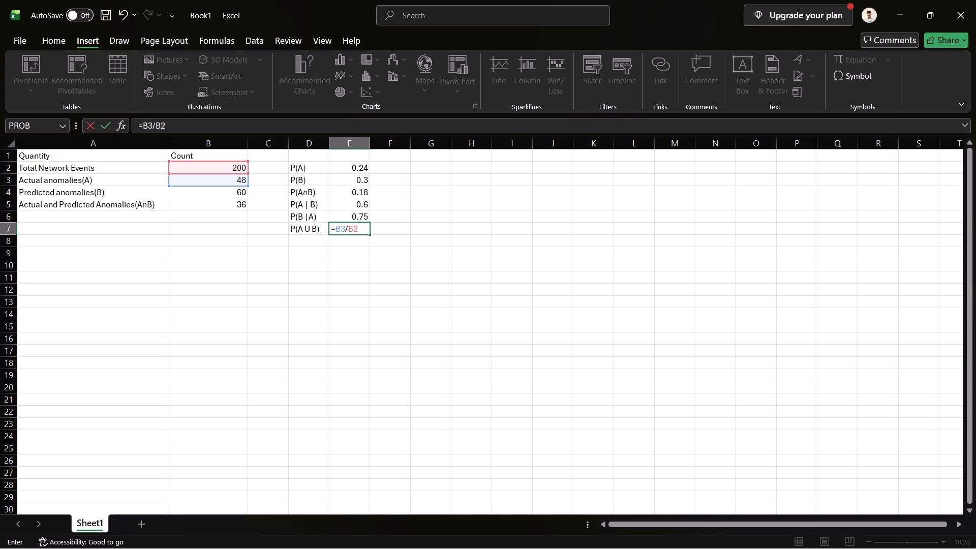
{"action": "key", "text": "shift+plus"}
{"action": "key", "text": "shift+b"}
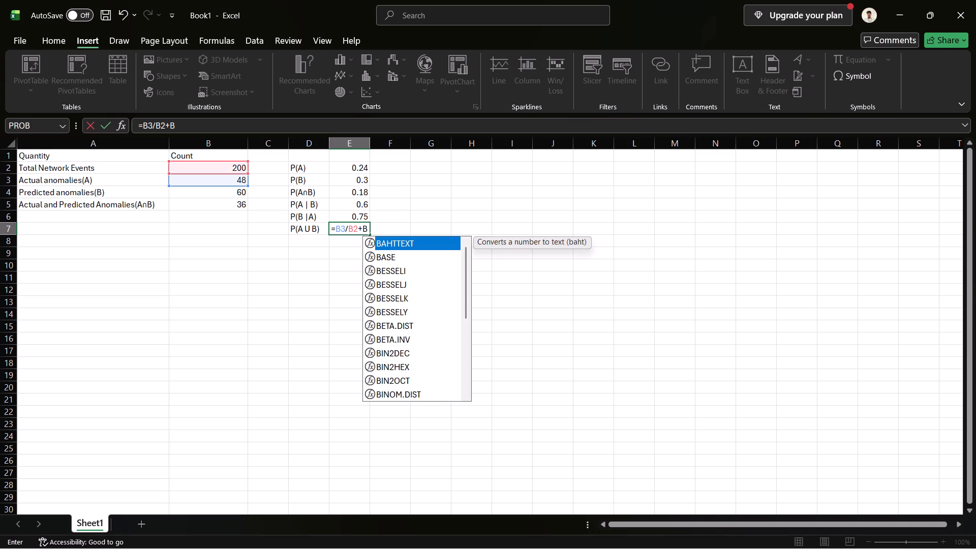
{"action": "key", "text": "4"}
{"action": "type", "text": "/B2"}
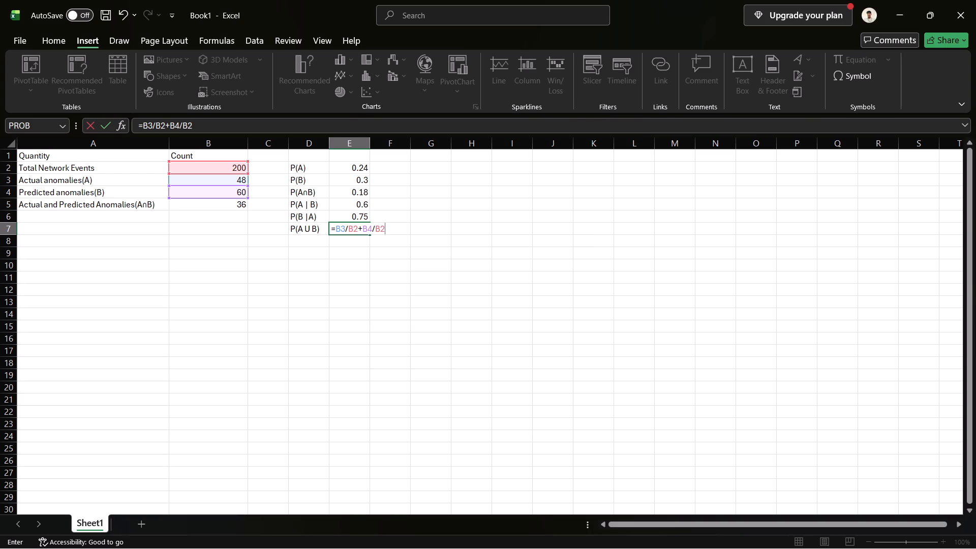
{"action": "key", "text": "shift+plus"}
{"action": "key", "text": "BackSpace"}
{"action": "key", "text": "minus"}
{"action": "key", "text": "shift+b"}
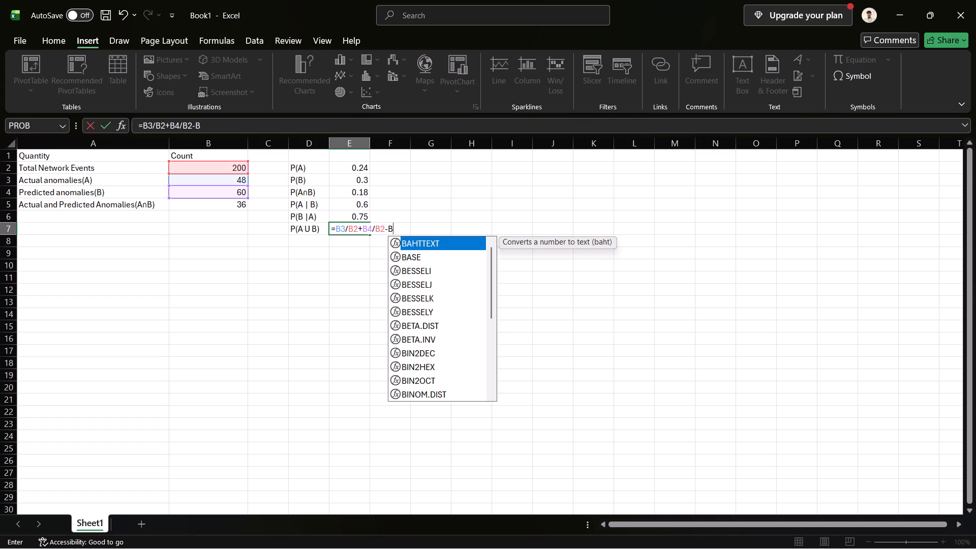
{"action": "key", "text": "5"}
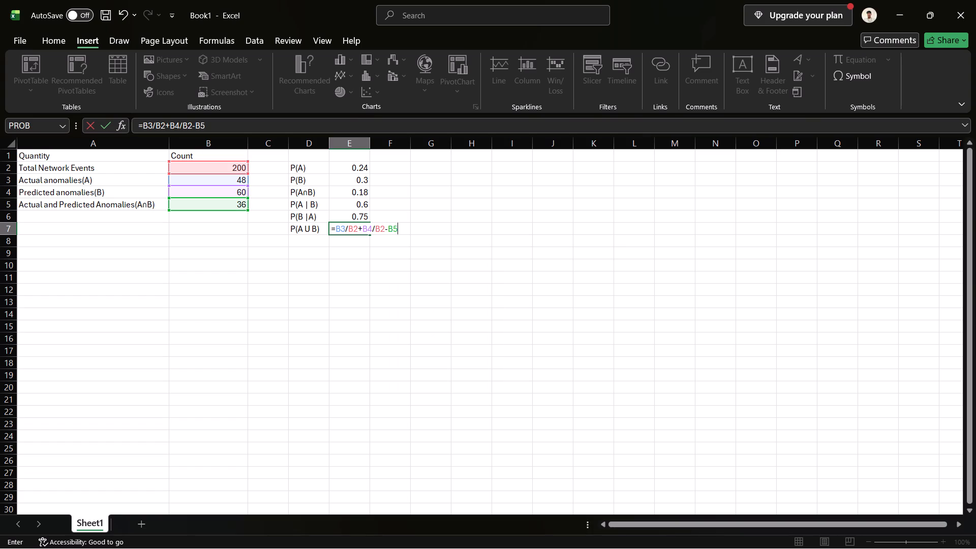
{"action": "key", "text": "slash"}
{"action": "key", "text": "shift+b"}
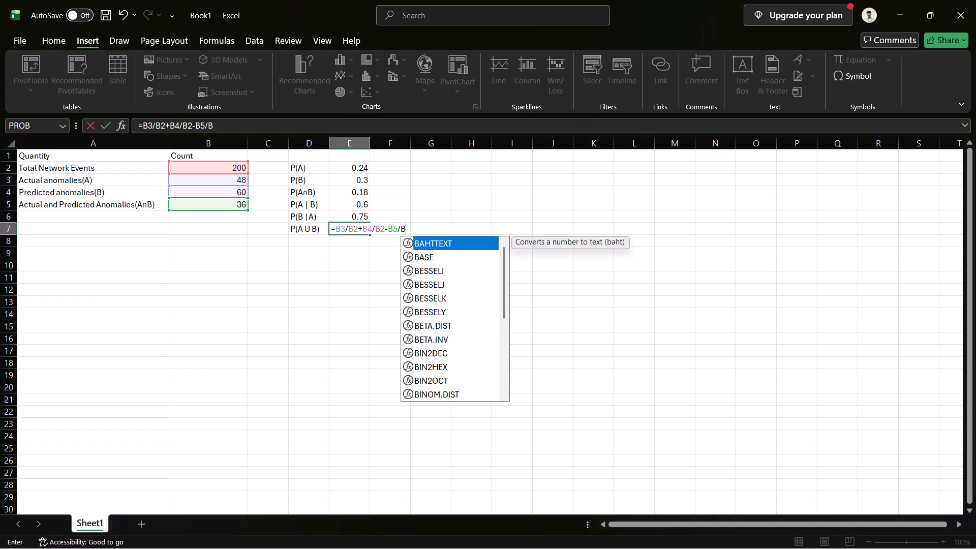
{"action": "key", "text": "3"}
{"action": "key", "text": "BackSpace"}
{"action": "key", "text": "2"}
{"action": "key", "text": "Return"}
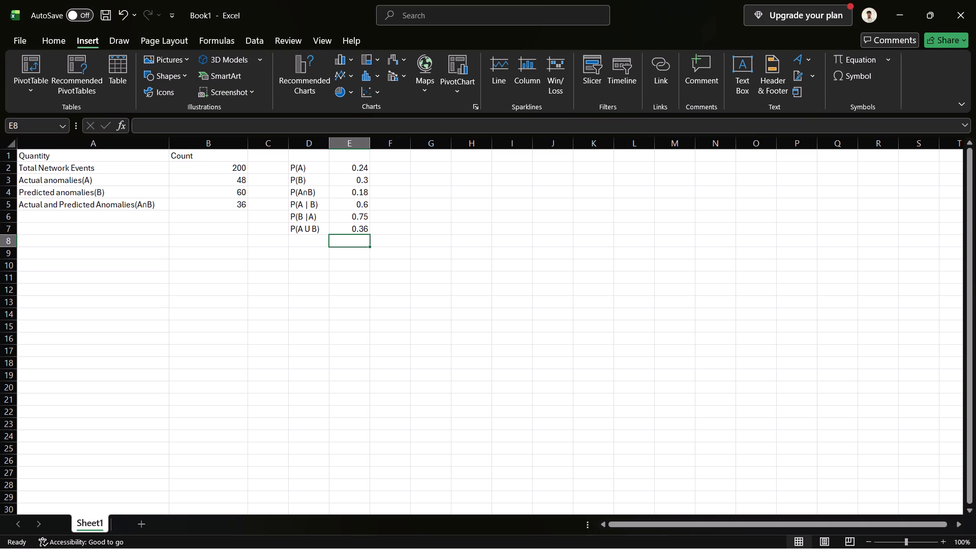
Capture a full-screen screenshot of the worksheet with the completed probability table.
{"action": "key", "text": "super+Print"}
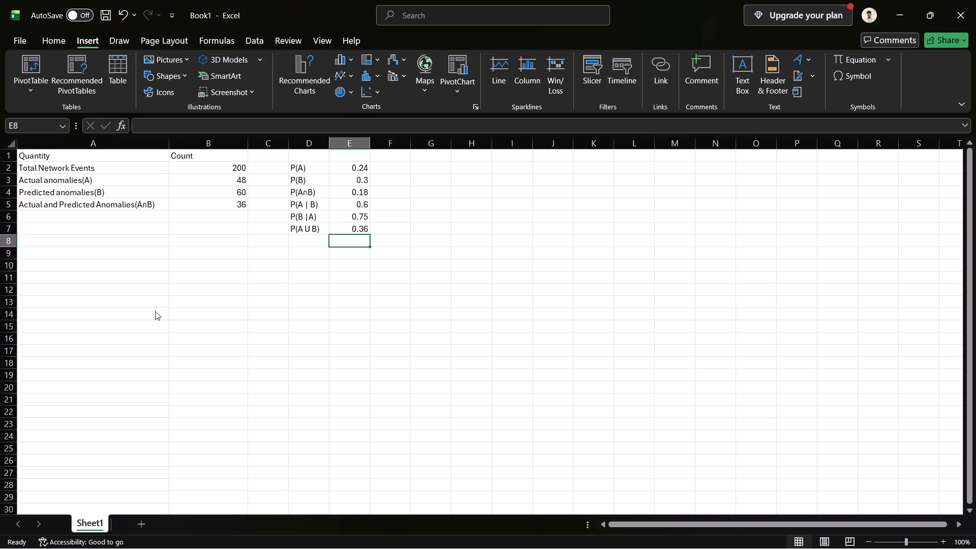
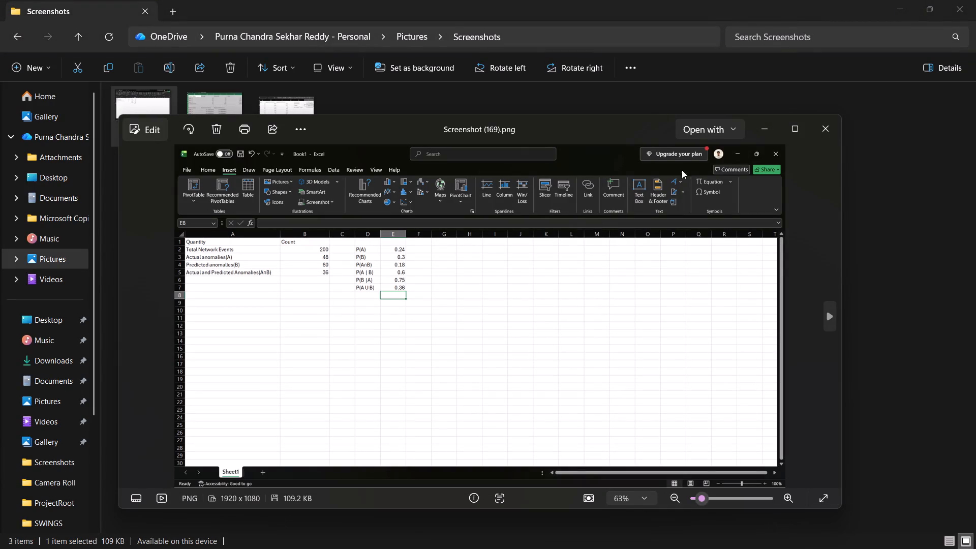
Open Screenshot (169).png for editing and crop its right and lower areas down to about 720 x 454, around the probability table.
{"action": "left_click", "coordinate": [723, 143]}
{"action": "left_click", "coordinate": [154, 127]}
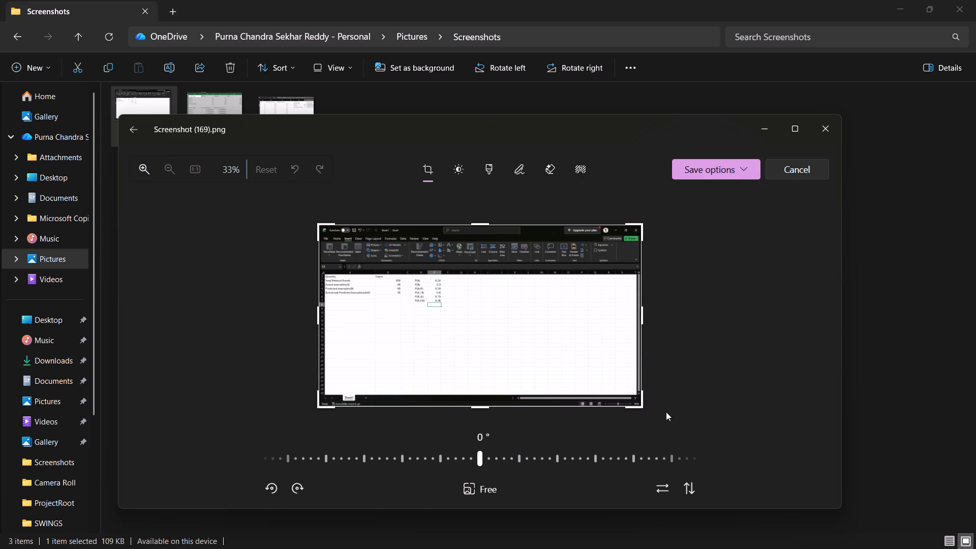
{"action": "left_click_drag", "start_coordinate": [642, 405], "coordinate": [533, 369]}
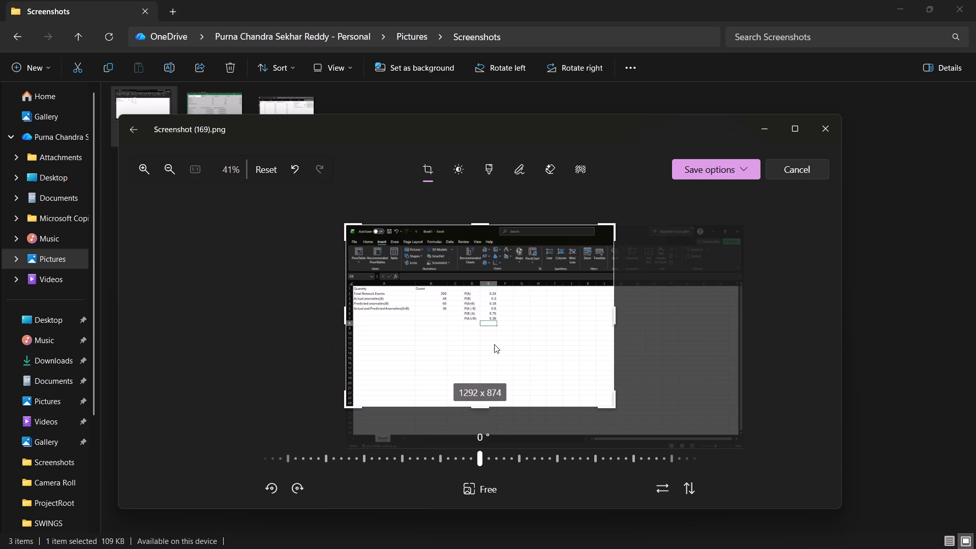
{"action": "left_click_drag", "start_coordinate": [613, 408], "coordinate": [514, 345]}
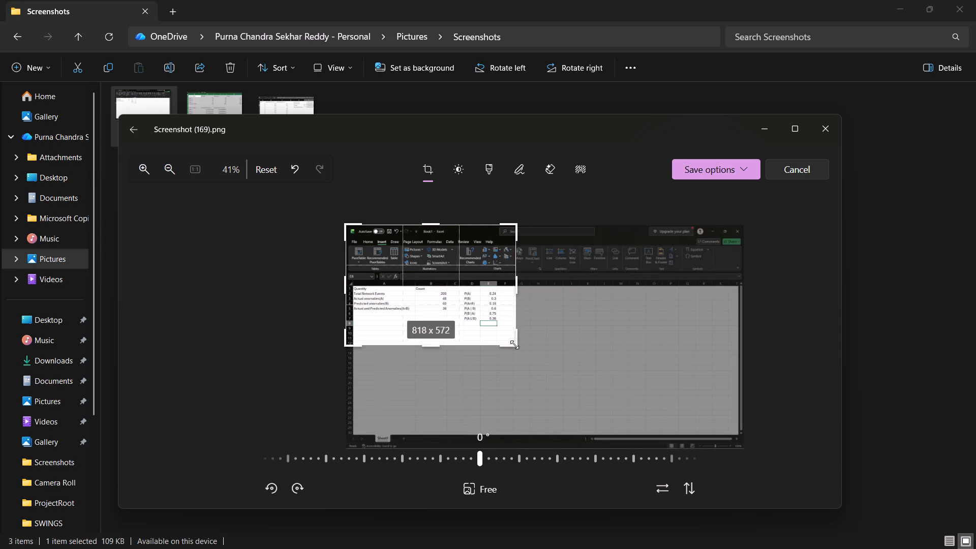
{"action": "left_click_drag", "start_coordinate": [514, 345], "coordinate": [499, 328]}
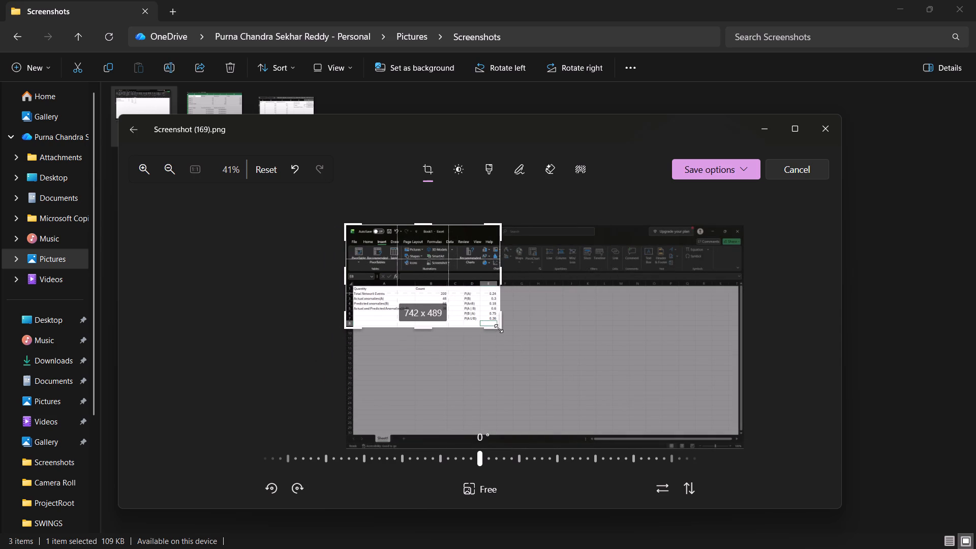
{"action": "left_click_drag", "start_coordinate": [499, 328], "coordinate": [498, 323]}
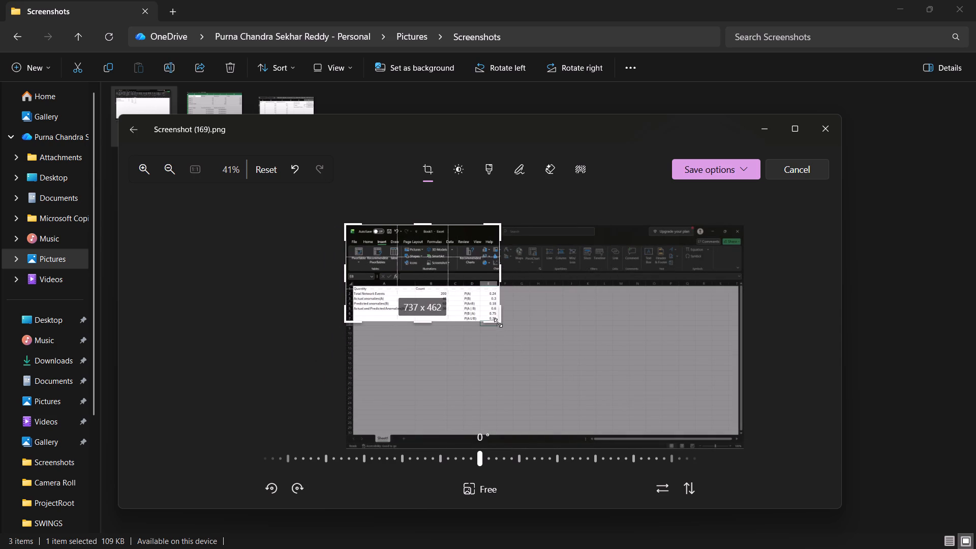
{"action": "left_click_drag", "start_coordinate": [498, 323], "coordinate": [497, 328]}
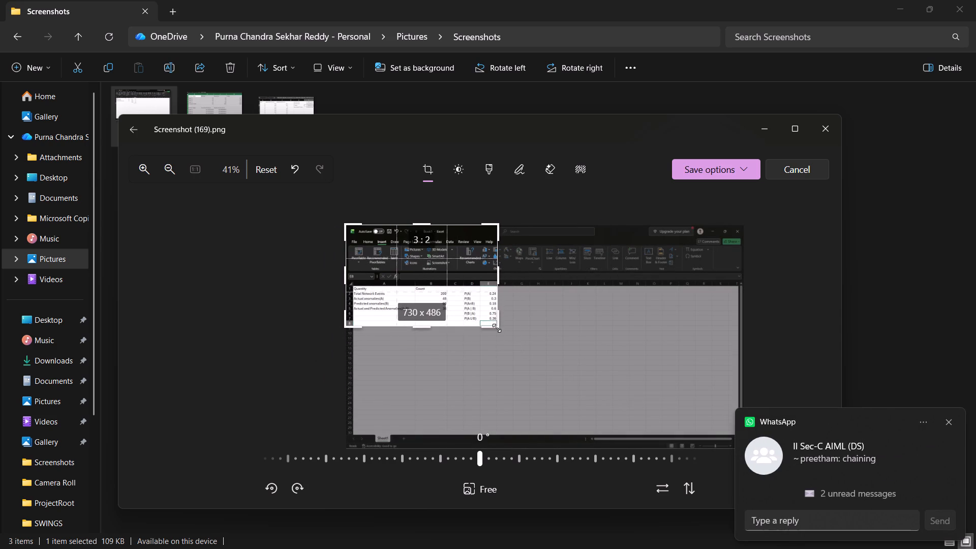
{"action": "left_click_drag", "start_coordinate": [497, 328], "coordinate": [498, 322]}
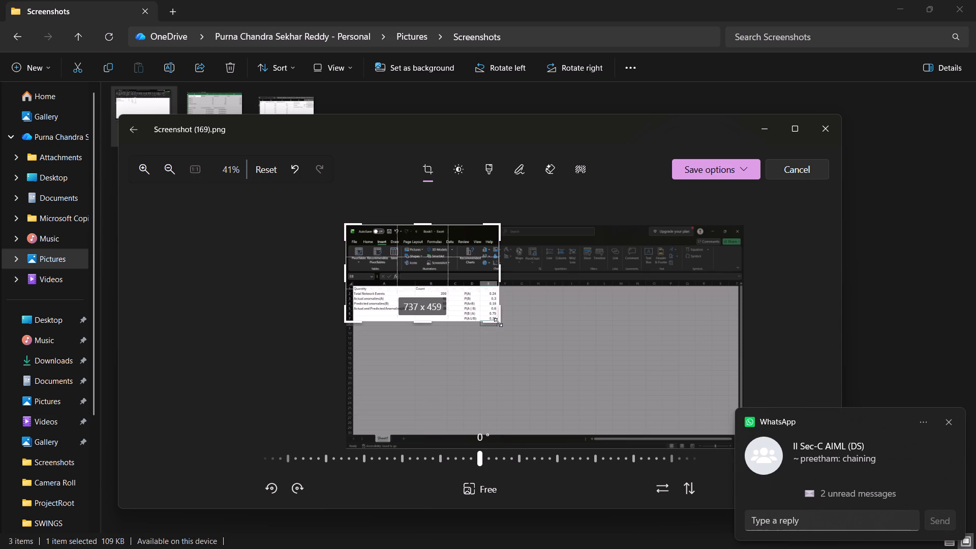
{"action": "left_click_drag", "start_coordinate": [498, 322], "coordinate": [495, 321]}
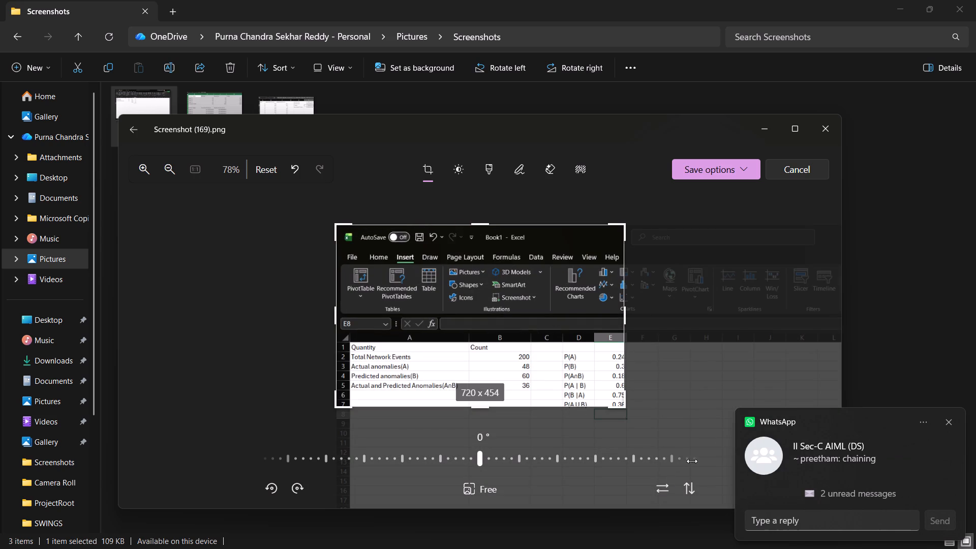
{"action": "left_click", "coordinate": [954, 421]}
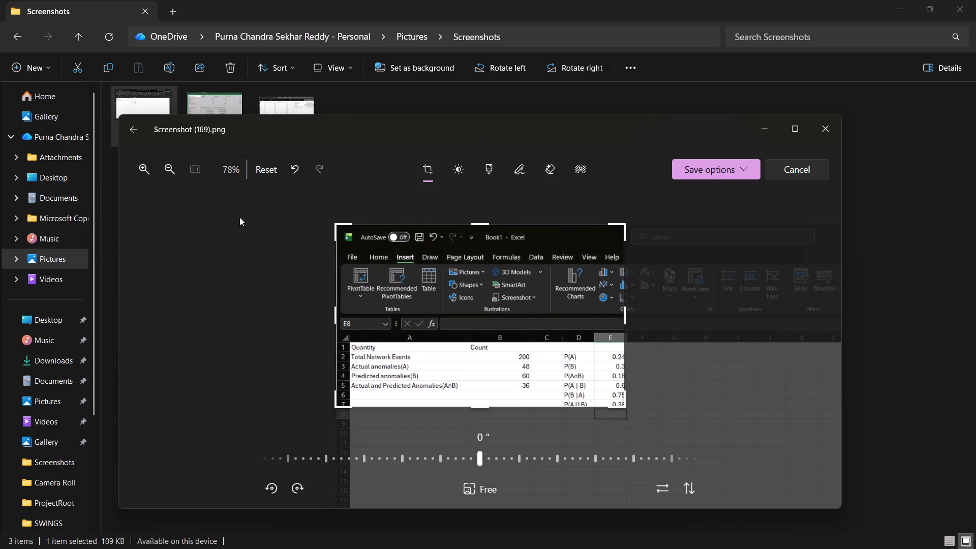
Readjust the crop's side and bottom edges to span columns A to E and end just below row 7, about 740 x 432.
{"action": "left_click", "coordinate": [143, 163]}
{"action": "triple_click", "coordinate": [142, 163]}
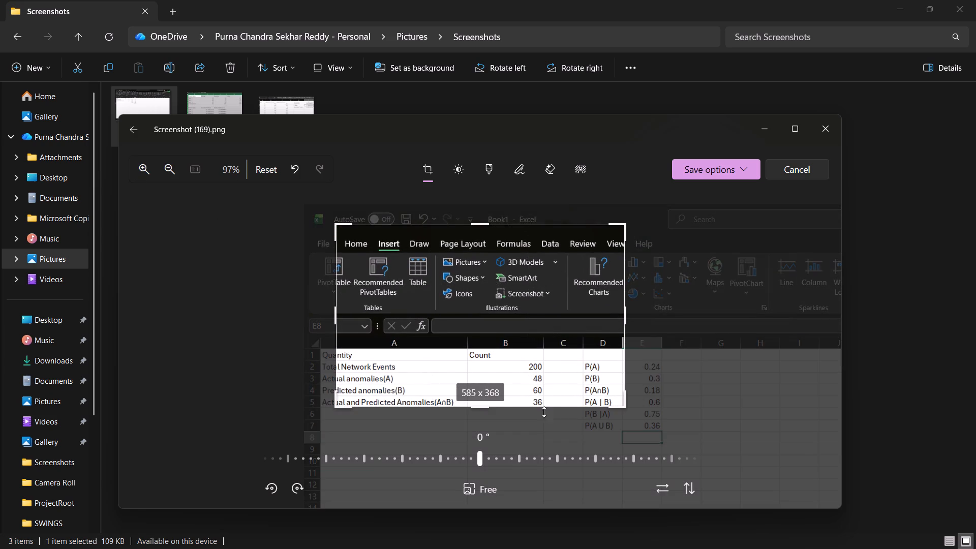
{"action": "left_click_drag", "start_coordinate": [336, 404], "coordinate": [388, 377]}
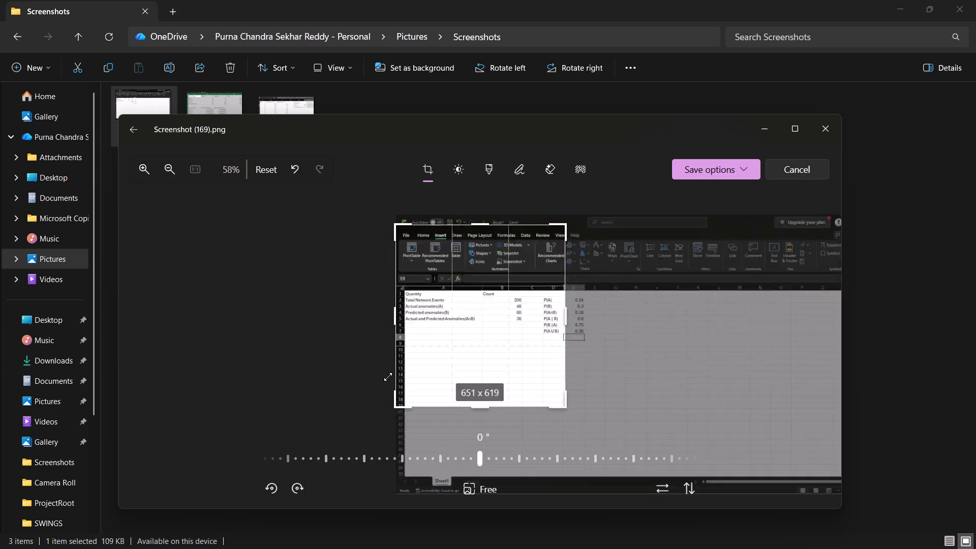
{"action": "left_click_drag", "start_coordinate": [388, 377], "coordinate": [415, 410]}
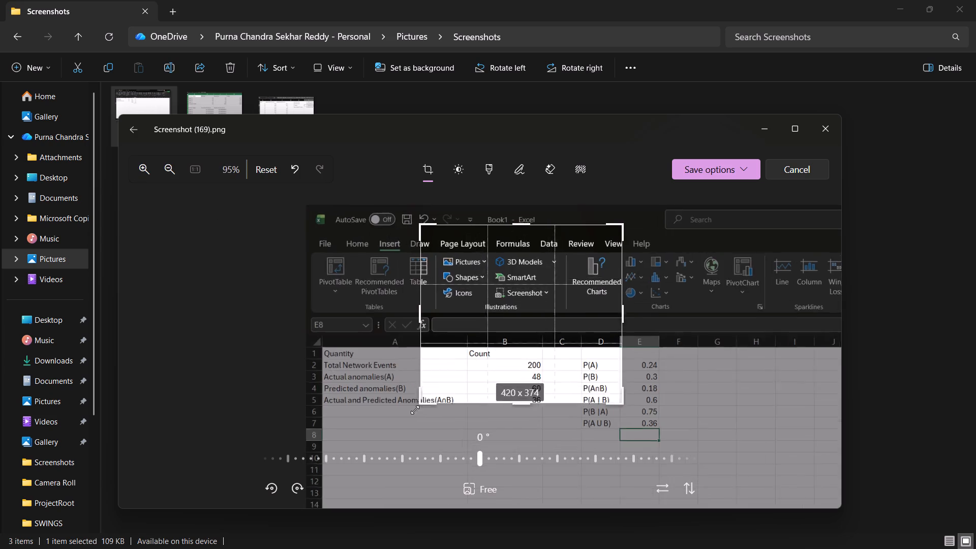
{"action": "left_click_drag", "start_coordinate": [415, 410], "coordinate": [399, 381]}
{"action": "left_click", "coordinate": [400, 385]}
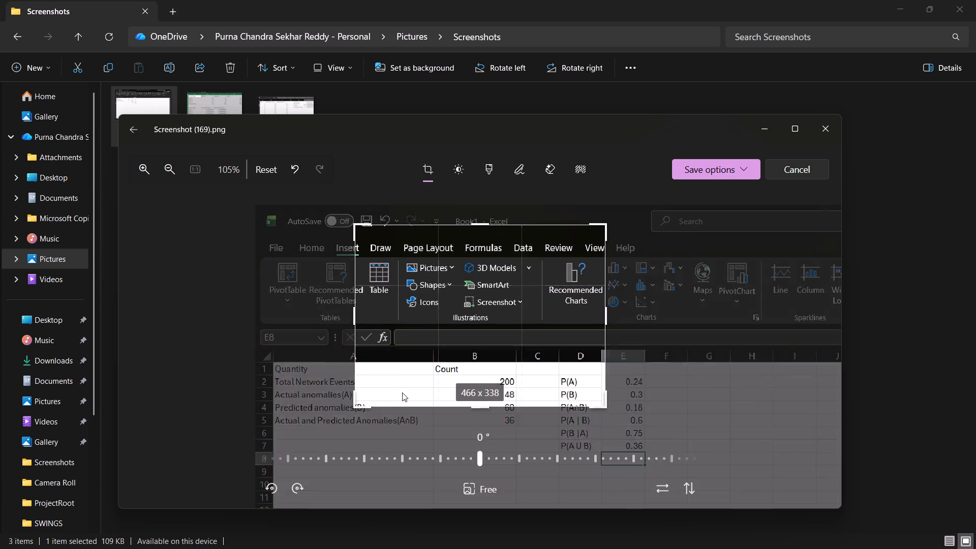
{"action": "left_click_drag", "start_coordinate": [476, 405], "coordinate": [487, 417]}
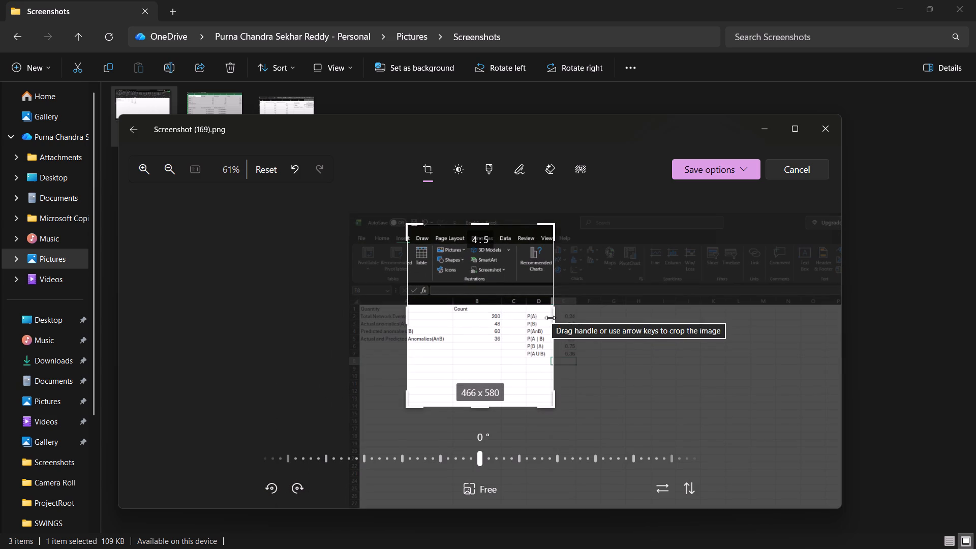
{"action": "left_click_drag", "start_coordinate": [550, 318], "coordinate": [563, 318]}
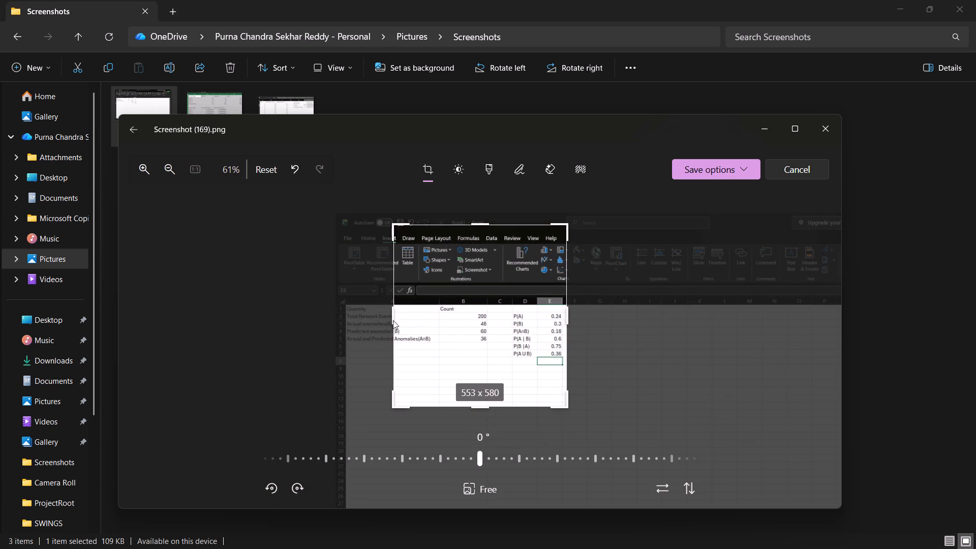
{"action": "left_click_drag", "start_coordinate": [390, 318], "coordinate": [360, 321]}
{"action": "left_click_drag", "start_coordinate": [480, 408], "coordinate": [487, 362]}
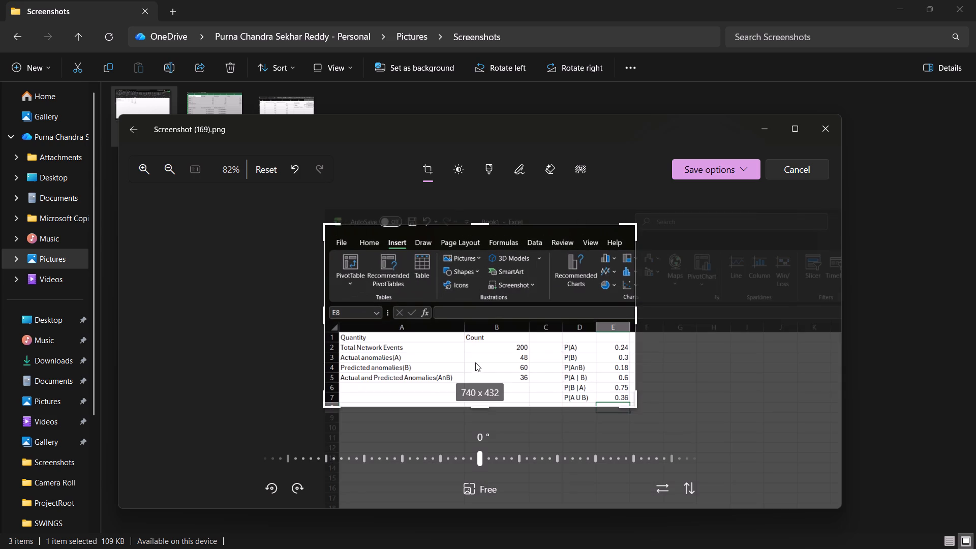
Crop out the ribbon and formula bar above the column headers and tighten the edge beside column E, to about 731 x 203.
{"action": "left_click_drag", "start_coordinate": [473, 220], "coordinate": [502, 308]}
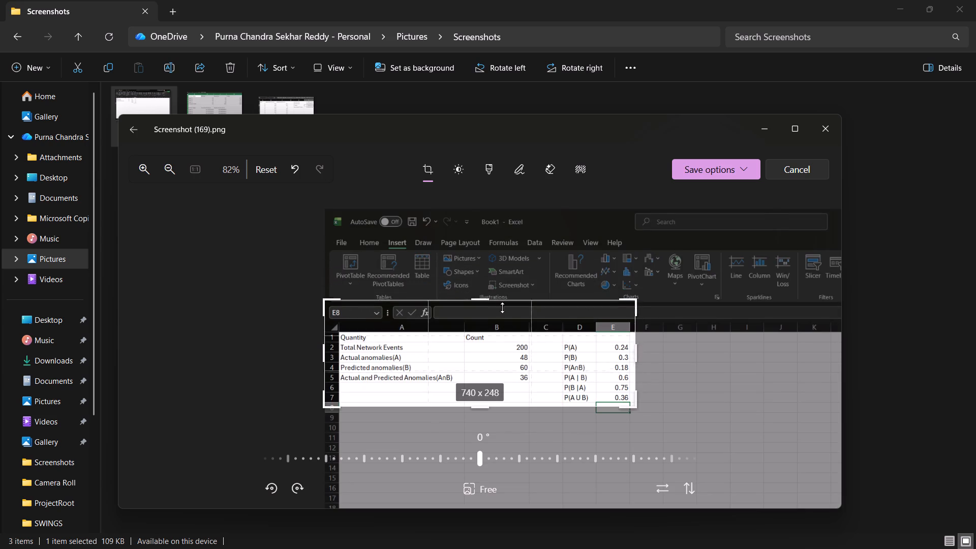
{"action": "left_click_drag", "start_coordinate": [502, 308], "coordinate": [504, 316]}
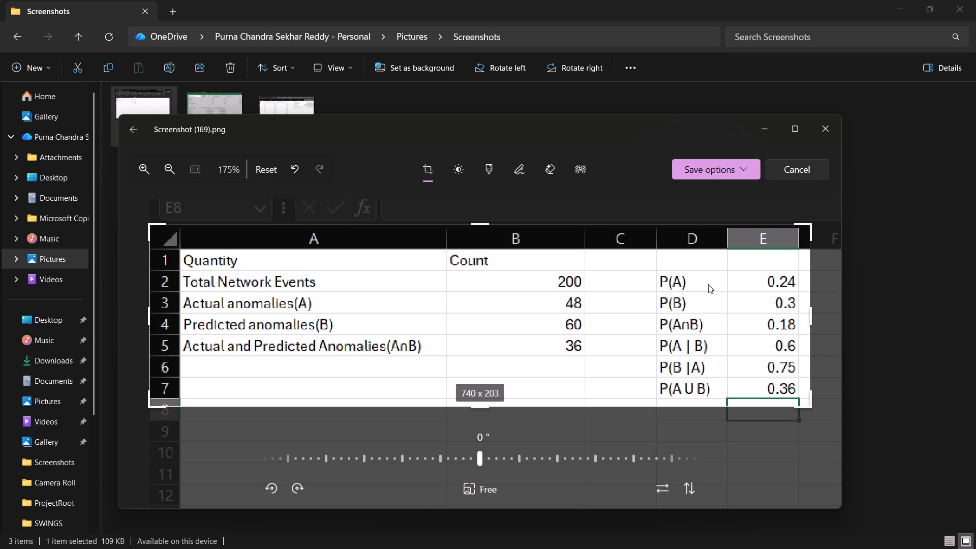
{"action": "left_click_drag", "start_coordinate": [810, 314], "coordinate": [800, 316]}
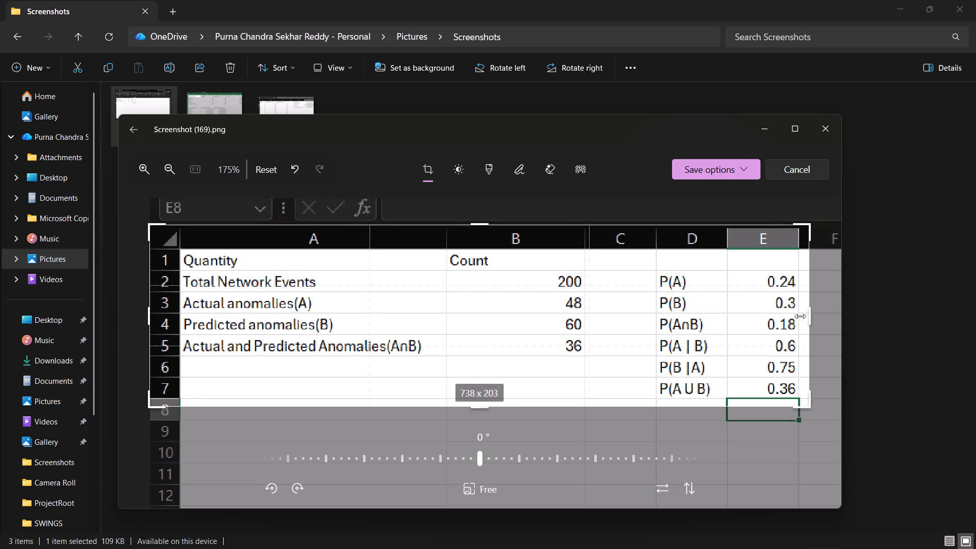
{"action": "left_click_drag", "start_coordinate": [800, 316], "coordinate": [801, 319]}
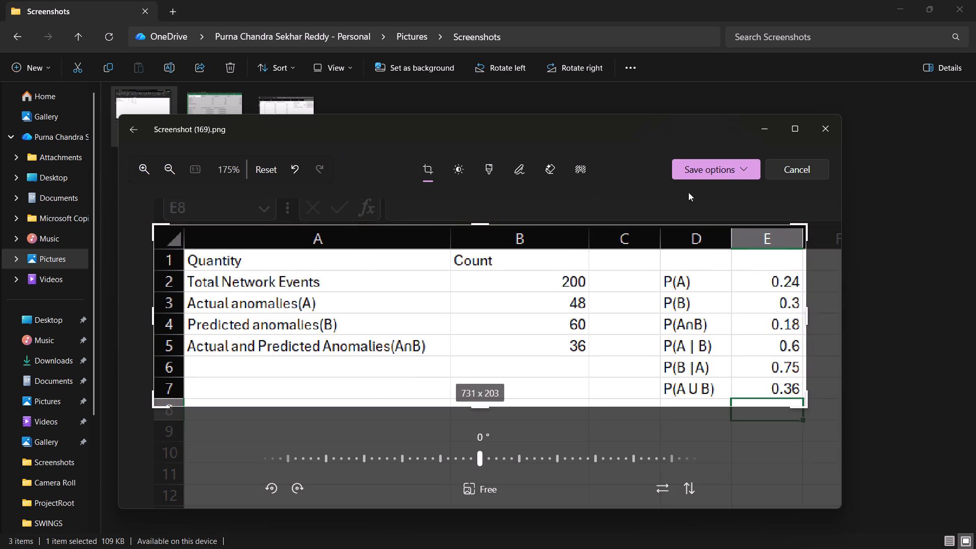
Save the cropped table image over the original screenshot file and close the image viewer.
{"action": "left_click", "coordinate": [706, 167]}
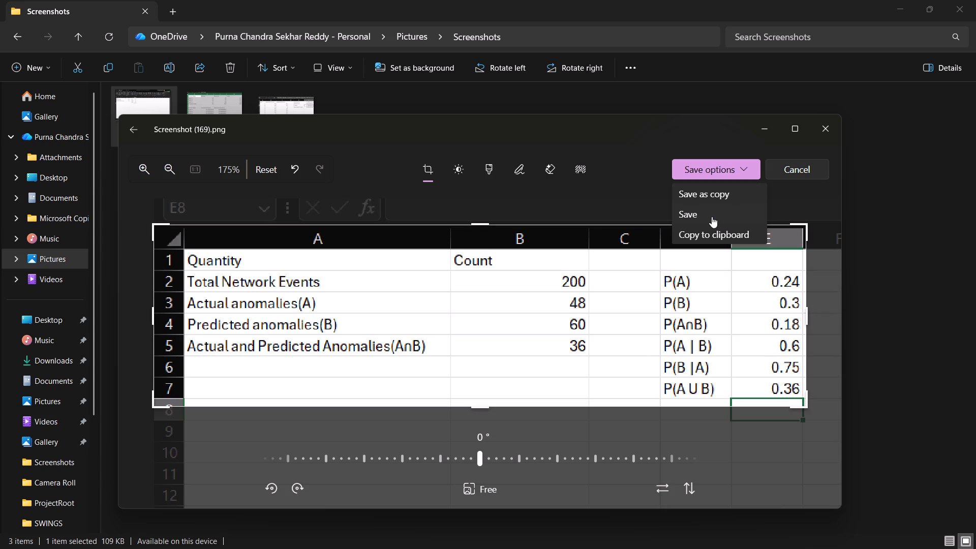
{"action": "left_click", "coordinate": [712, 217]}
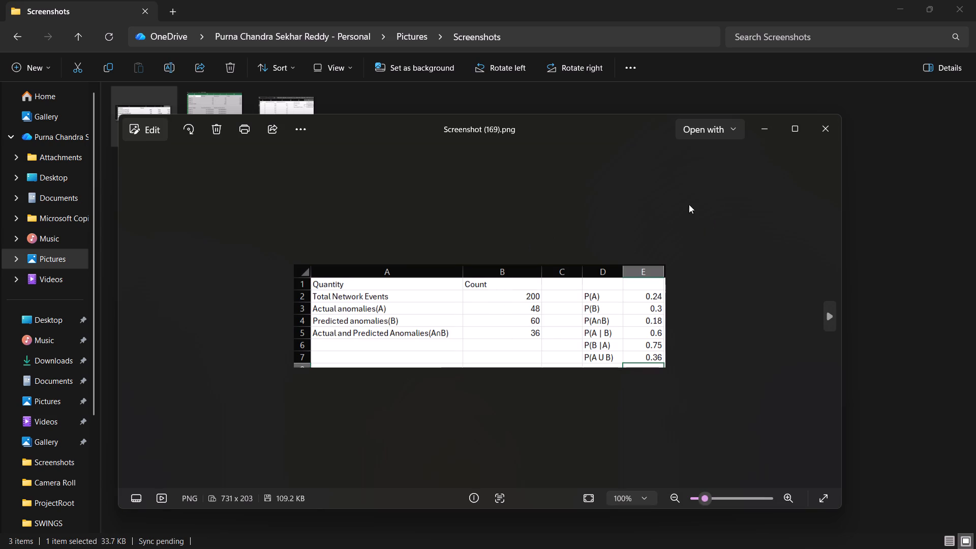
{"action": "left_click", "coordinate": [825, 124]}
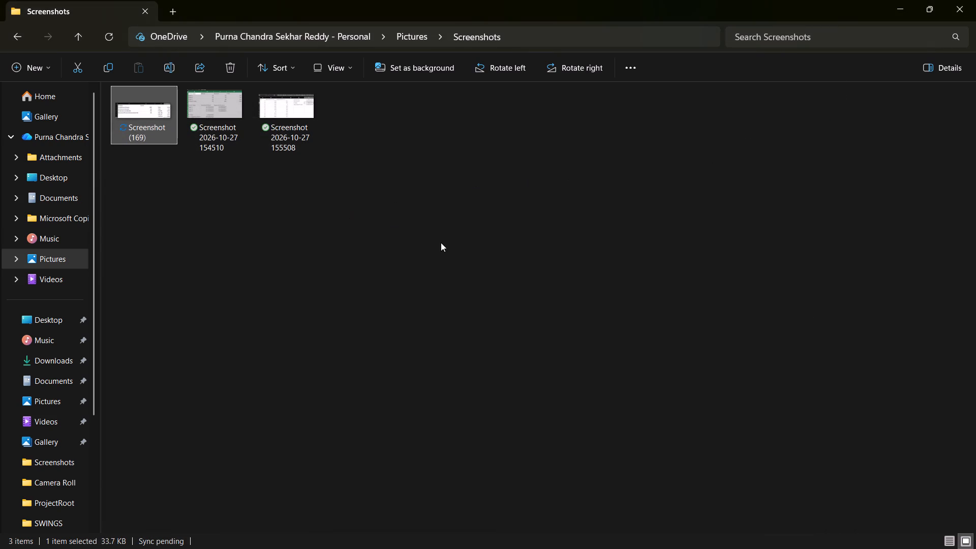
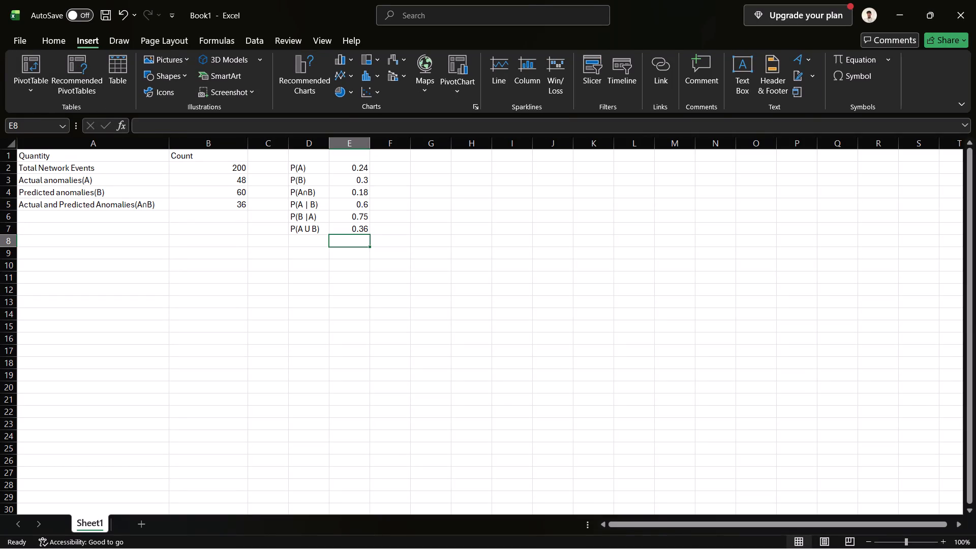
Save the workbook as exp01 in the OneDrive Documents folder.
{"action": "key", "text": "ctrl+s"}
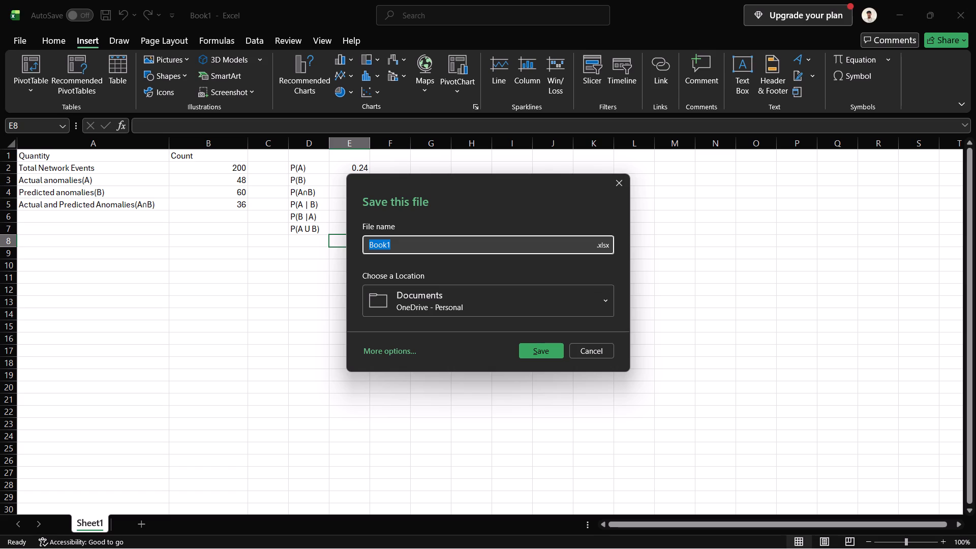
{"action": "type", "text": "exp"}
{"action": "key", "text": "0"}
{"action": "key", "text": "1"}
{"action": "key", "text": "Return"}
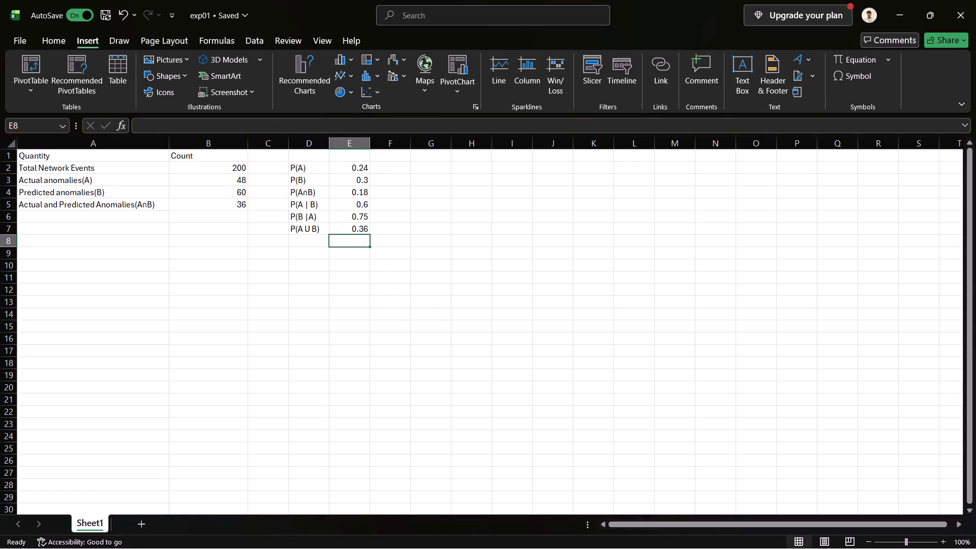
Add a second blank worksheet to the workbook and return to Sheet1.
{"action": "left_click", "coordinate": [143, 524]}
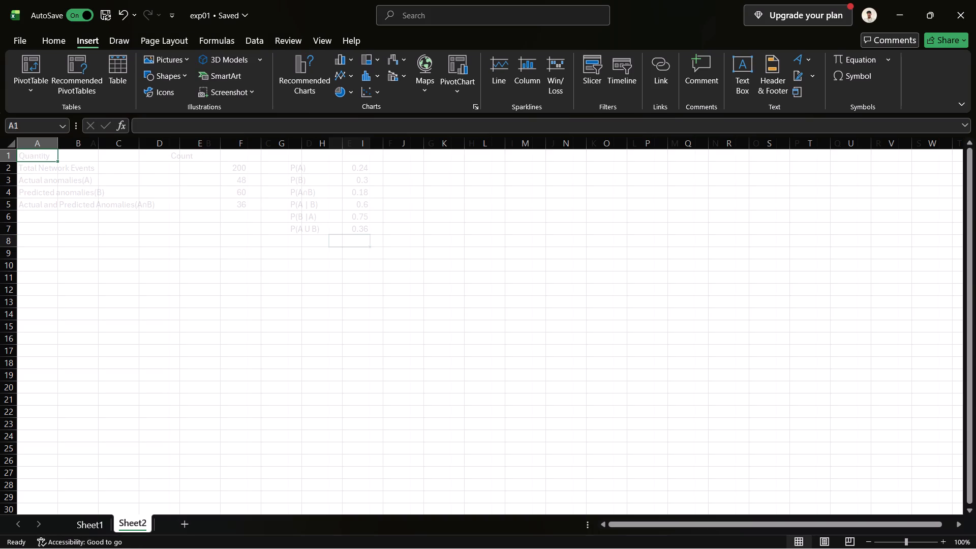
{"action": "left_click", "coordinate": [90, 531]}
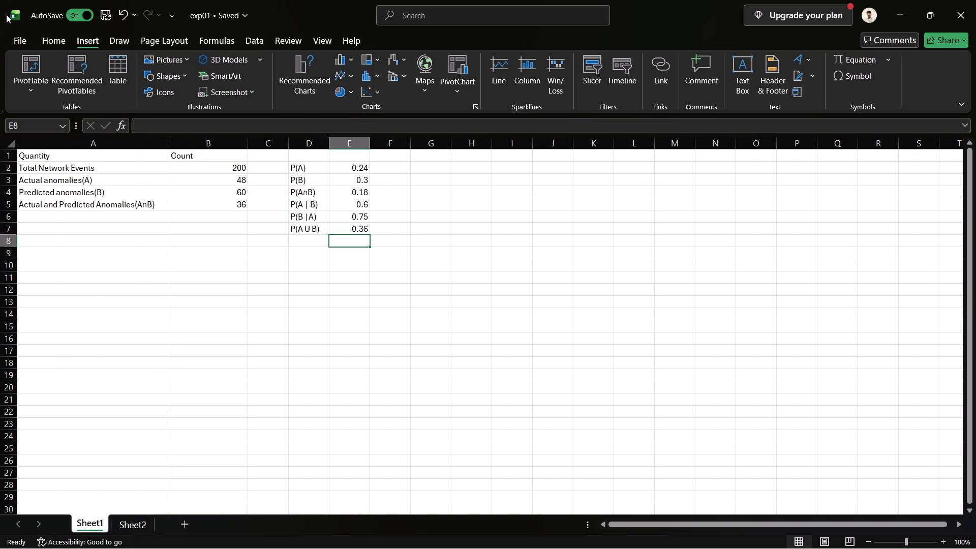
Create a new blank workbook.
{"action": "left_click", "coordinate": [10, 14]}
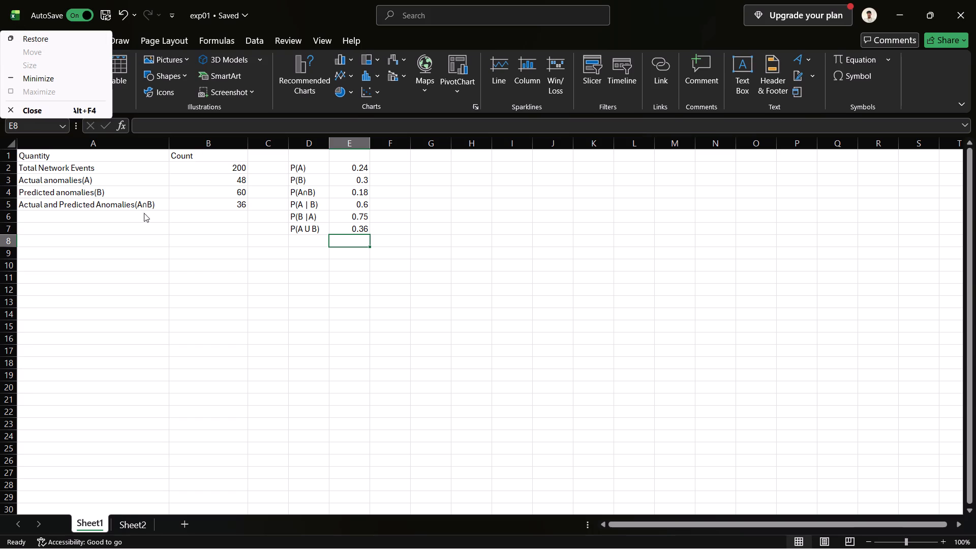
{"action": "left_click_drag", "start_coordinate": [144, 213], "coordinate": [139, 212]}
{"action": "left_click", "coordinate": [19, 39]}
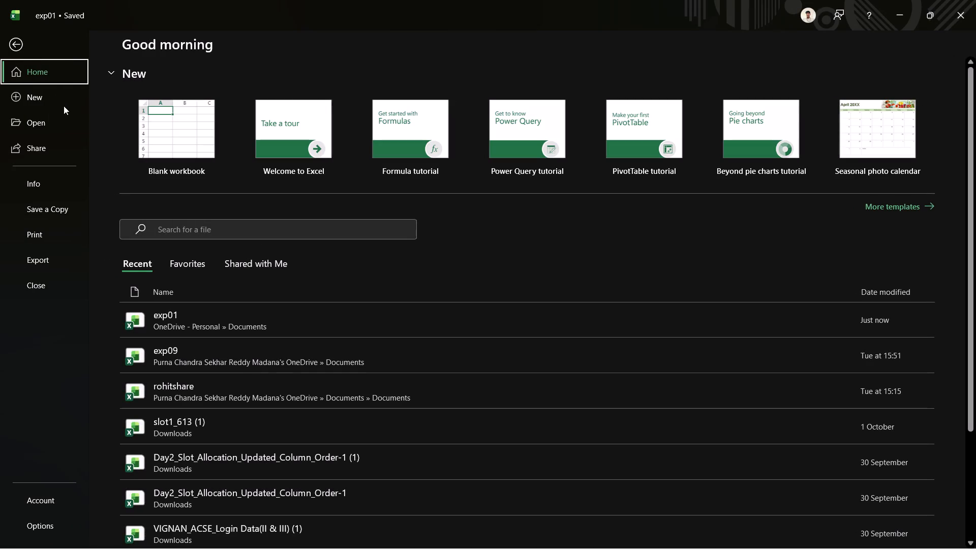
{"action": "left_click", "coordinate": [163, 141]}
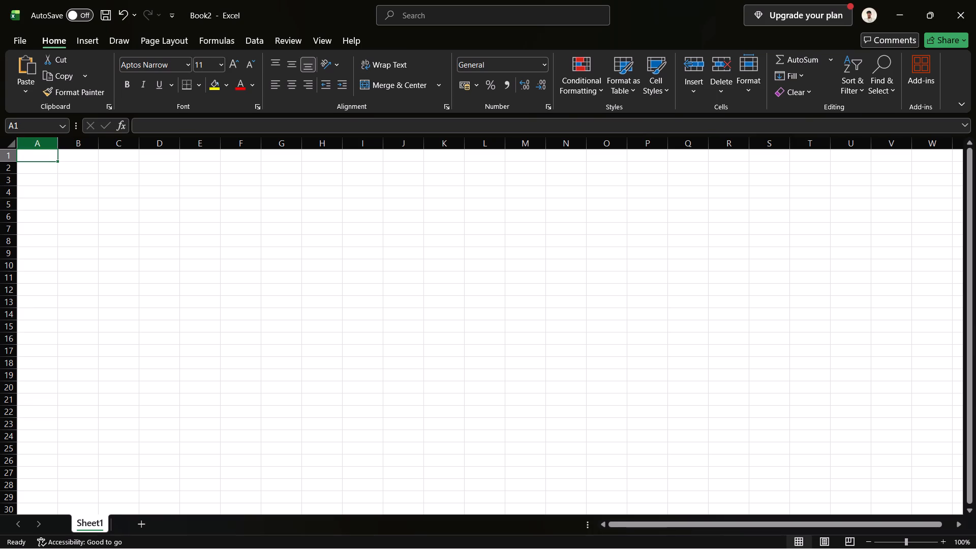
Widen column A to about 23 and make column B roughly two-thirds as wide as column A.
{"action": "left_click_drag", "start_coordinate": [56, 144], "coordinate": [128, 155]}
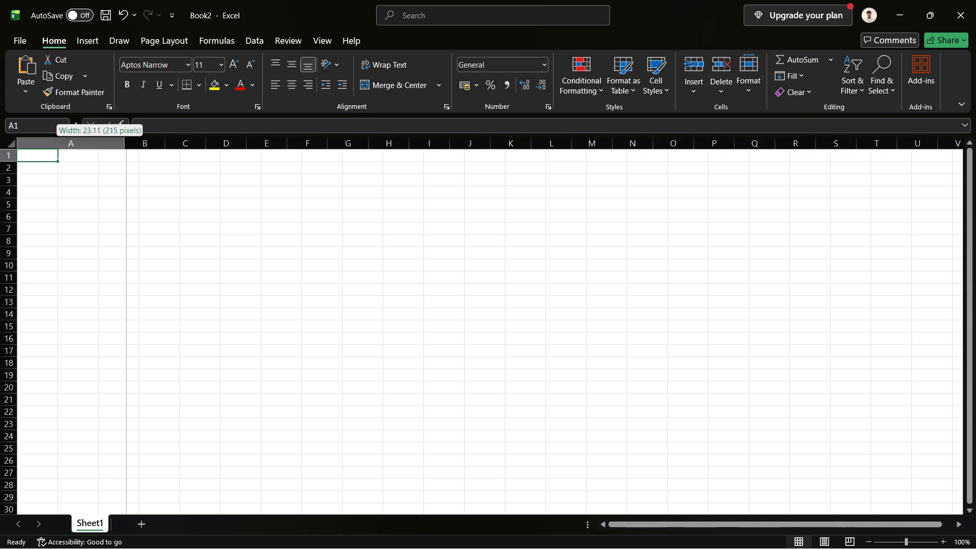
{"action": "left_click_drag", "start_coordinate": [128, 155], "coordinate": [124, 155]}
{"action": "left_click", "coordinate": [138, 146]}
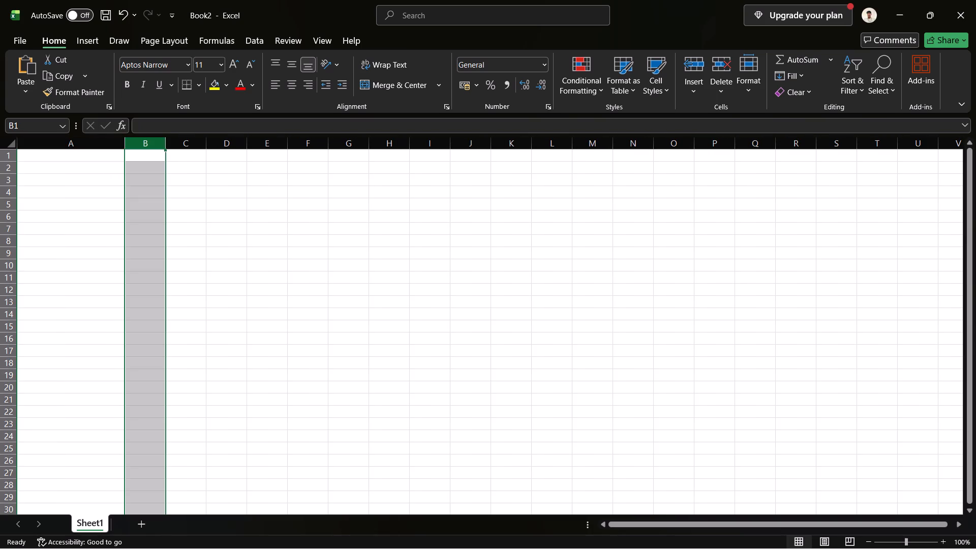
{"action": "left_click_drag", "start_coordinate": [165, 148], "coordinate": [197, 148]}
Enter the headers "X: Failed sensors" in A1 and "P(X=x)" in B1.
{"action": "left_click", "coordinate": [80, 158]}
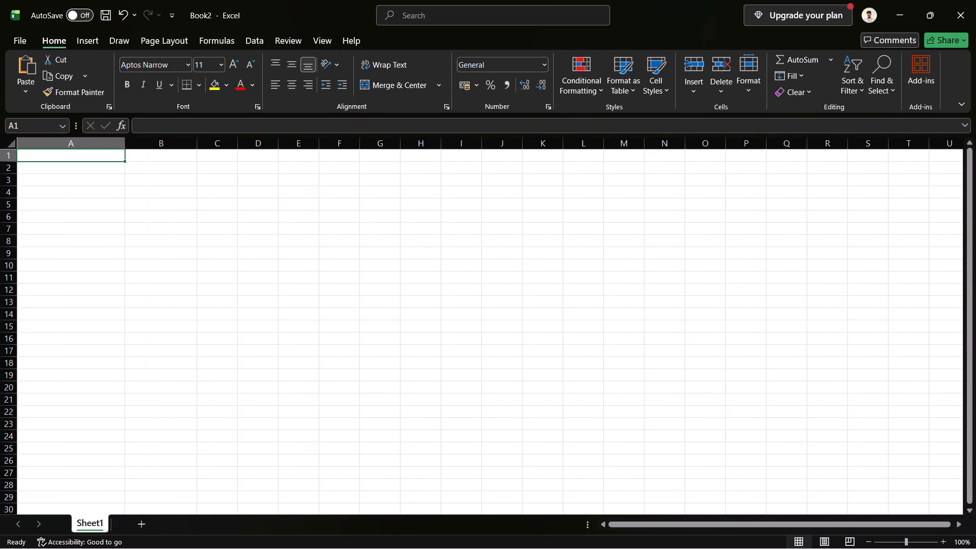
{"action": "key", "text": "shift+x"}
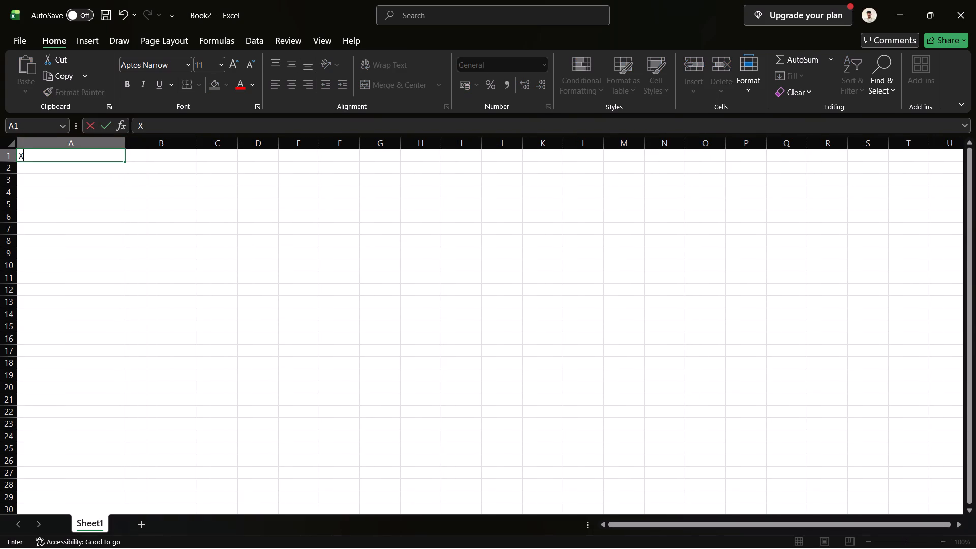
{"action": "key", "text": "shift+colon"}
{"action": "key", "text": "space"}
{"action": "type", "text": "Failed"}
{"action": "key", "text": "space"}
{"action": "type", "text": "sensors"}
{"action": "key", "text": "Right"}
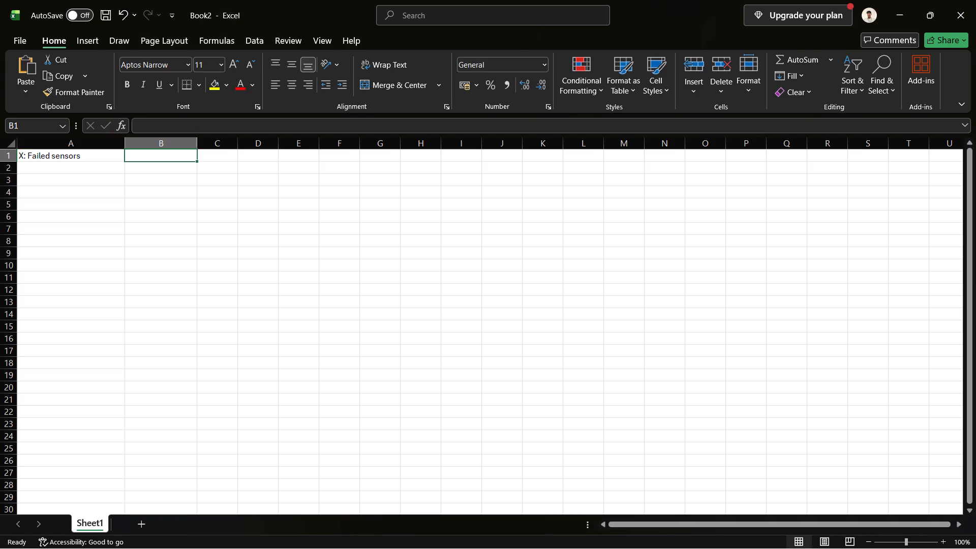
{"action": "type", "text": "P(X=x"}
{"action": "key", "text": "shift+parenright"}
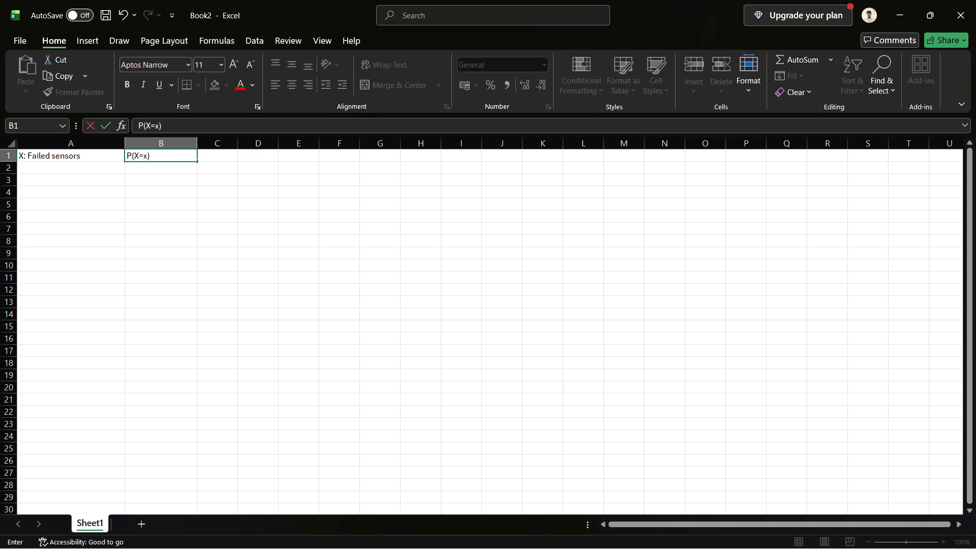
{"action": "key", "text": "Down"}
Fill A2 to A6 under the failed sensors header with the values 0, 1, 2, 3 and 4.
{"action": "key", "text": "Left"}
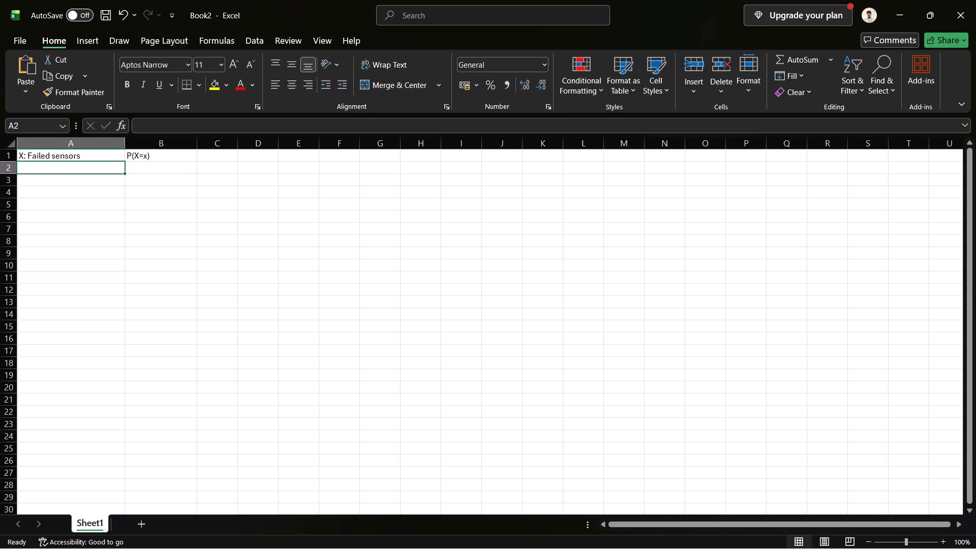
{"action": "key", "text": "0"}
{"action": "key", "text": "Down"}
{"action": "key", "text": "1"}
{"action": "key", "text": "Down"}
{"action": "key", "text": "2"}
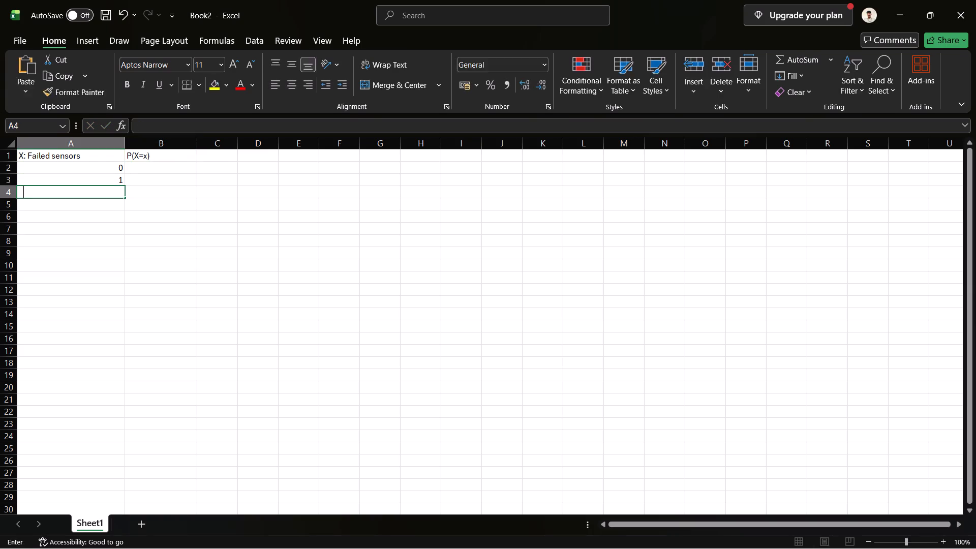
{"action": "key", "text": "Down"}
{"action": "key", "text": "3"}
{"action": "key", "text": "Down"}
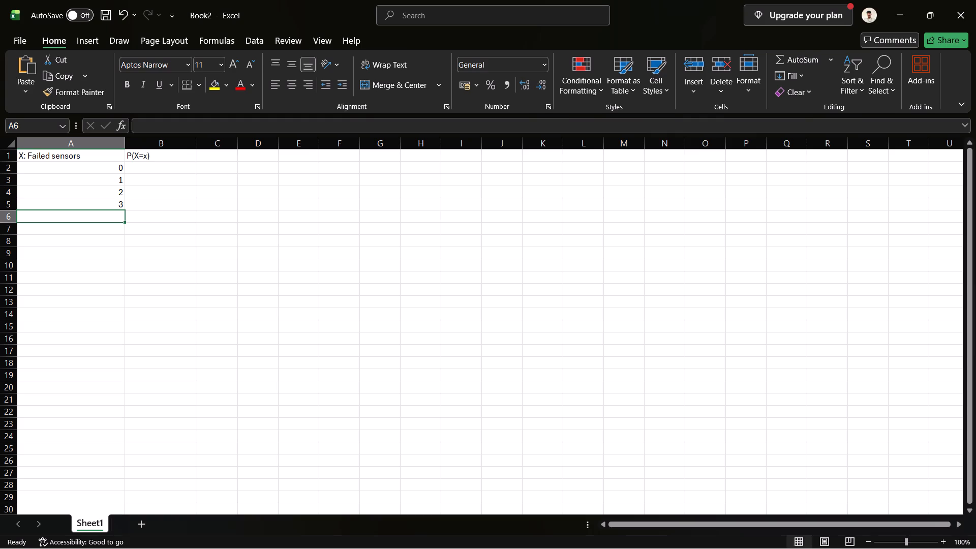
{"action": "key", "text": "4"}
{"action": "key", "text": "Down"}
Left-align the failed sensor values in A2 to A6.
{"action": "key", "text": "Right"}
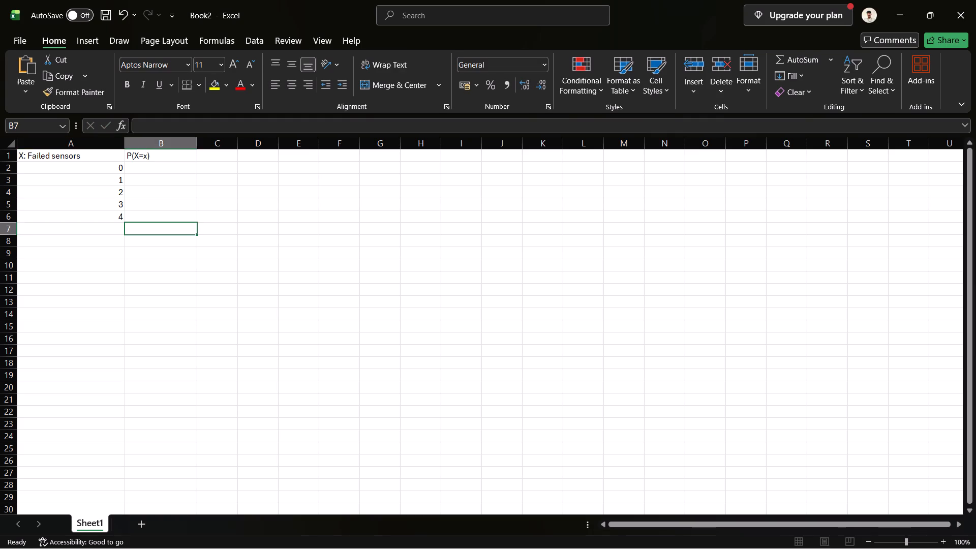
{"action": "key", "text": "Up"}
{"action": "key", "text": "Up"}
{"action": "key", "text": "Up"}
{"action": "key", "text": "Up"}
{"action": "key", "text": "Up"}
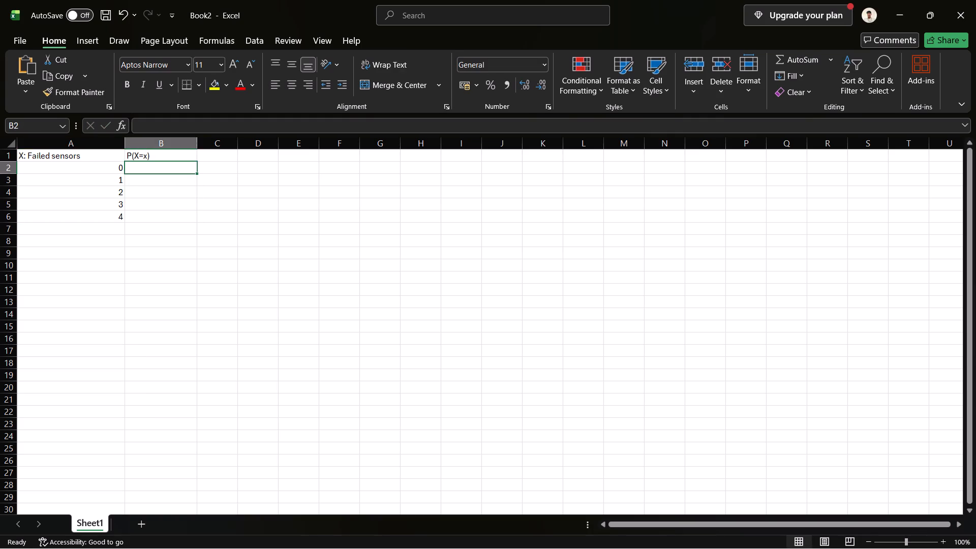
{"action": "key", "text": "Left"}
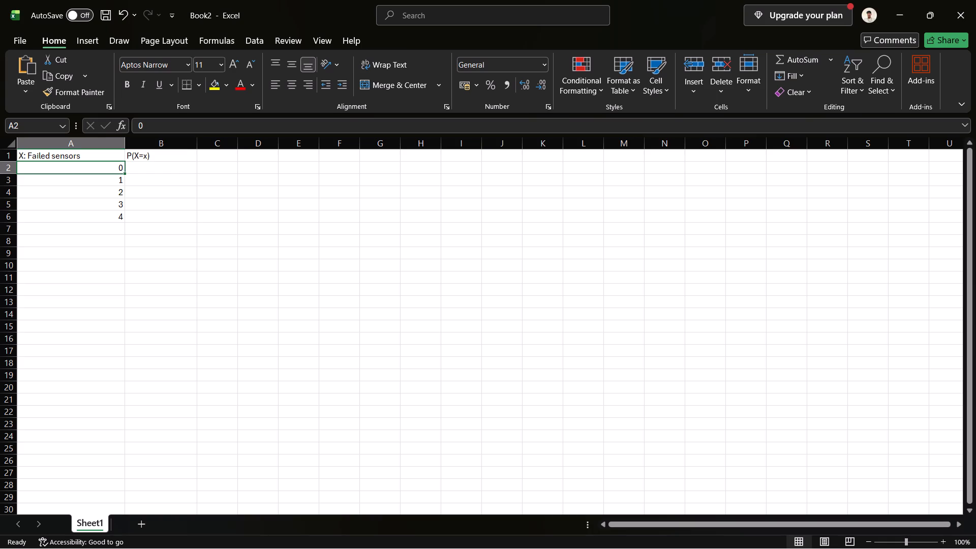
{"action": "left_click_drag", "start_coordinate": [72, 168], "coordinate": [94, 207]}
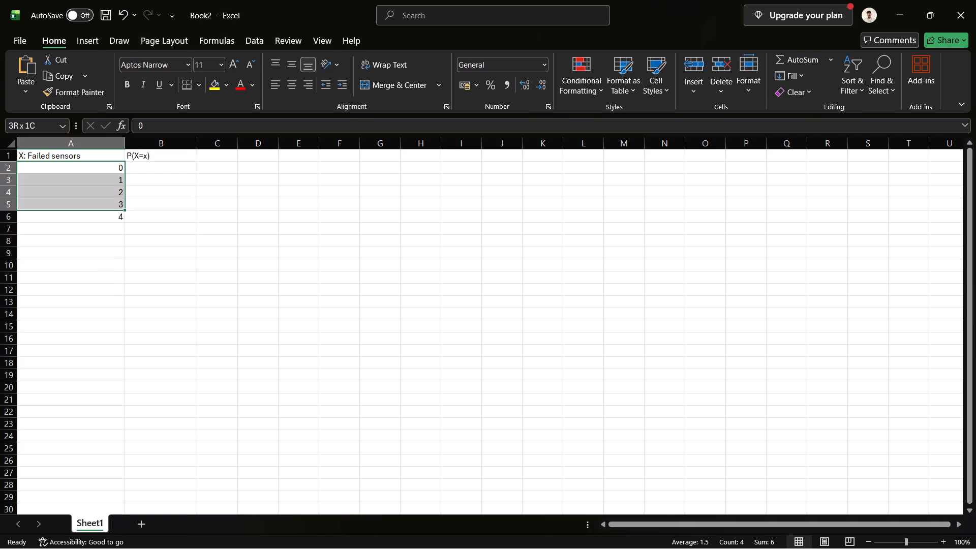
{"action": "left_click_drag", "start_coordinate": [94, 207], "coordinate": [98, 214]}
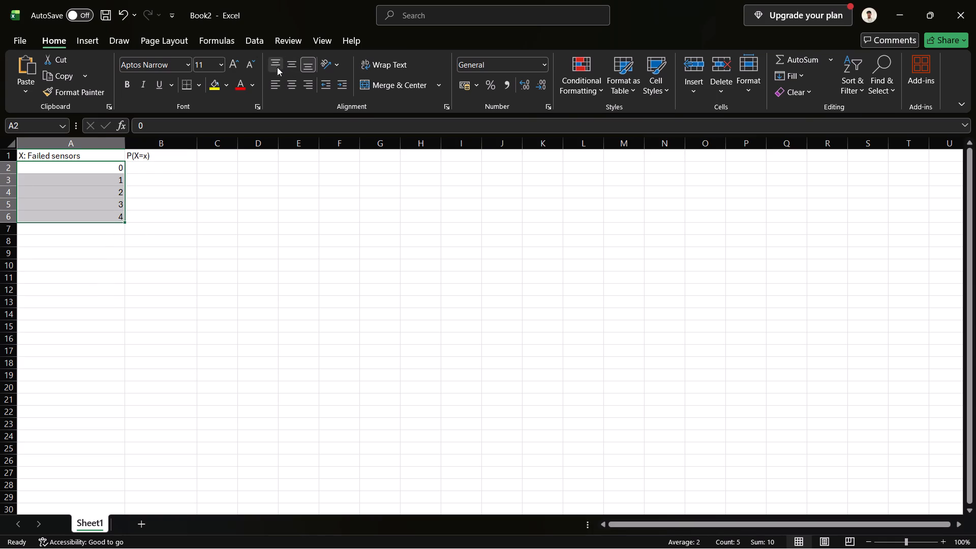
{"action": "left_click", "coordinate": [276, 81]}
Fill B2 to B6 under the P(X=x) header with the probabilities 0.1, 0.25, 0.35, 0.2 and 0.1.
{"action": "left_click", "coordinate": [152, 168]}
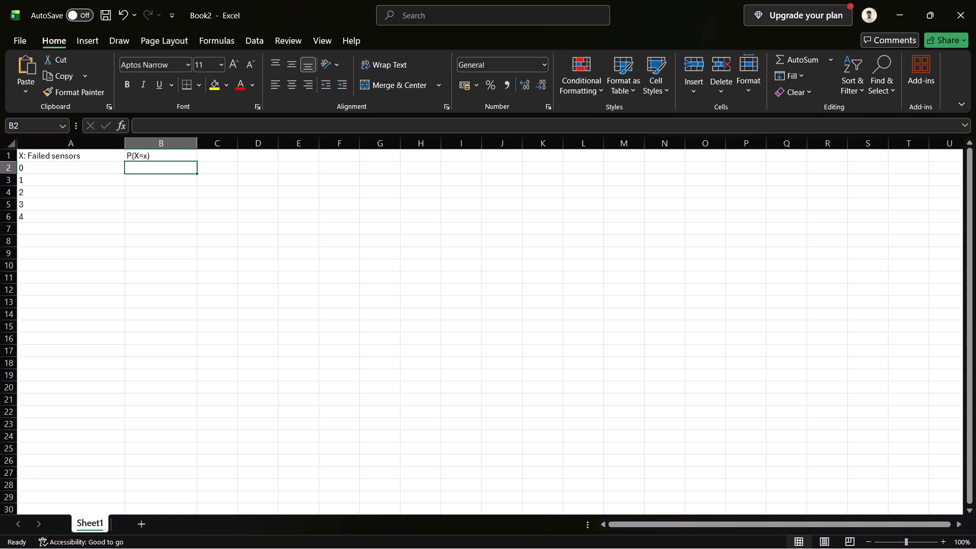
{"action": "type", "text": "0.1"}
{"action": "key", "text": "Down"}
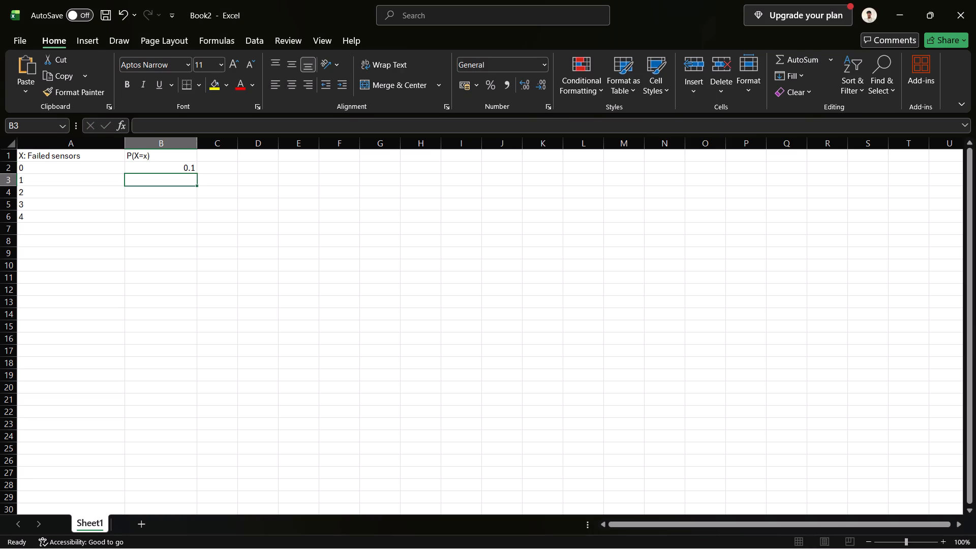
{"action": "type", "text": "0,"}
{"action": "key", "text": "BackSpace"}
{"action": "type", "text": ".25"}
{"action": "key", "text": "Down"}
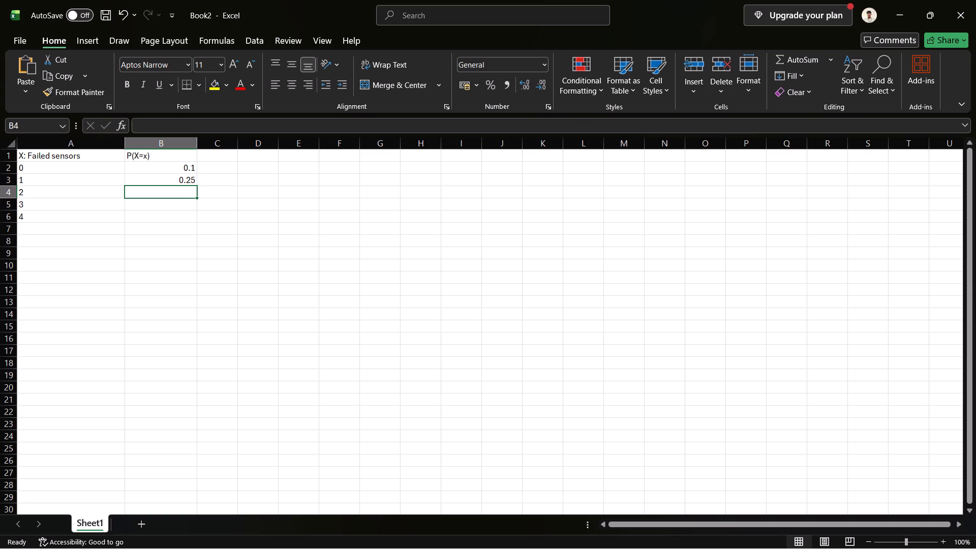
{"action": "type", "text": "0.35"}
{"action": "key", "text": "Down"}
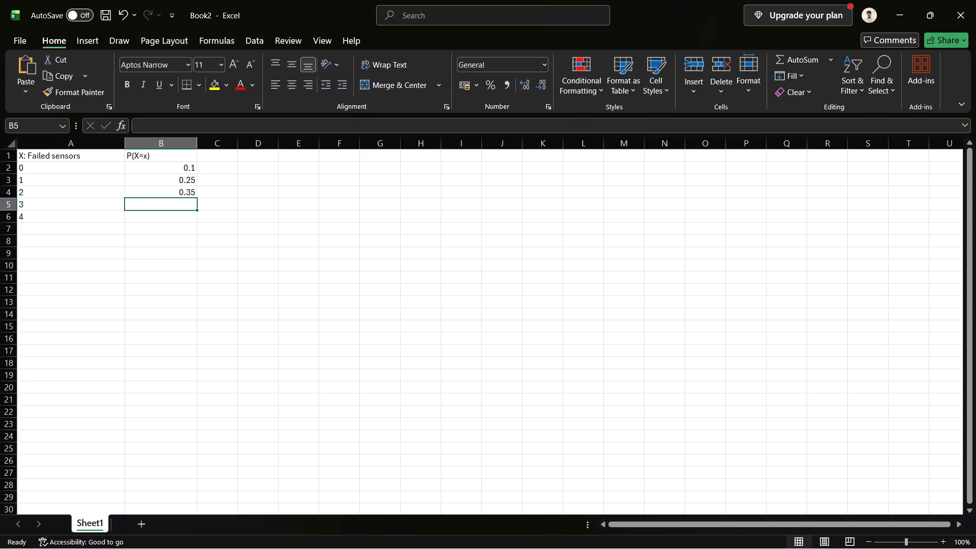
{"action": "key", "text": "0"}
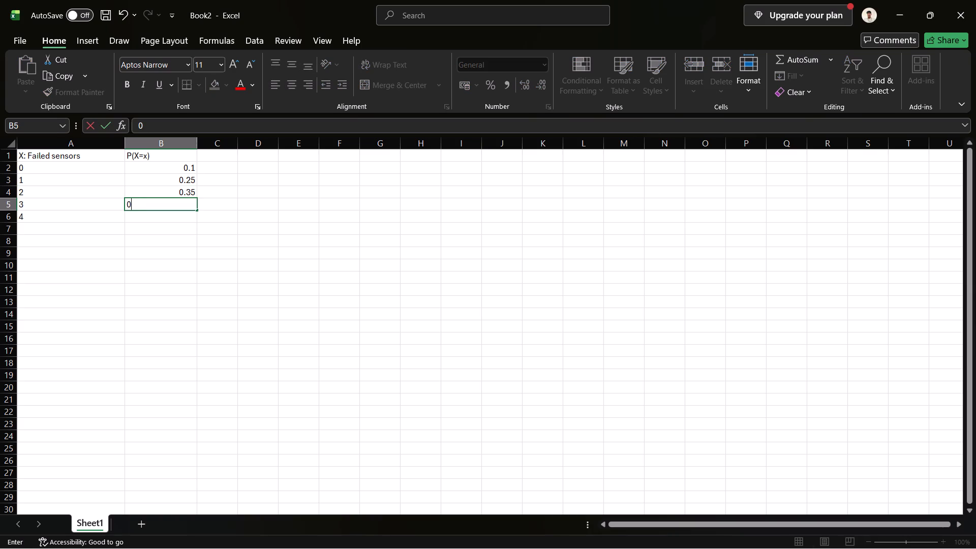
{"action": "type", "text": ".2"}
{"action": "key", "text": "Down"}
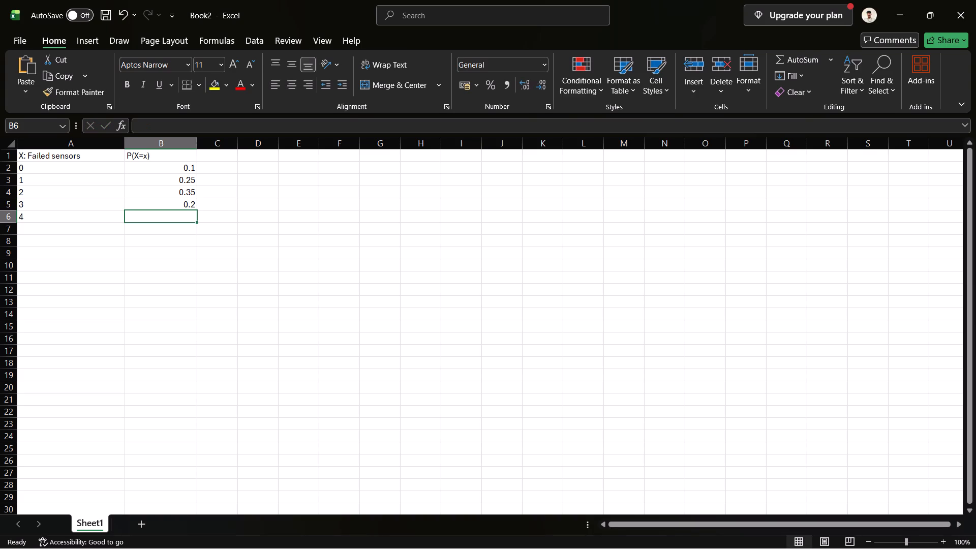
{"action": "key", "text": "0"}
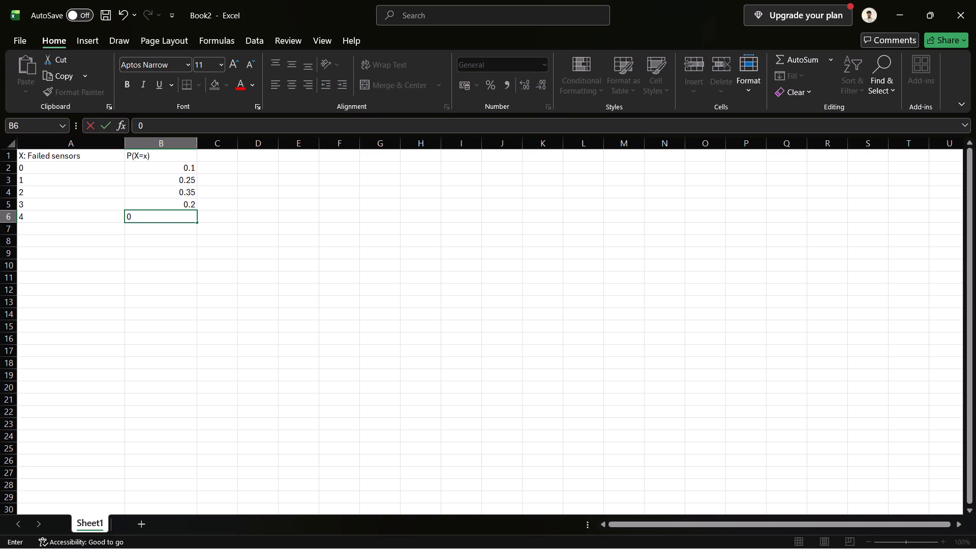
{"action": "type", "text": ".1"}
{"action": "key", "text": "Down"}
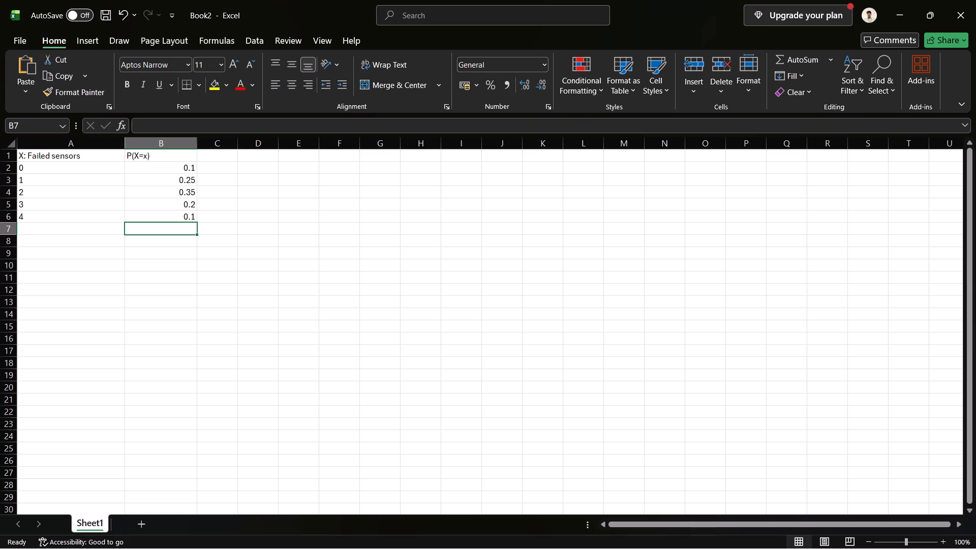
Enter the label "Total Probability" in A8, below the distribution table.
{"action": "left_click", "coordinate": [39, 242]}
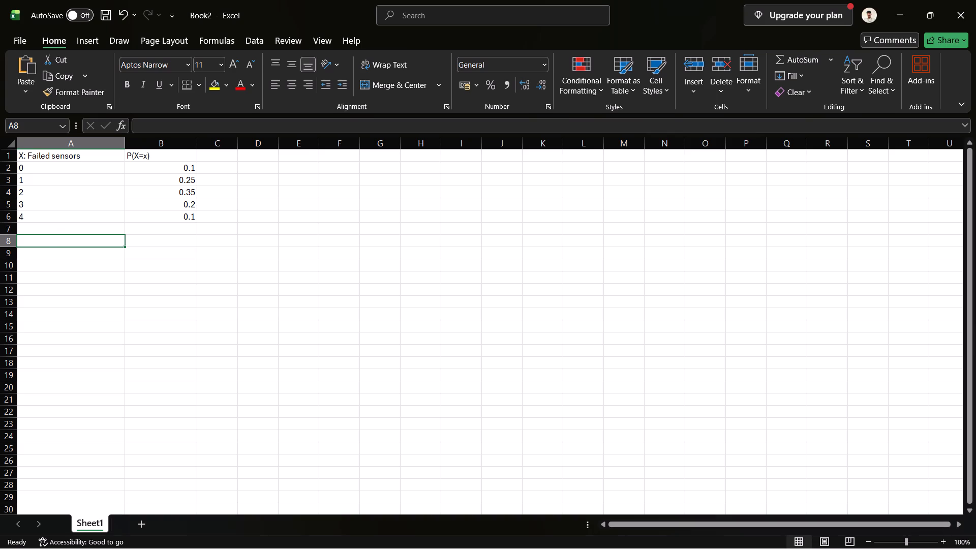
{"action": "key", "text": "ctrl+t"}
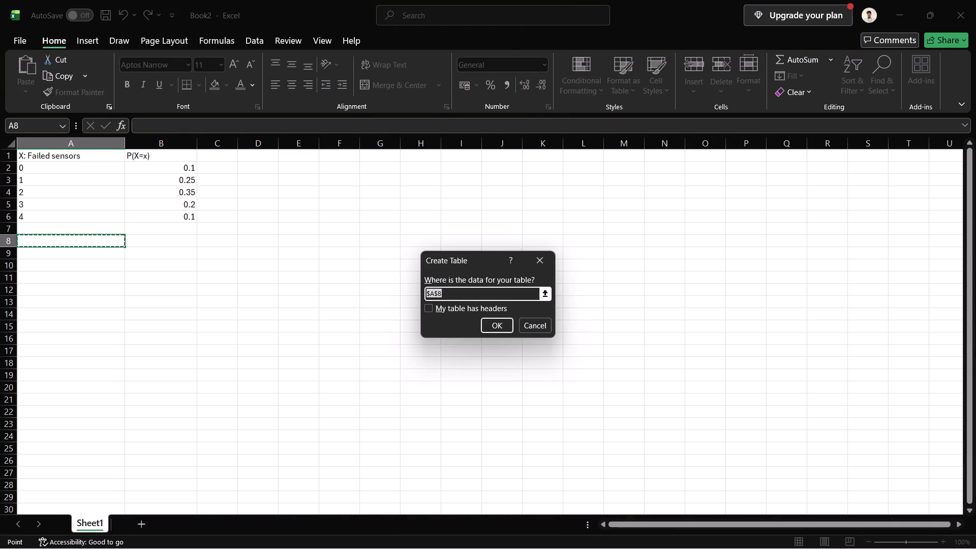
{"action": "left_click", "coordinate": [543, 263]}
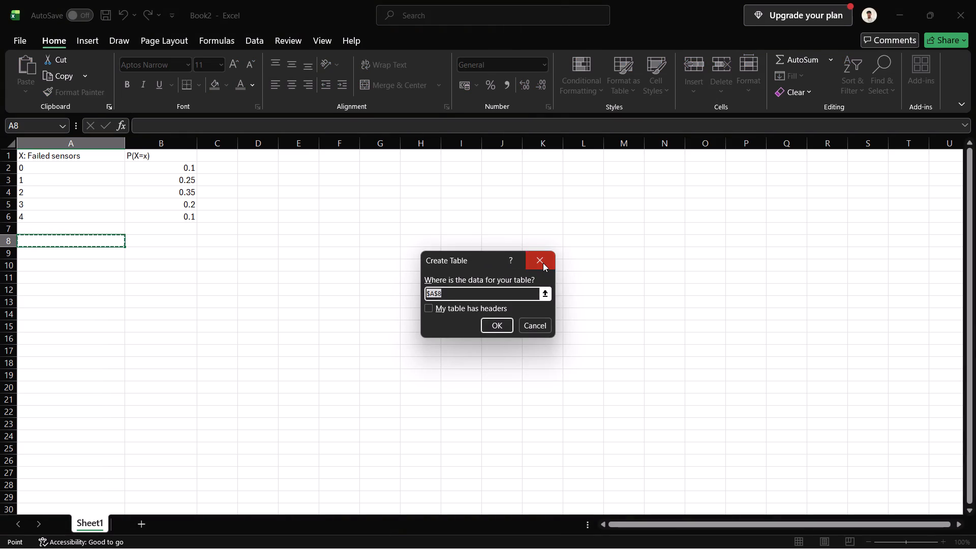
{"action": "key", "text": "shift+t"}
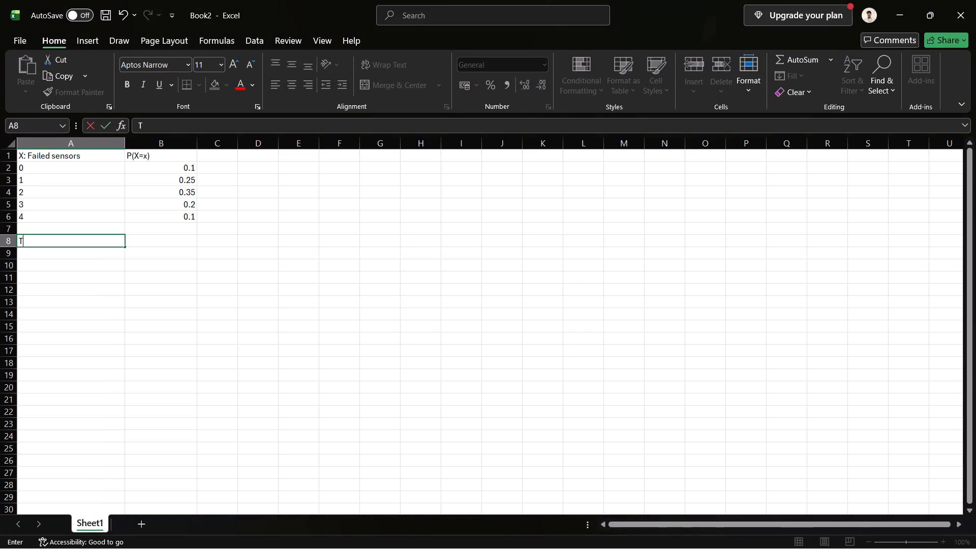
{"action": "type", "text": "otal"}
{"action": "key", "text": "space"}
{"action": "key", "text": "shift+p"}
{"action": "type", "text": "robabi"}
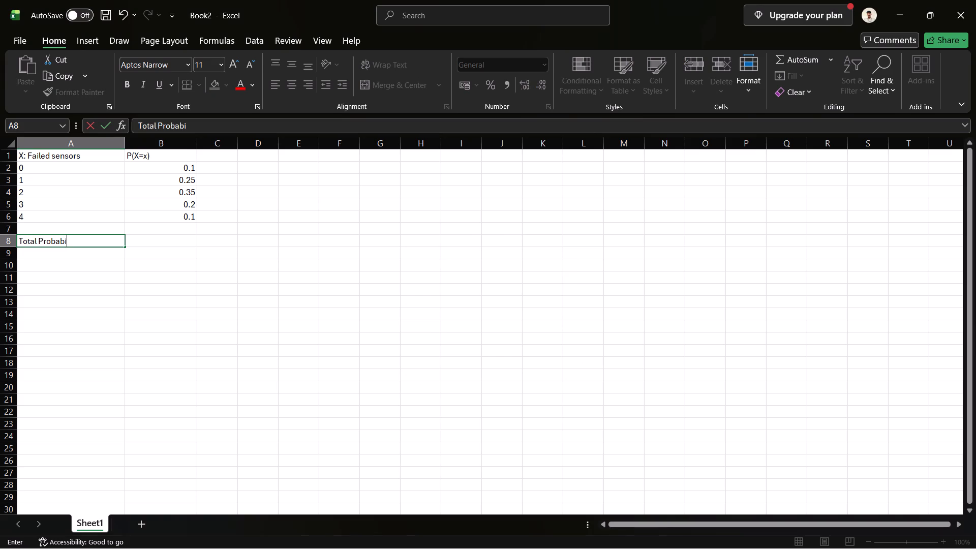
{"action": "type", "text": "lity"}
{"action": "key", "text": "Right"}
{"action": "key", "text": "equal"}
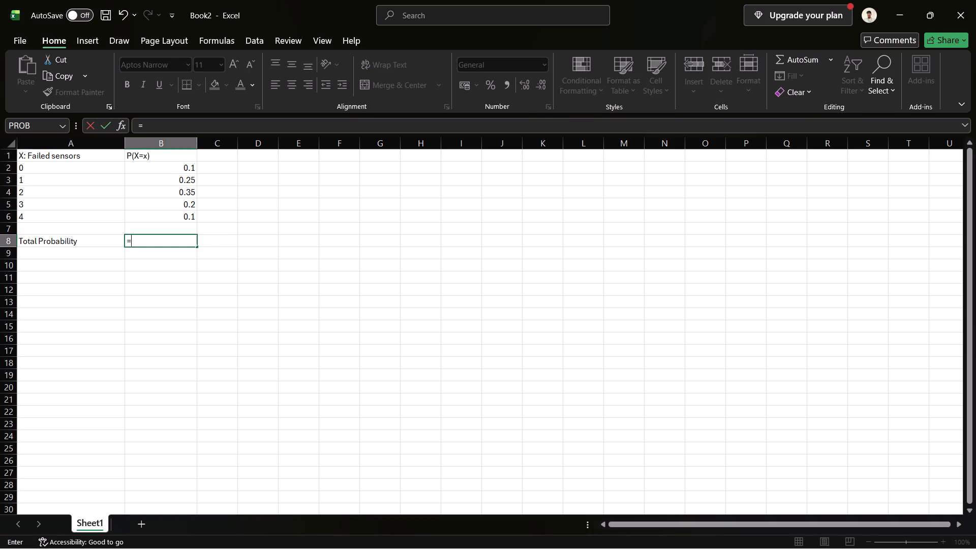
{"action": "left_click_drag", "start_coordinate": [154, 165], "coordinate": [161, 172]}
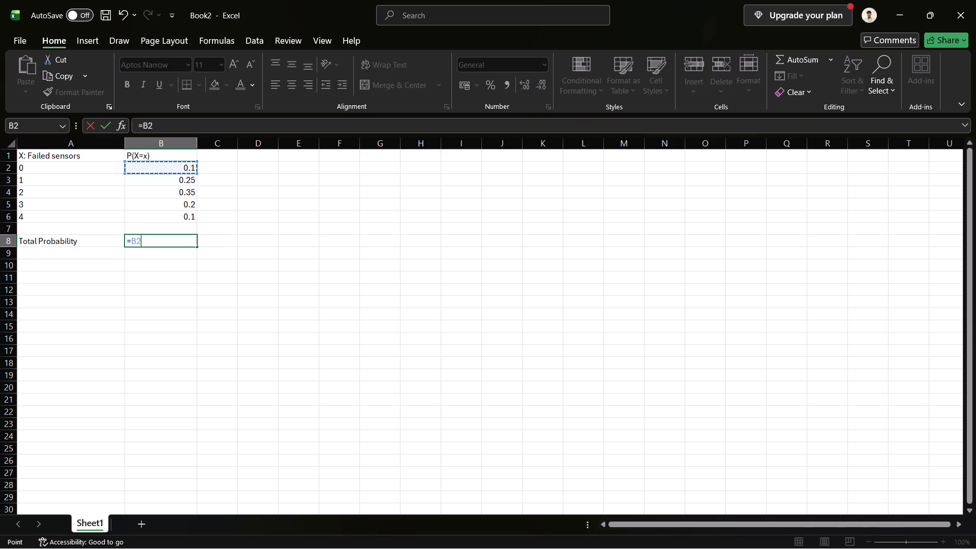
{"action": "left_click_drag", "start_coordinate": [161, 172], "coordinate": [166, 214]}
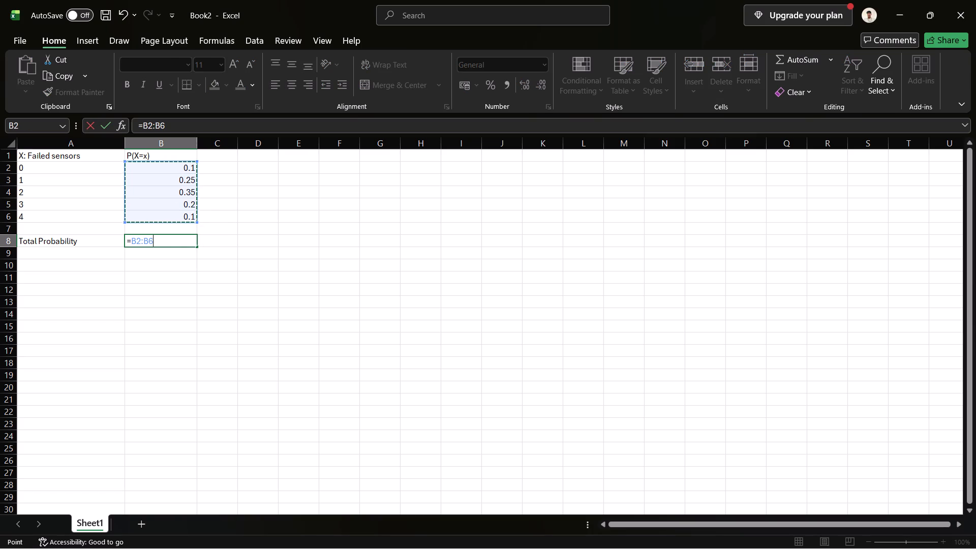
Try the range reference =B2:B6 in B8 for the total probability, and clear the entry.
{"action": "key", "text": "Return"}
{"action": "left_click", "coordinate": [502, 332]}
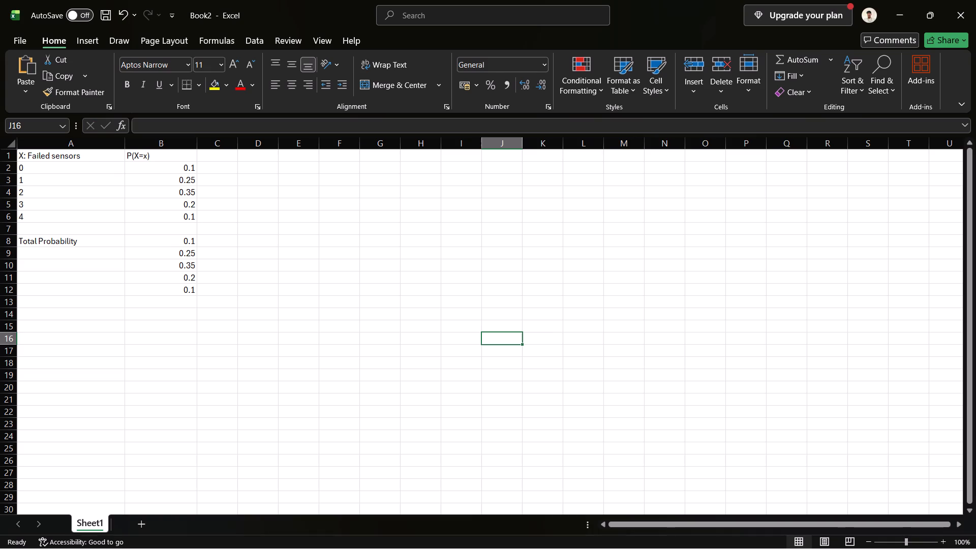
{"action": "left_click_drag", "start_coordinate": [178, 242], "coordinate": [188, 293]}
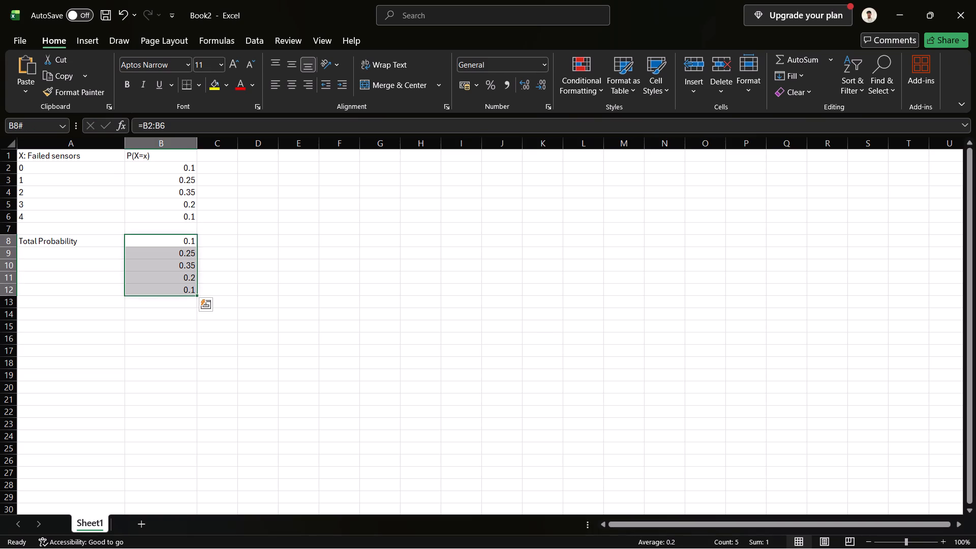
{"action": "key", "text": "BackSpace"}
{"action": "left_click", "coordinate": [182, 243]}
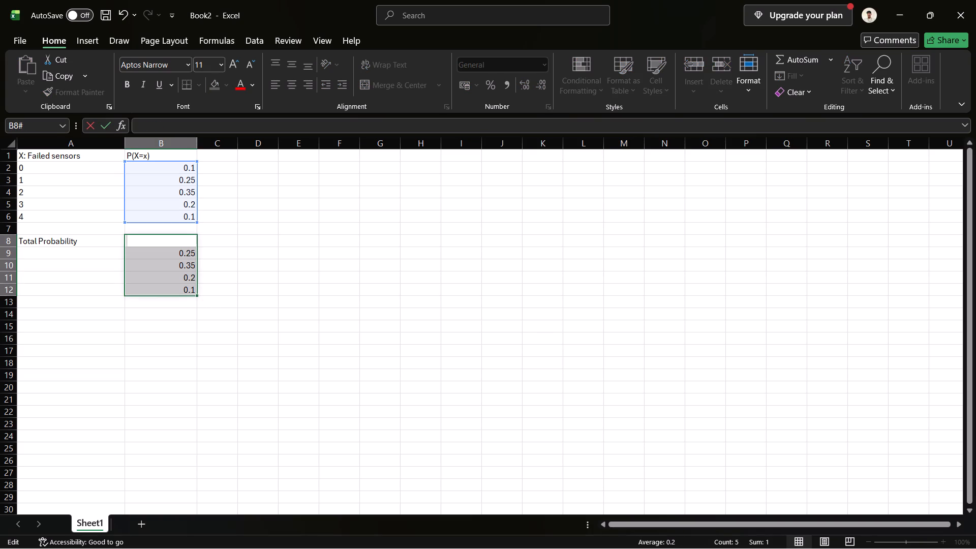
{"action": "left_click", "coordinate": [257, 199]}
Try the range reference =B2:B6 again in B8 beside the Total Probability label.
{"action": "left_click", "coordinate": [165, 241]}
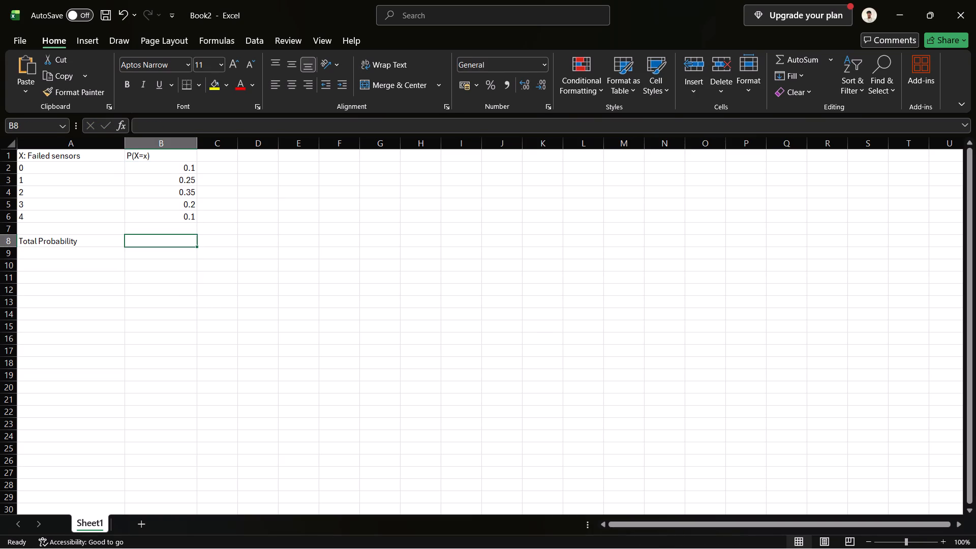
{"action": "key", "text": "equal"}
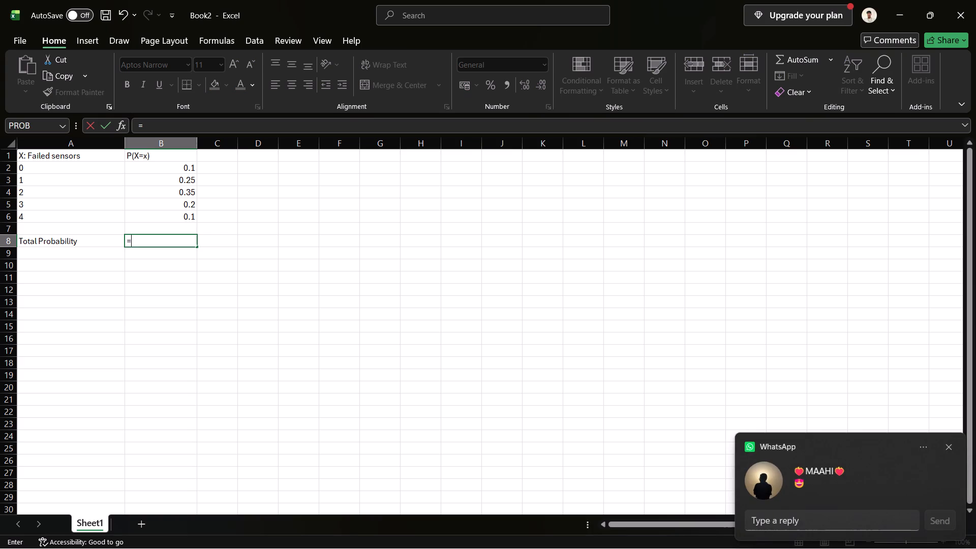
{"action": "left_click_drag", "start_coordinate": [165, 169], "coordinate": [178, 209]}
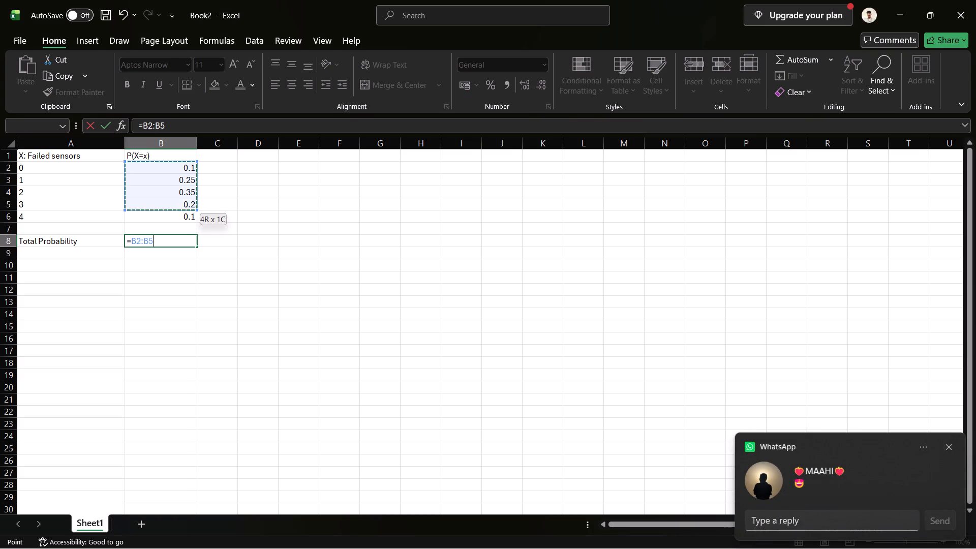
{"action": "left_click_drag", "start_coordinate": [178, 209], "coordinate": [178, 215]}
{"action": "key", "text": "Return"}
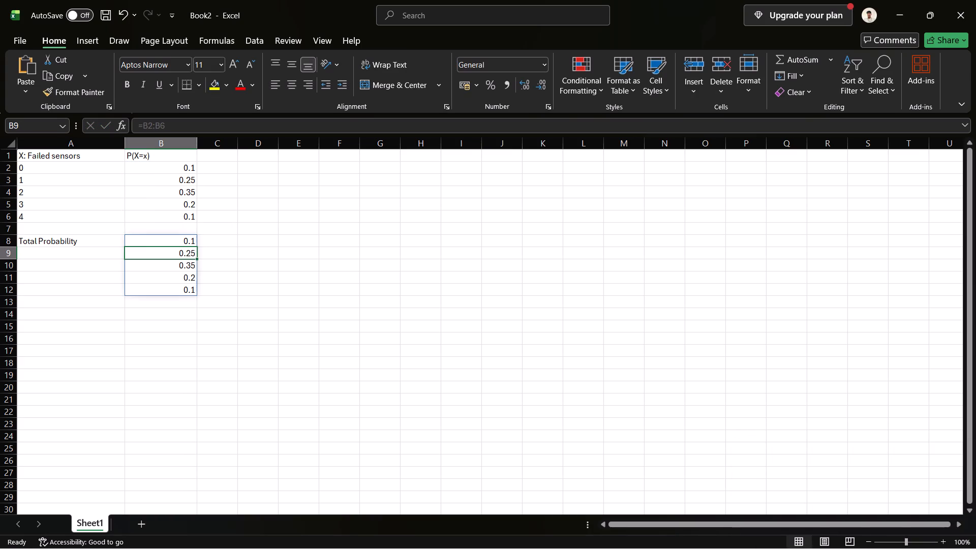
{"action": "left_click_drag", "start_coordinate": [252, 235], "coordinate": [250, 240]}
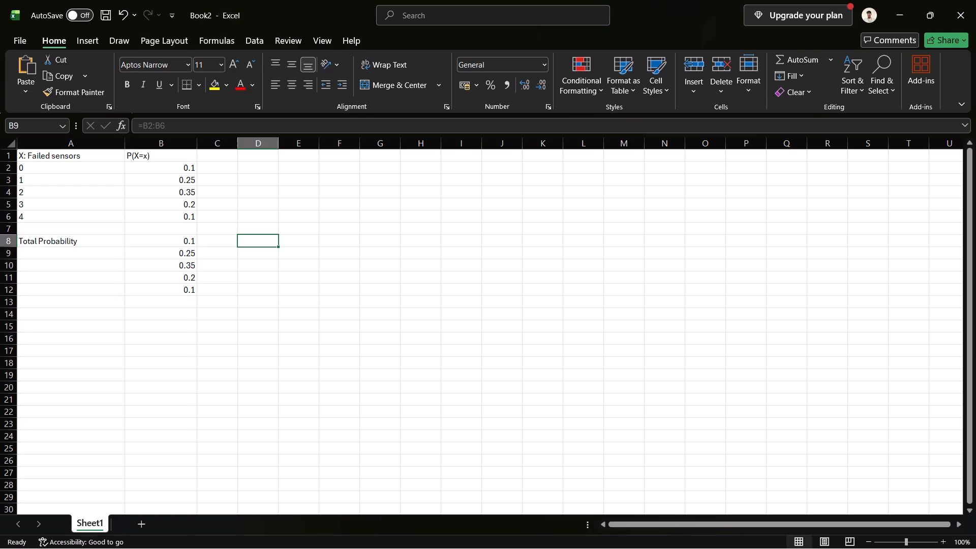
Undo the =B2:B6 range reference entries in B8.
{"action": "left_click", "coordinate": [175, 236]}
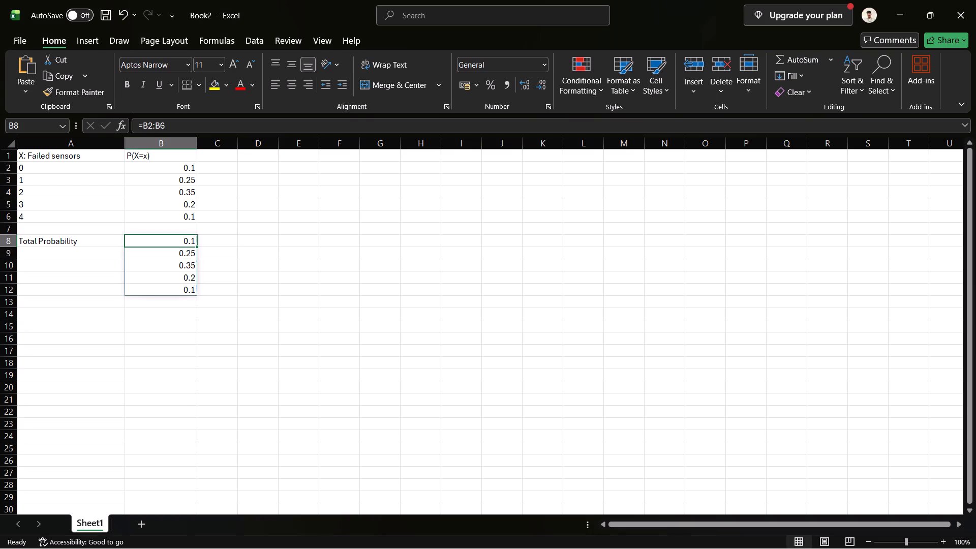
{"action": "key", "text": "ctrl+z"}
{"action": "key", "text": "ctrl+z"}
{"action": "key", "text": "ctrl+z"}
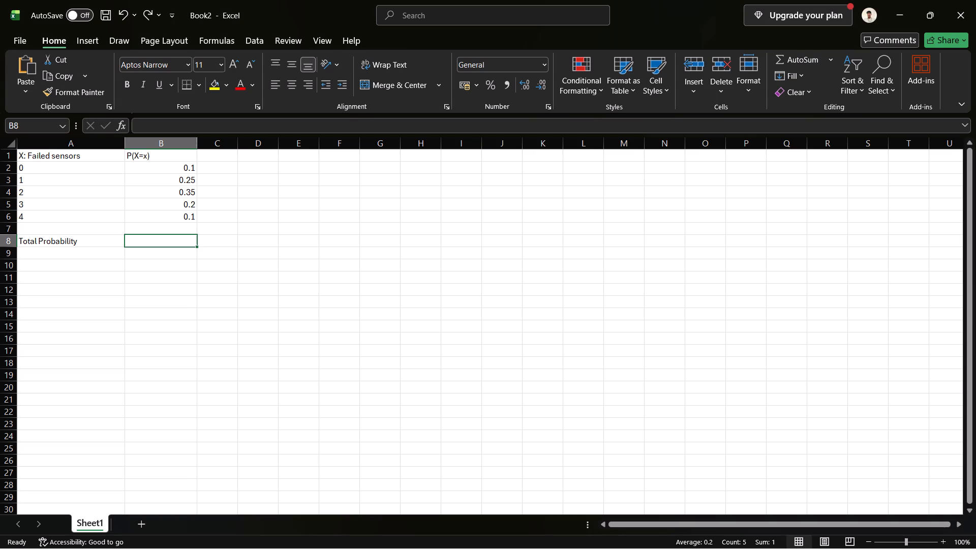
Begin a SUM formula in B8 beside the Total Probability label.
{"action": "left_click", "coordinate": [168, 240]}
Calculate the total probability in B8 with a SUM formula over B2:B6.
{"action": "key", "text": "equal"}
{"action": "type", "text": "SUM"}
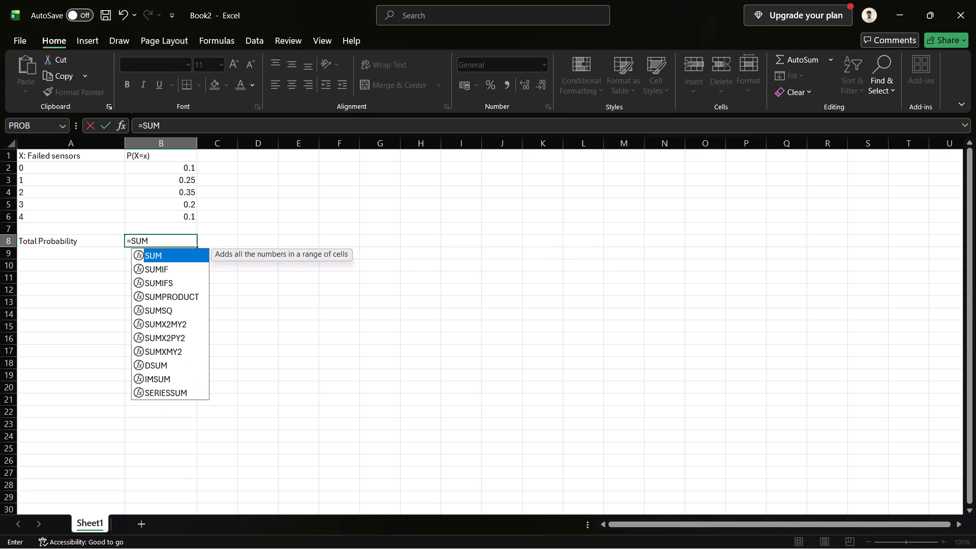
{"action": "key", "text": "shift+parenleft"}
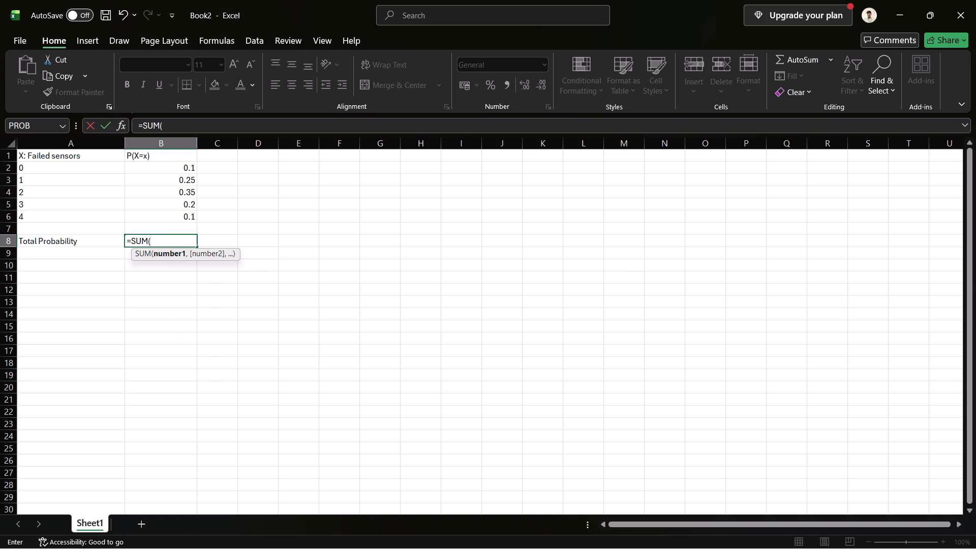
{"action": "left_click_drag", "start_coordinate": [175, 171], "coordinate": [183, 215]}
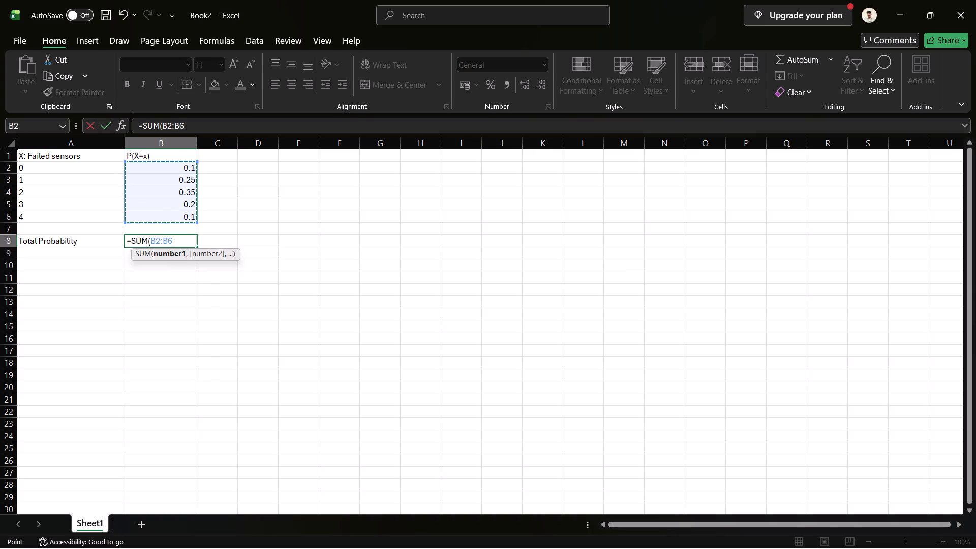
{"action": "key", "text": "Return"}
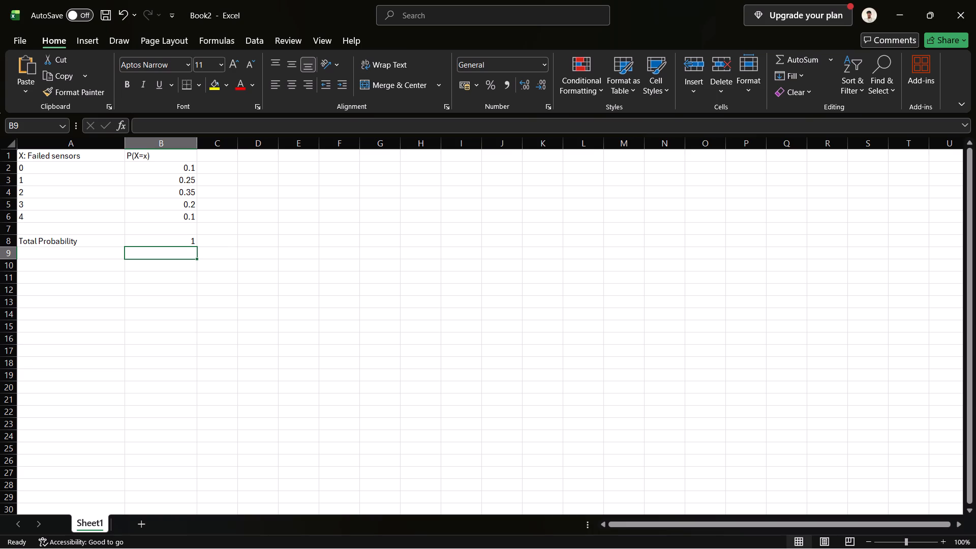
Enter the label "E(X)" in D2, beside the distribution table.
{"action": "left_click", "coordinate": [256, 168]}
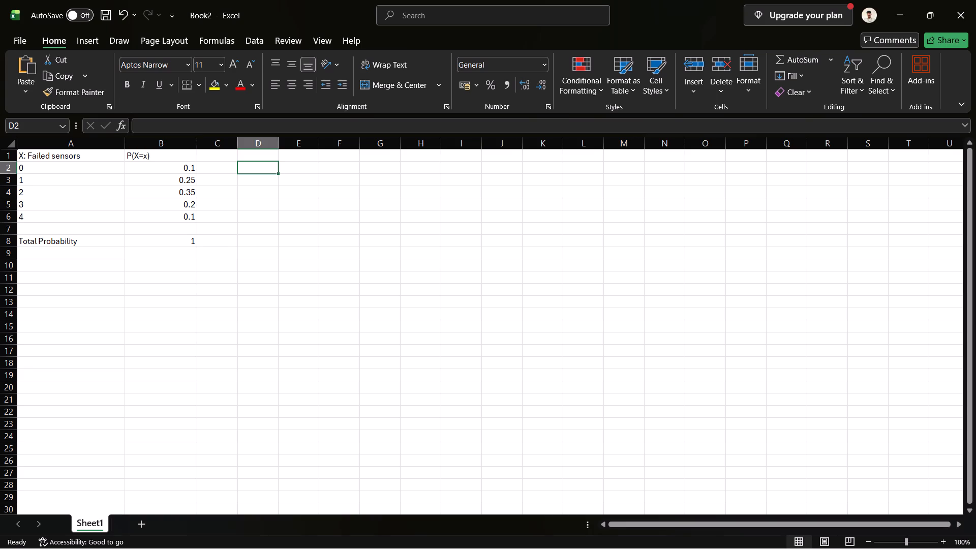
{"action": "key", "text": "shift+e"}
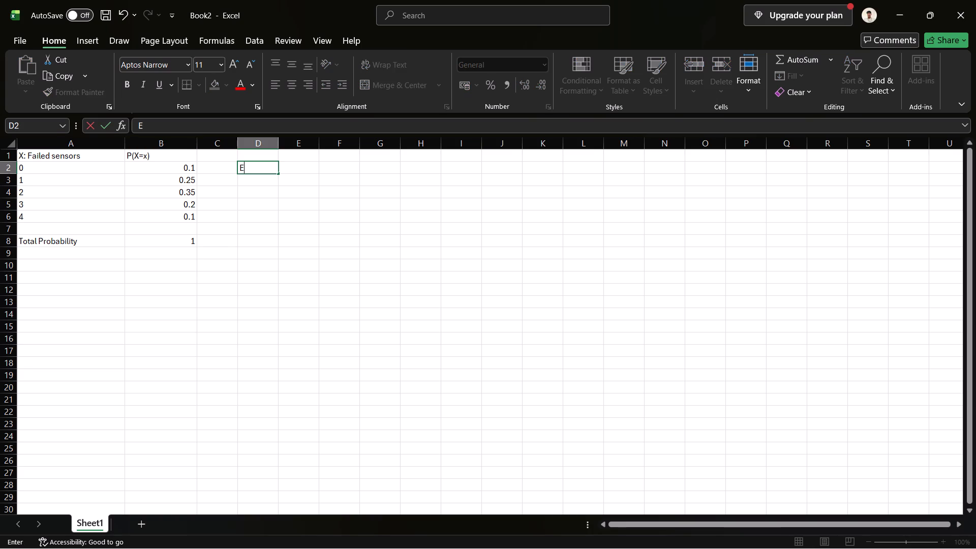
{"action": "key", "text": "shift+parenleft"}
{"action": "key", "text": "shift+parenright"}
{"action": "key", "text": "BackSpace"}
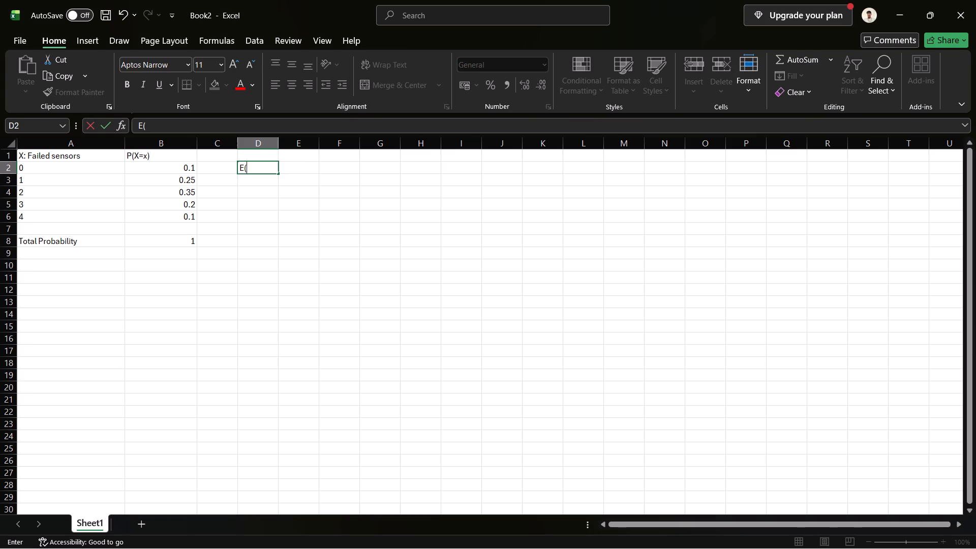
{"action": "key", "text": "shift+x"}
{"action": "key", "text": "shift+parenright"}
{"action": "key", "text": "Right"}
Calculate the expected value in E2 with a SUMPRODUCT formula over A2:A6 and B2:B6.
{"action": "key", "text": "equal"}
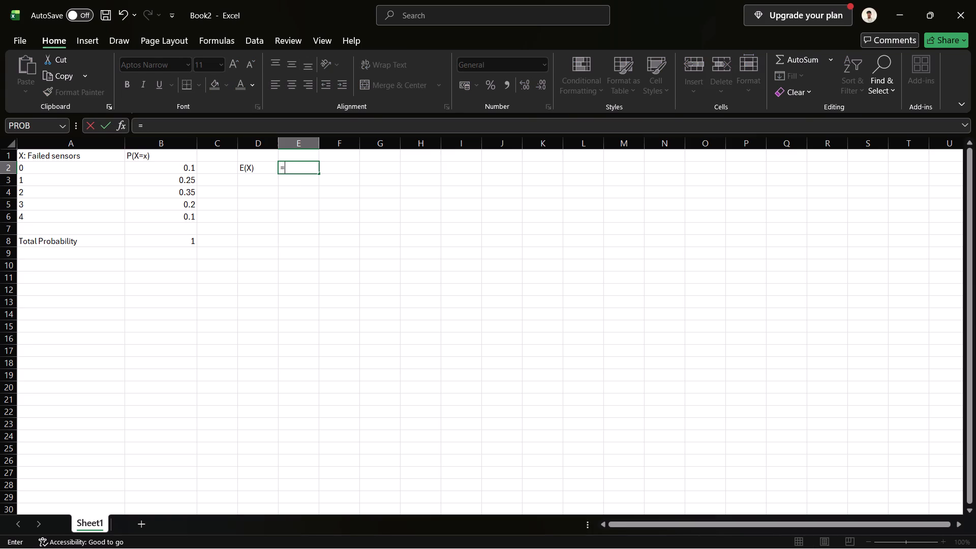
{"action": "key", "text": "shift+a"}
{"action": "key", "text": "BackSpace"}
{"action": "type", "text": "SUMPRO"}
{"action": "key", "text": "shift+d"}
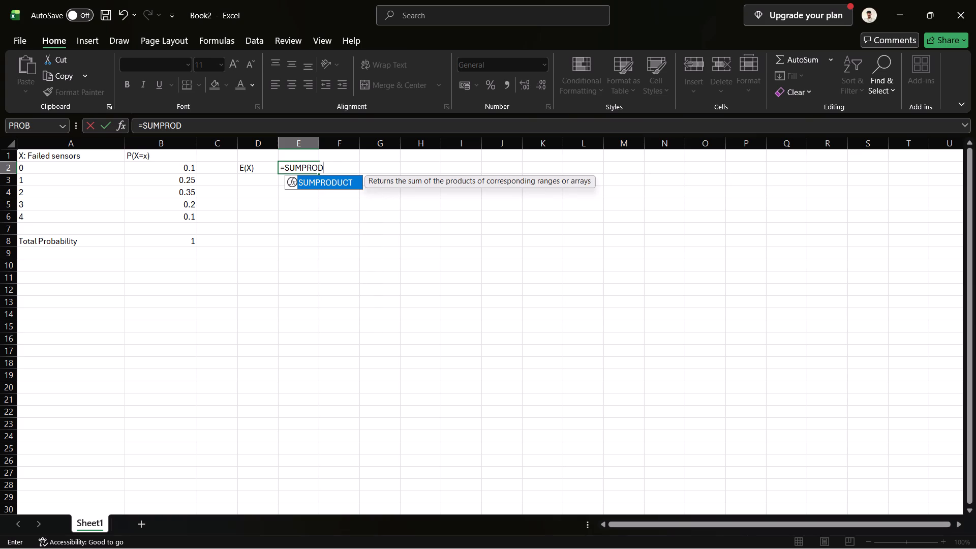
{"action": "type", "text": "UCT"}
{"action": "key", "text": "shift+parenleft"}
{"action": "scroll", "coordinate": [247, 131], "scroll_direction": "up", "scroll_amount": 1}
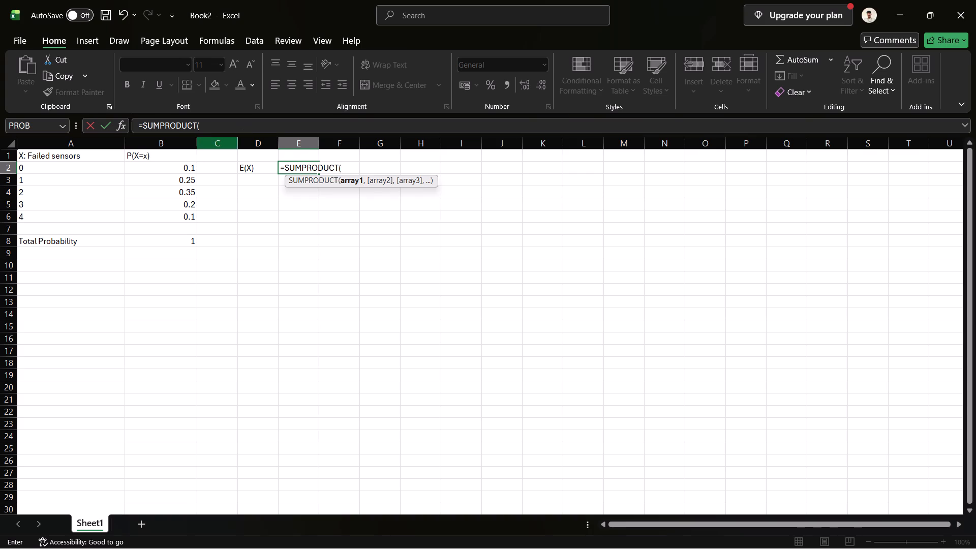
{"action": "left_click_drag", "start_coordinate": [97, 169], "coordinate": [130, 198]}
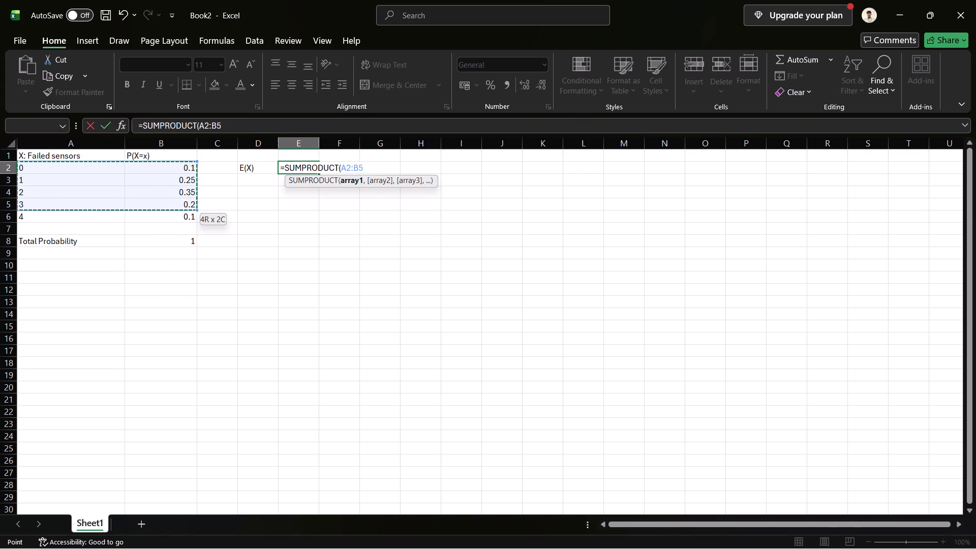
{"action": "left_click_drag", "start_coordinate": [130, 198], "coordinate": [81, 220]}
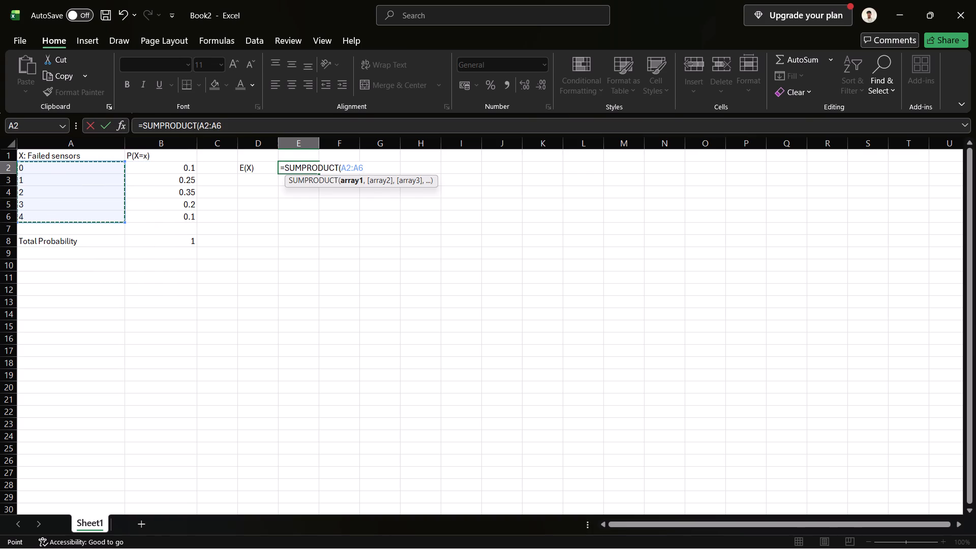
{"action": "key", "text": "comma"}
{"action": "left_click_drag", "start_coordinate": [173, 165], "coordinate": [179, 217]}
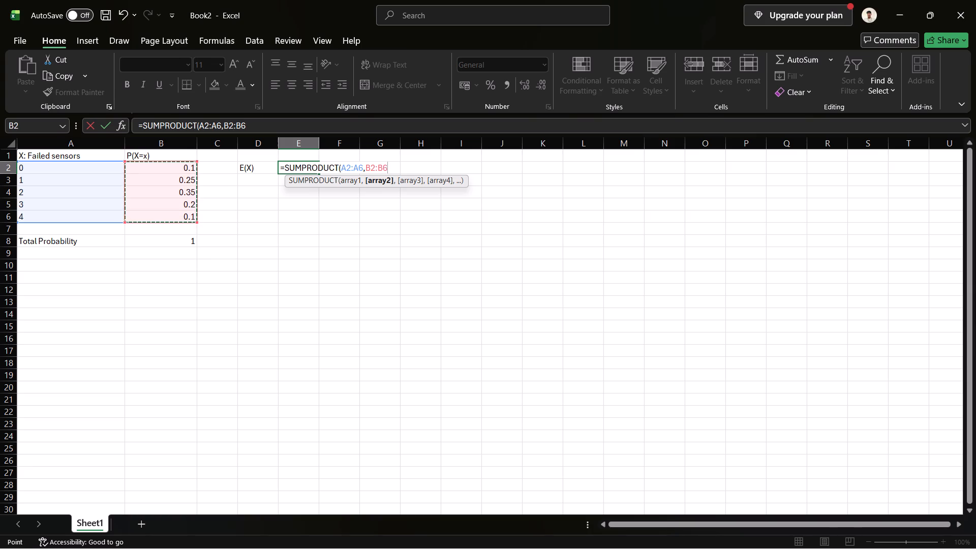
{"action": "key", "text": "Return"}
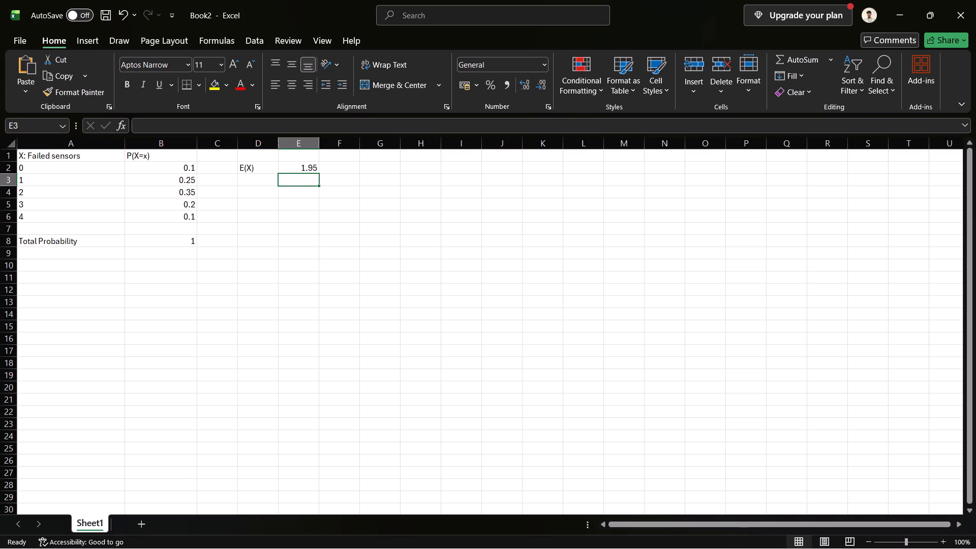
Enter the label "E(X2)" in D3, below the E(X) label.
{"action": "left_click", "coordinate": [258, 185]}
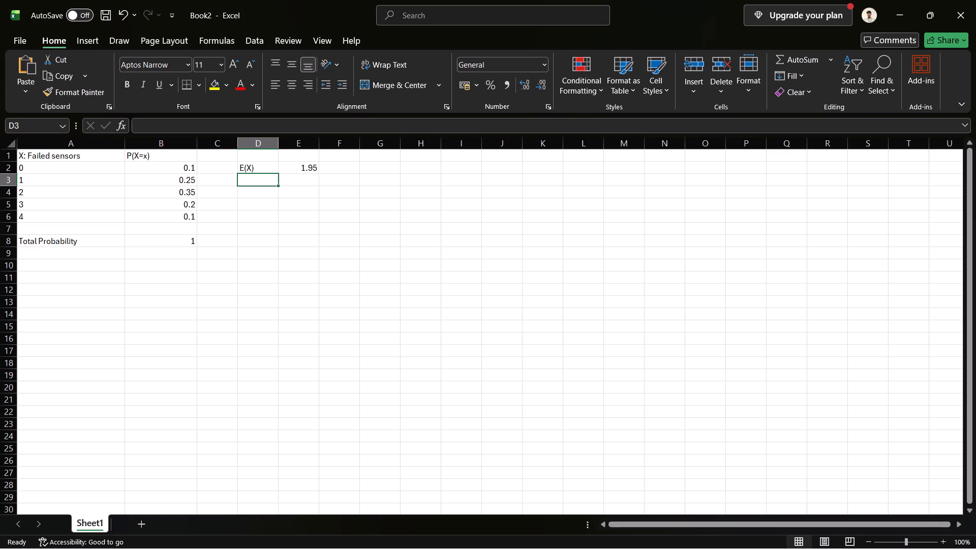
{"action": "key", "text": "shift+e"}
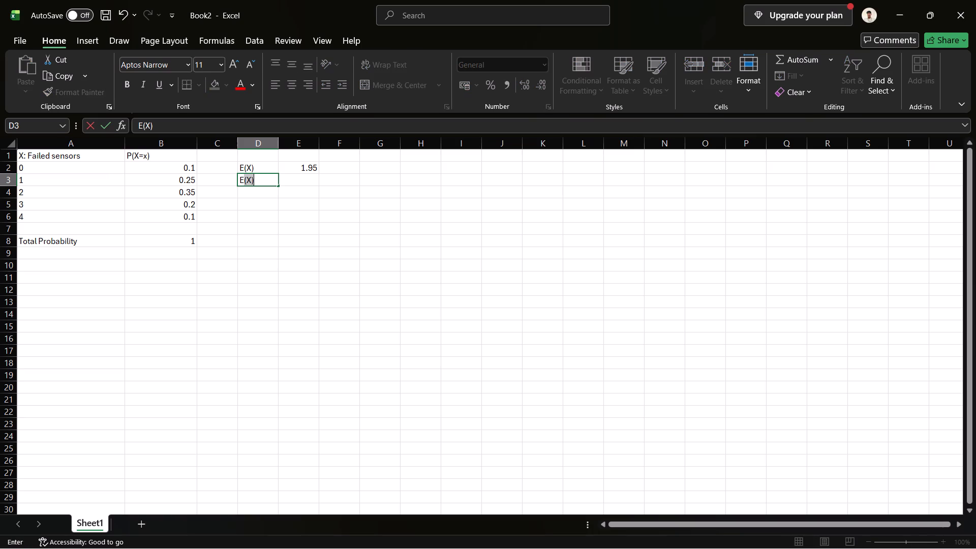
{"action": "type", "text": "(X"}
{"action": "key", "text": "Left"}
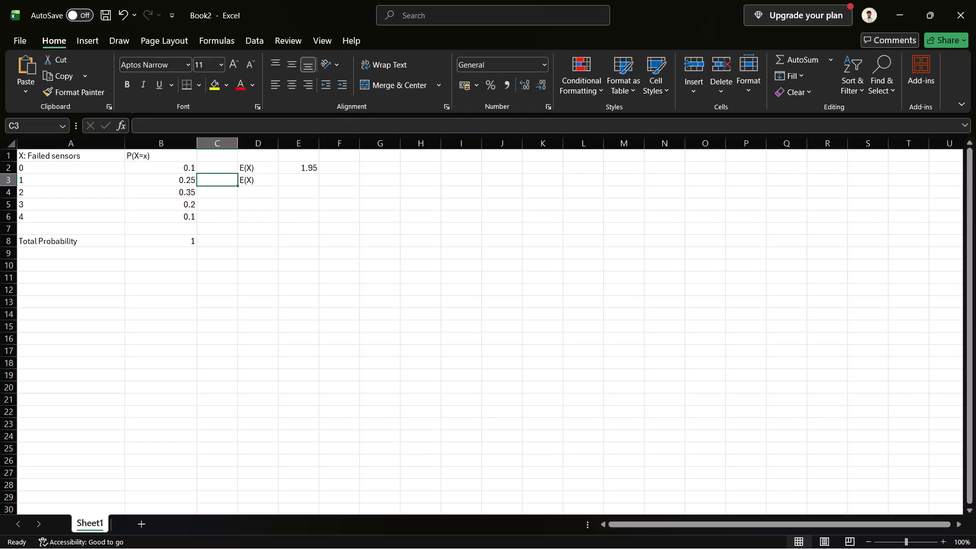
{"action": "key", "text": "Right"}
{"action": "key", "text": "Left"}
{"action": "key", "text": "Right"}
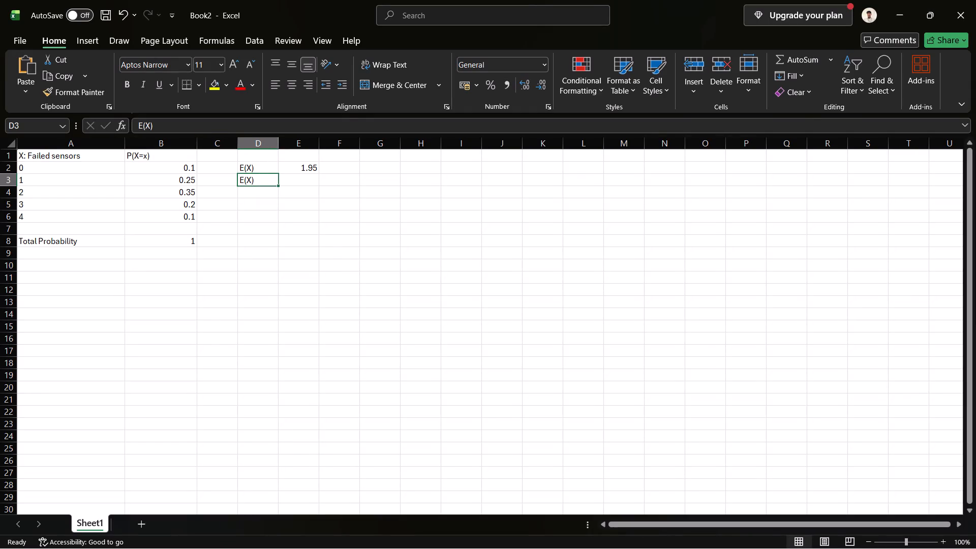
{"action": "double_click", "coordinate": [255, 184]}
{"action": "left_click", "coordinate": [253, 182]}
{"action": "double_click", "coordinate": [251, 181]}
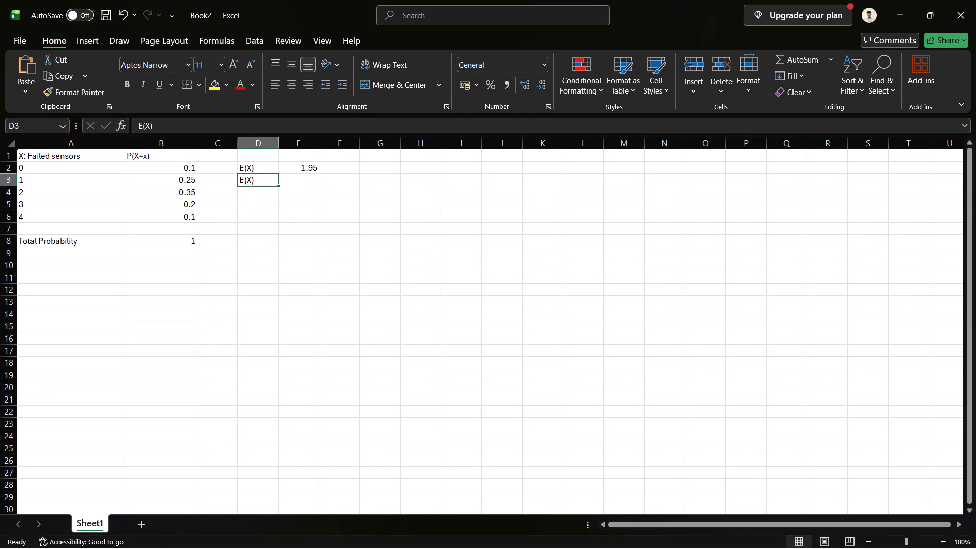
{"action": "double_click", "coordinate": [261, 180]}
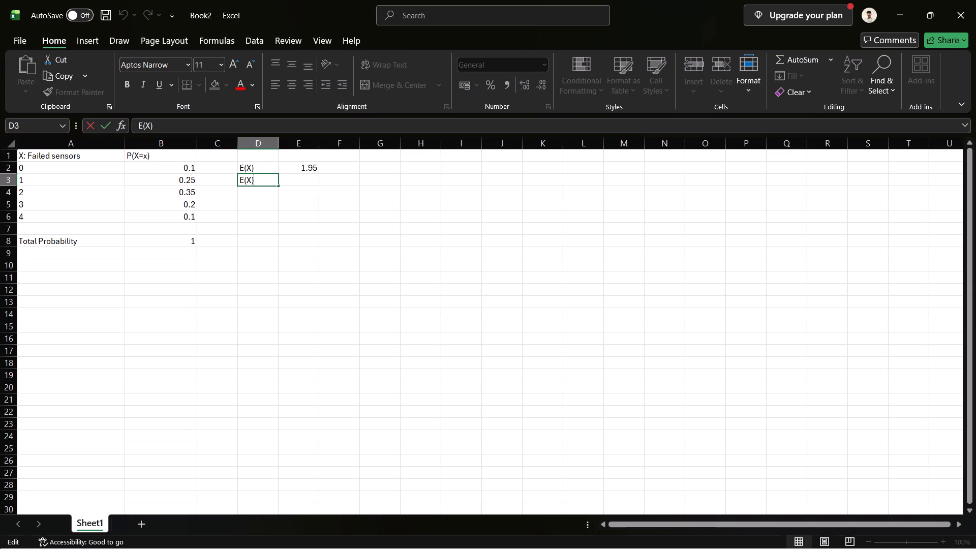
{"action": "key", "text": "Left"}
{"action": "key", "text": "2"}
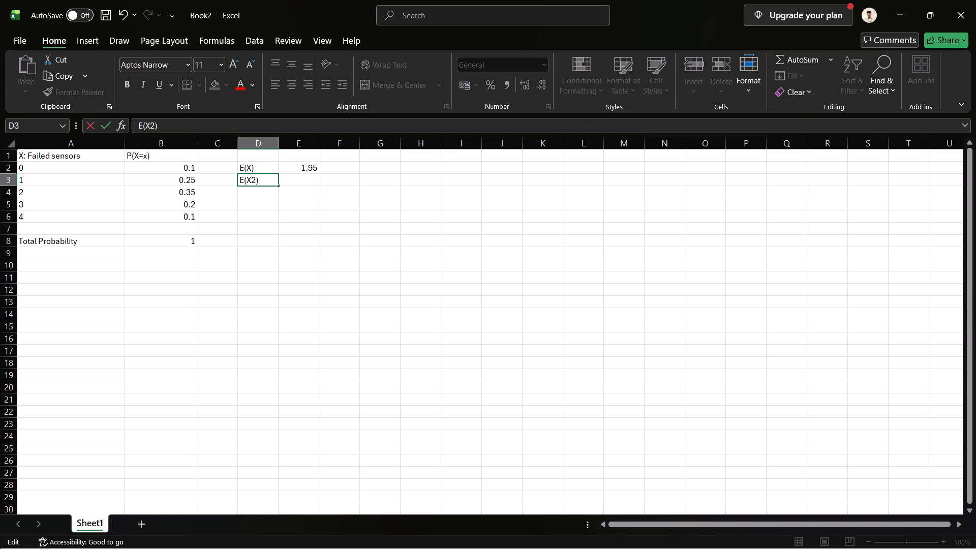
Reduce the font size of only the character 2 in the D3 label to 9.
{"action": "key", "text": "shift+Left"}
{"action": "left_click", "coordinate": [254, 58]}
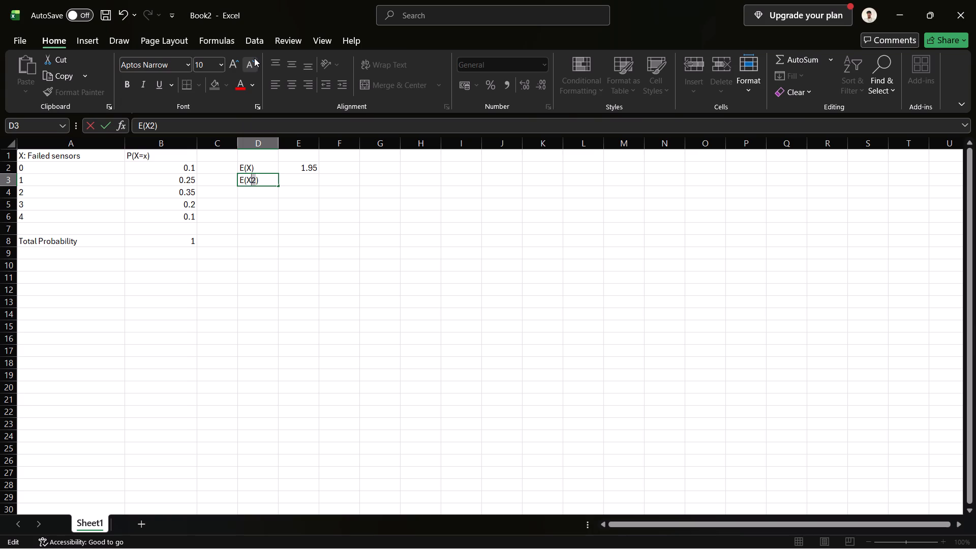
{"action": "left_click", "coordinate": [254, 58]}
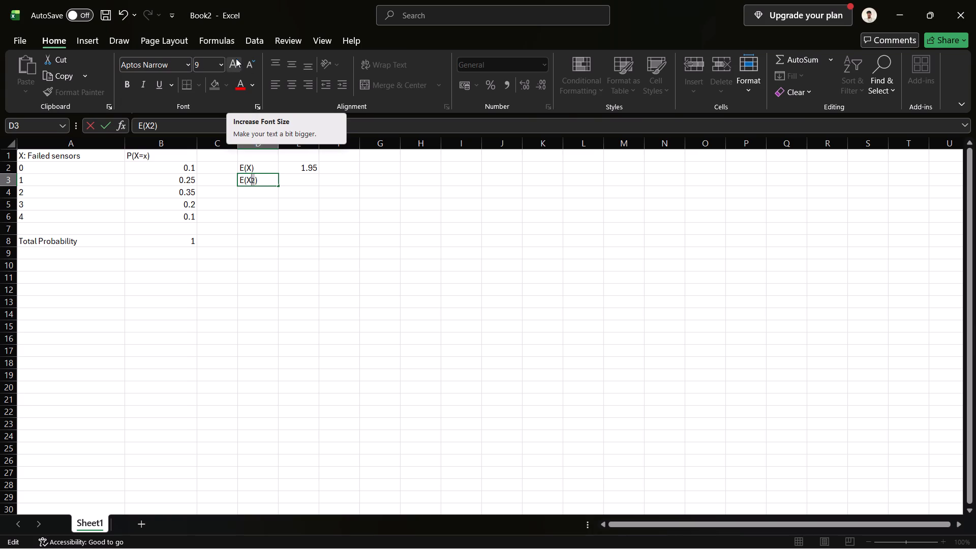
{"action": "triple_click", "coordinate": [237, 58]}
{"action": "left_click", "coordinate": [237, 58]}
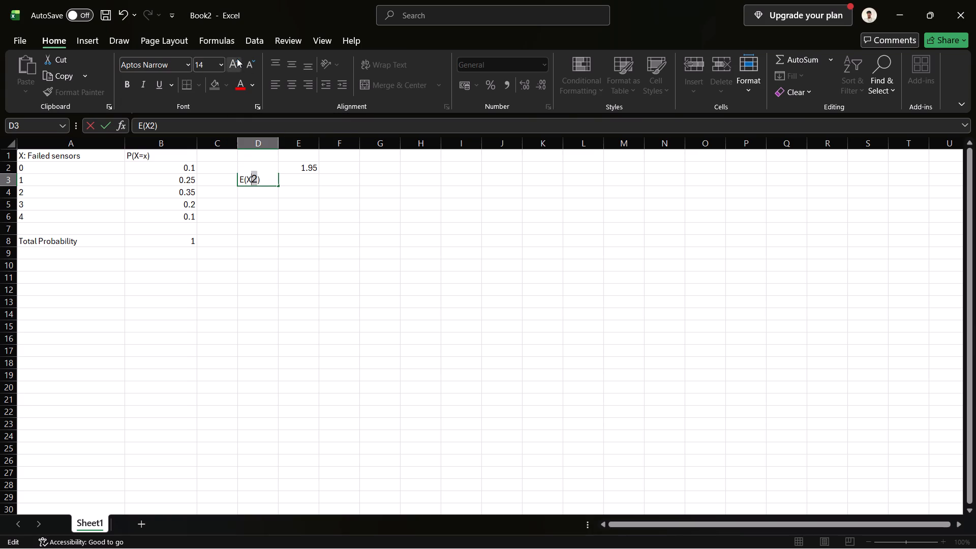
{"action": "triple_click", "coordinate": [254, 58]}
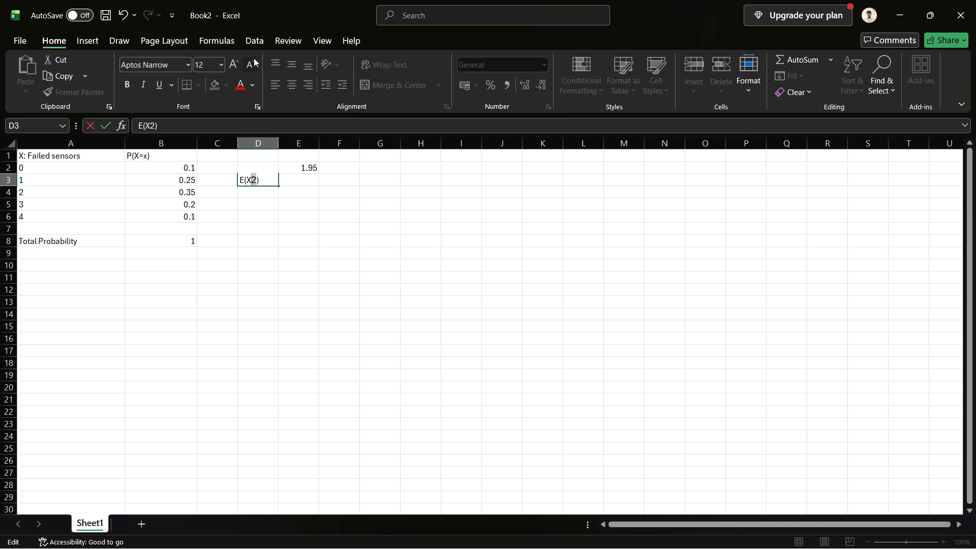
{"action": "left_click", "coordinate": [254, 58]}
Calculate the second moment in E3 with the formula =SUMPRODUCT(A2:A6*A2:A6,B2:B6).
{"action": "left_click", "coordinate": [302, 181]}
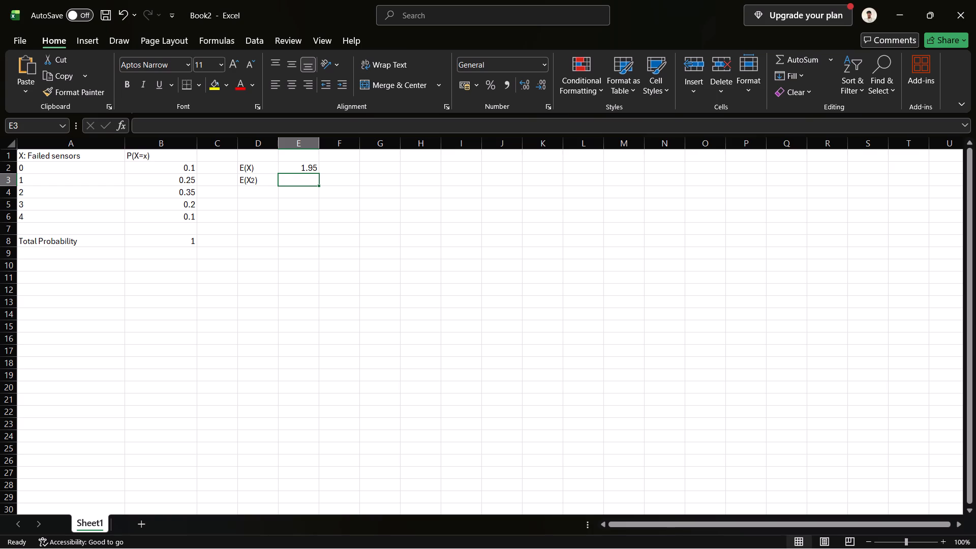
{"action": "key", "text": "equal"}
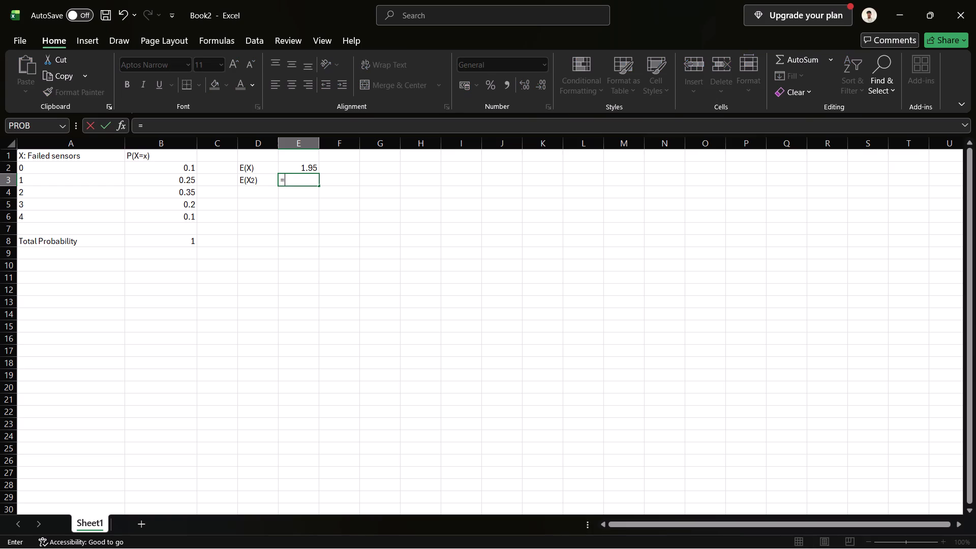
{"action": "type", "text": "SUM"}
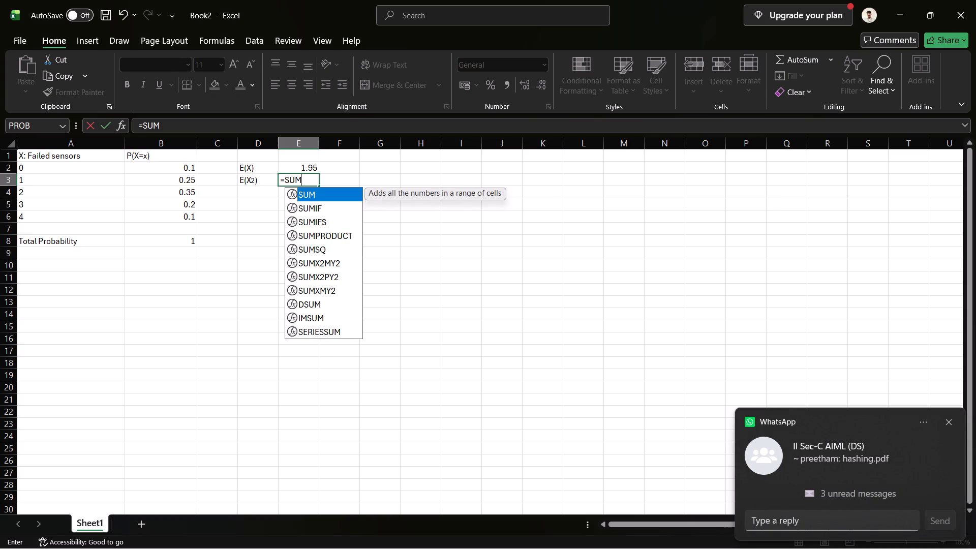
{"action": "key", "text": "shift+o"}
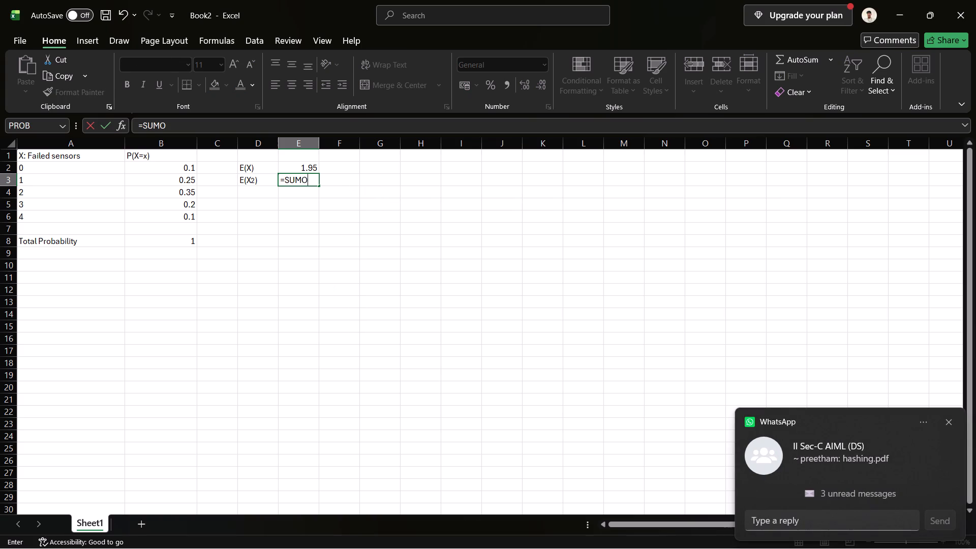
{"action": "key", "text": "shift+BackSpace"}
{"action": "type", "text": "PRO"}
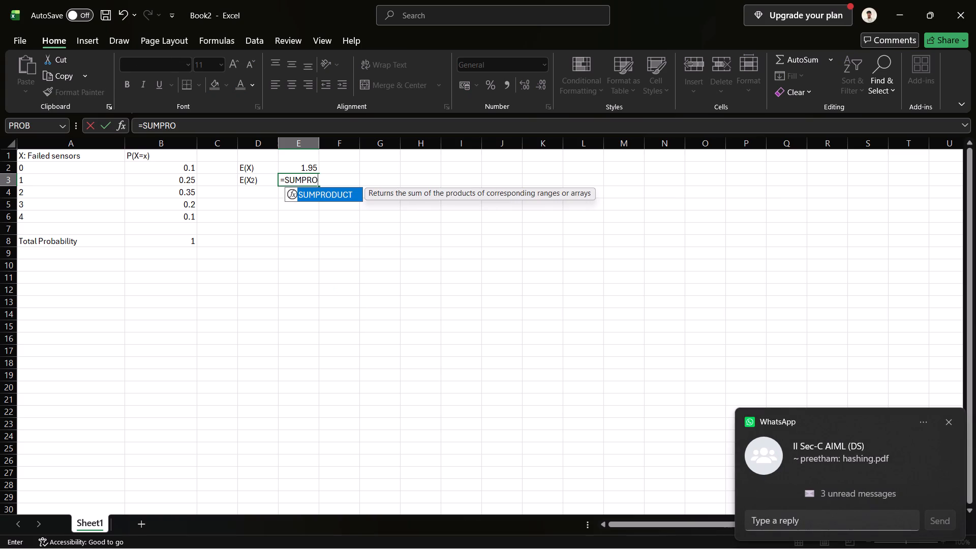
{"action": "type", "text": "DUCT"}
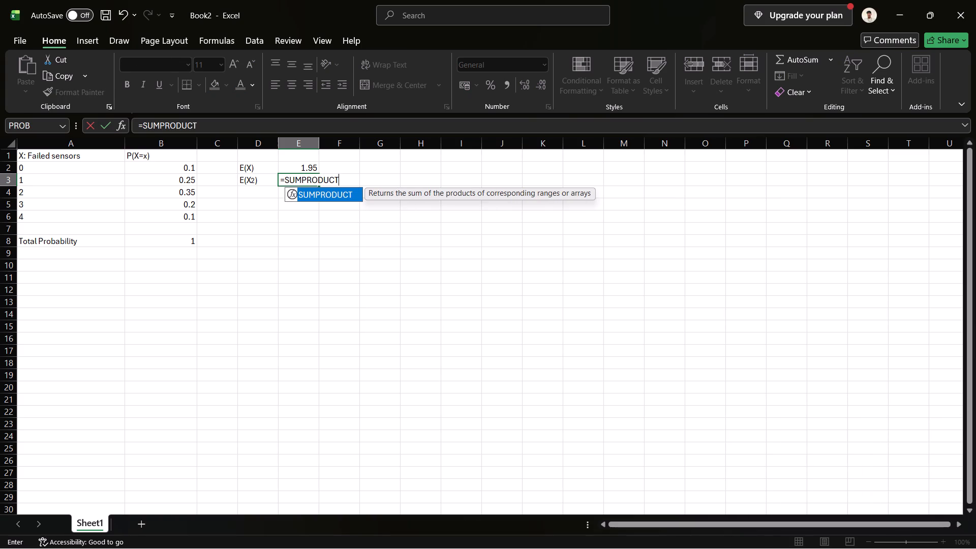
{"action": "key", "text": "shift+parenleft"}
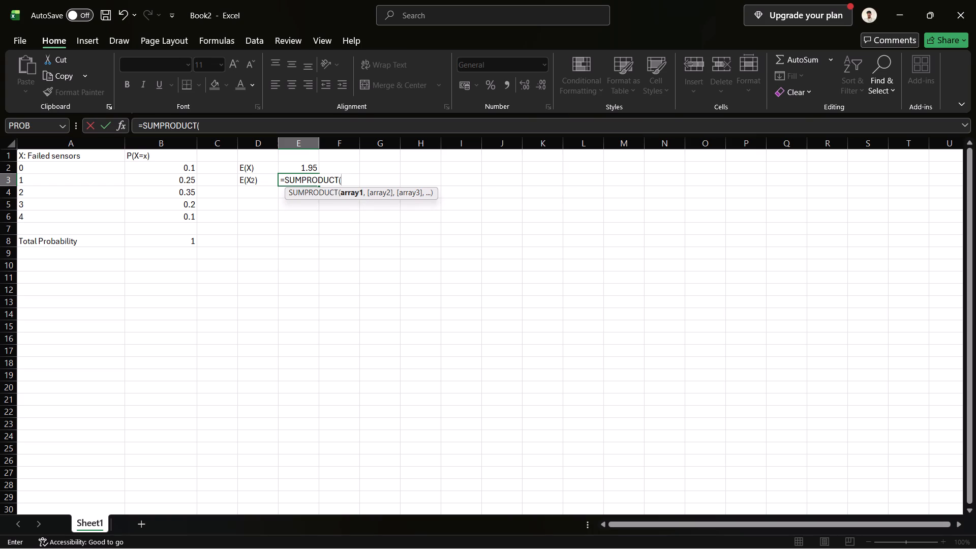
{"action": "left_click_drag", "start_coordinate": [96, 169], "coordinate": [93, 206]}
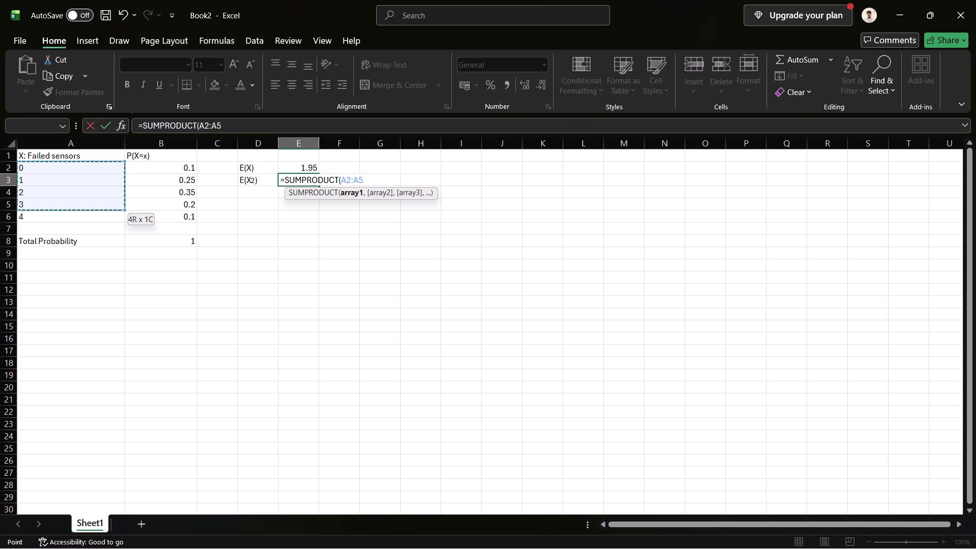
{"action": "left_click_drag", "start_coordinate": [93, 206], "coordinate": [93, 216]}
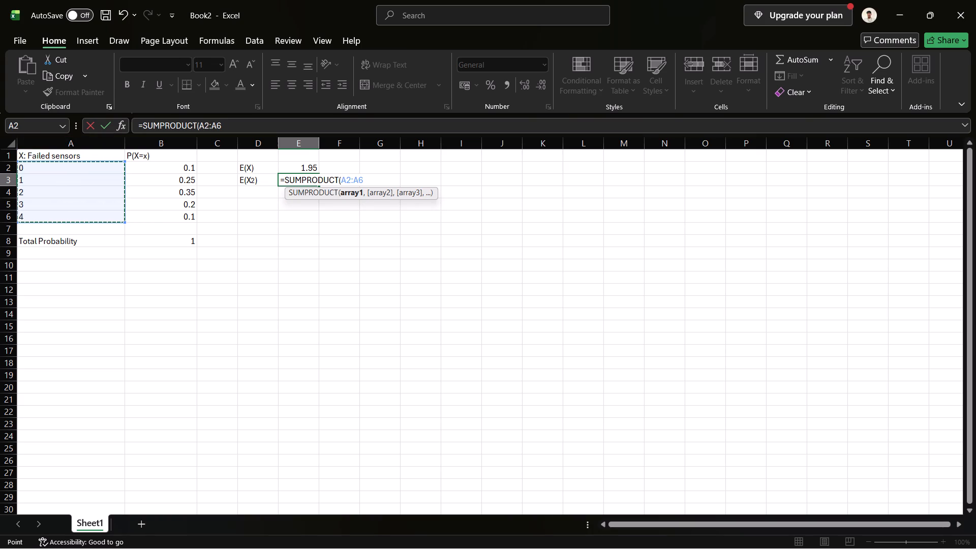
{"action": "key", "text": "shift+asterisk"}
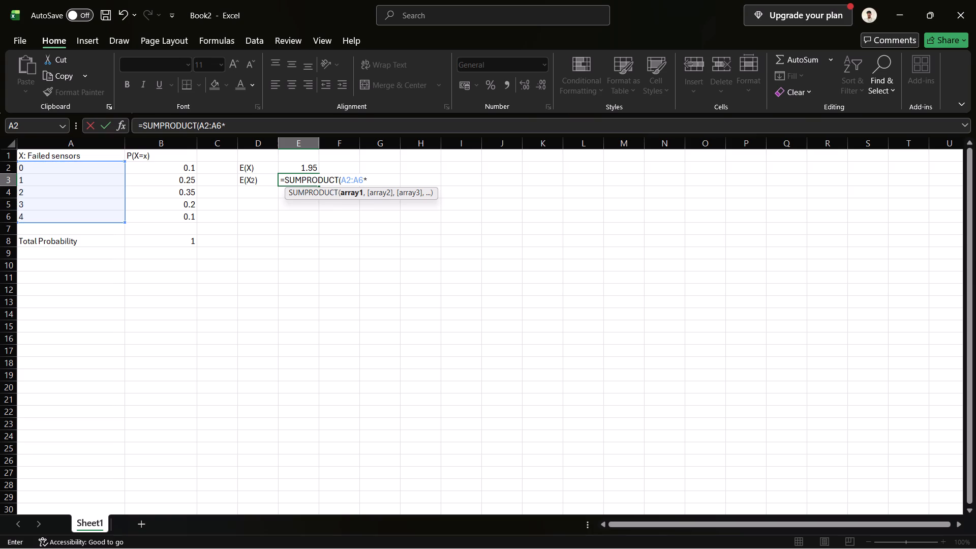
{"action": "left_click_drag", "start_coordinate": [81, 167], "coordinate": [81, 212]}
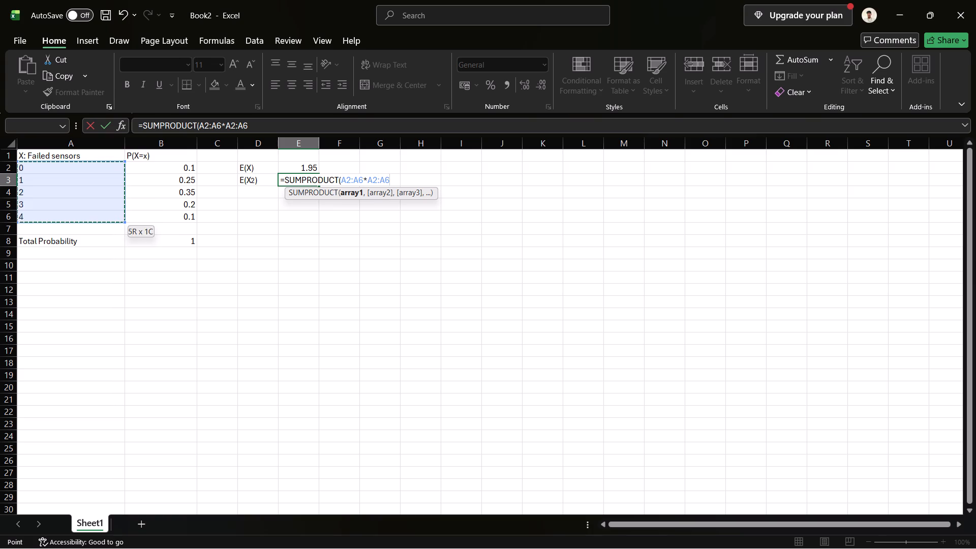
{"action": "left_click_drag", "start_coordinate": [81, 212], "coordinate": [83, 215]}
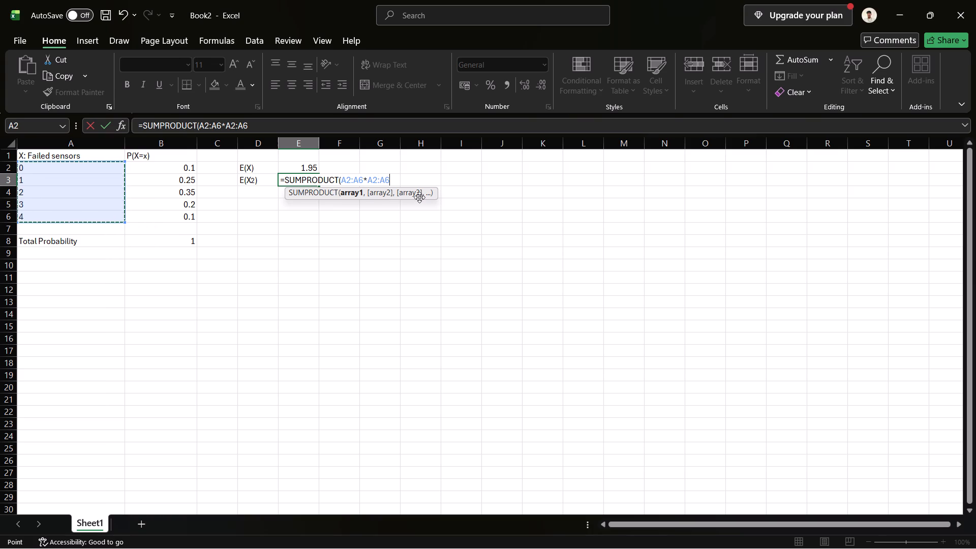
{"action": "key", "text": "comma"}
{"action": "left_click_drag", "start_coordinate": [150, 165], "coordinate": [161, 215]}
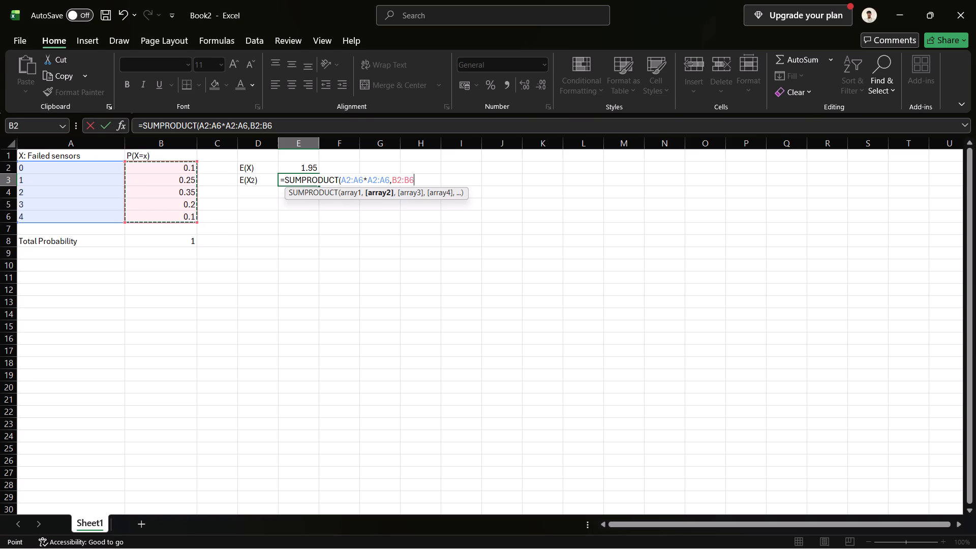
{"action": "key", "text": "Return"}
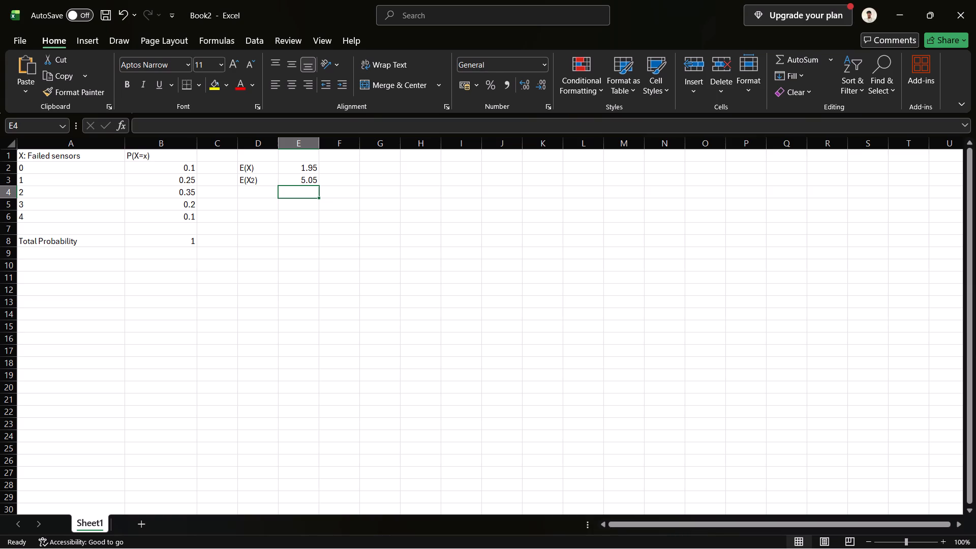
Enter the label "Varience" in D4, below the E(X2) label.
{"action": "left_click", "coordinate": [257, 194]}
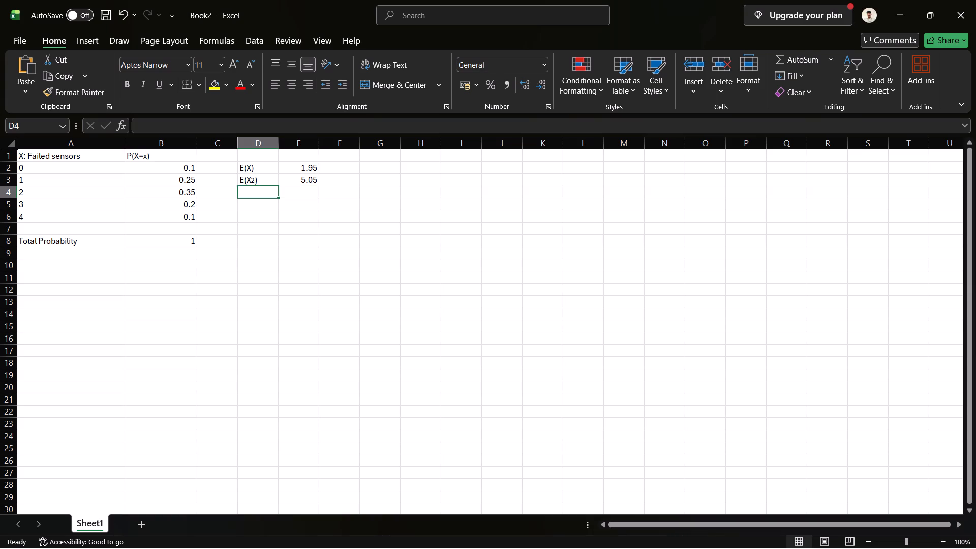
{"action": "type", "text": "Va"}
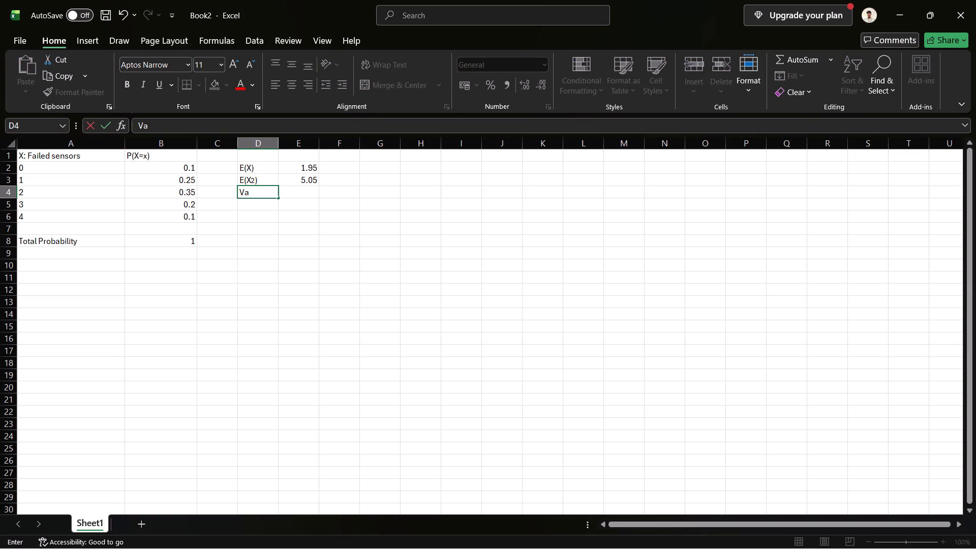
{"action": "type", "text": "rience"}
{"action": "key", "text": "Right"}
Calculate the variance in E4 with the formula =5.05-(1.95^2).
{"action": "key", "text": "equal"}
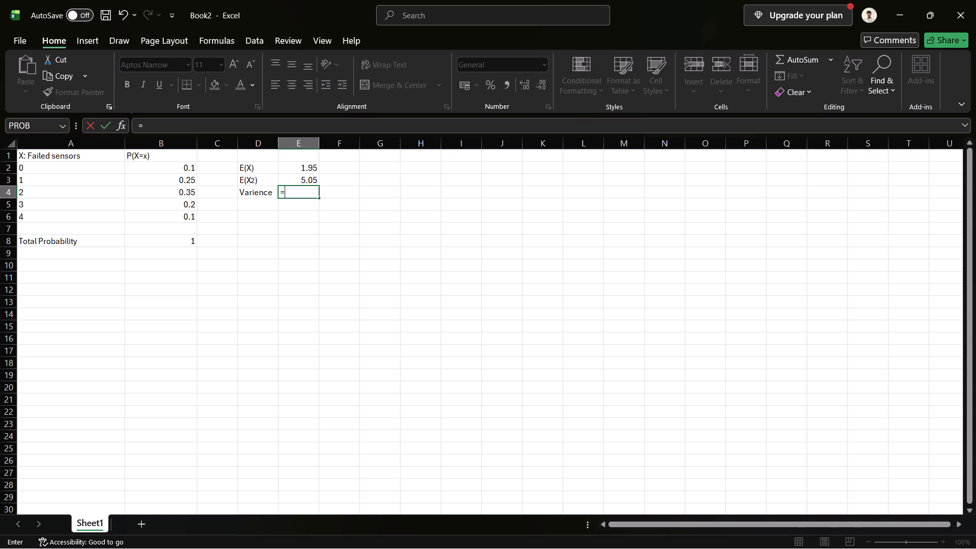
{"action": "type", "text": "5.05"}
{"action": "key", "text": "minus"}
{"action": "key", "text": "shift+parenleft"}
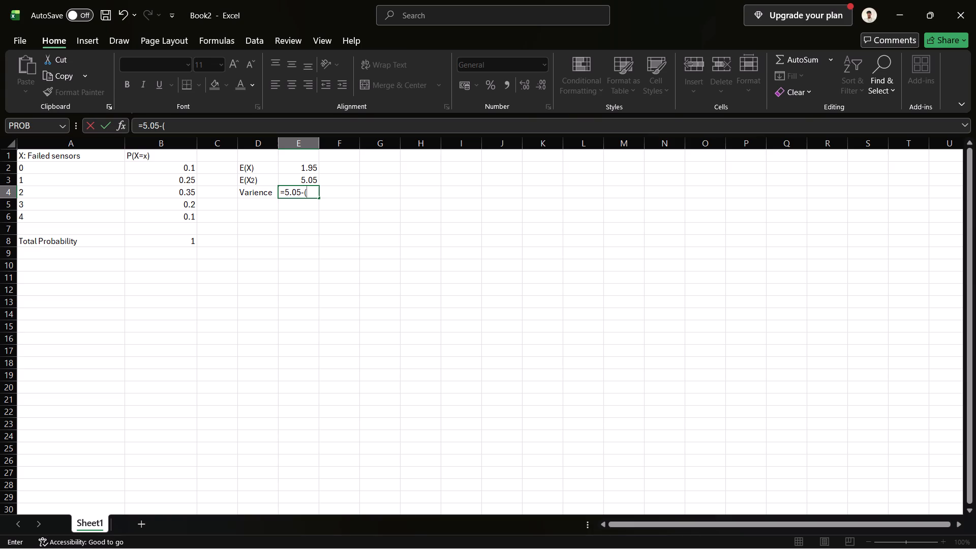
{"action": "type", "text": "1."}
{"action": "type", "text": "95"}
{"action": "key", "text": "shift+asciicircum"}
{"action": "key", "text": "2"}
{"action": "key", "text": "Return"}
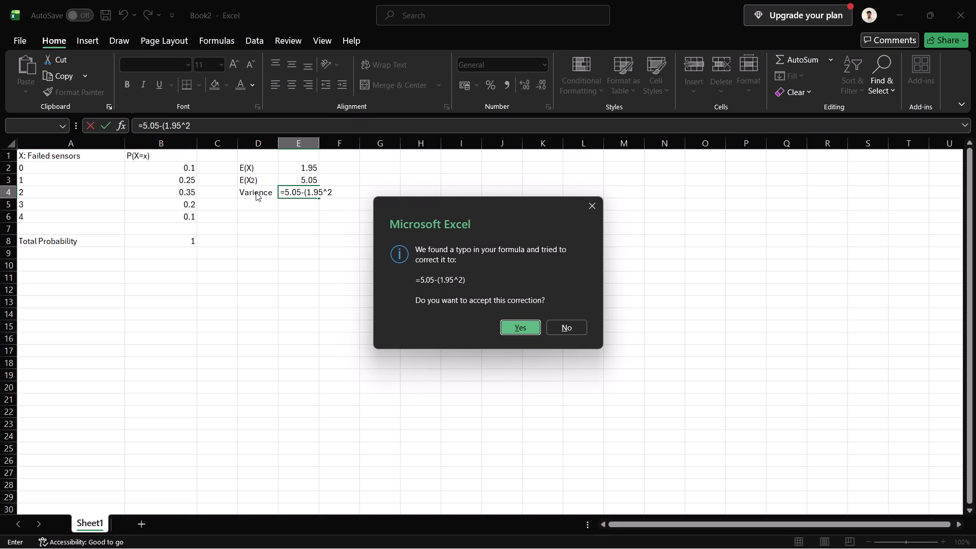
{"action": "left_click", "coordinate": [513, 324]}
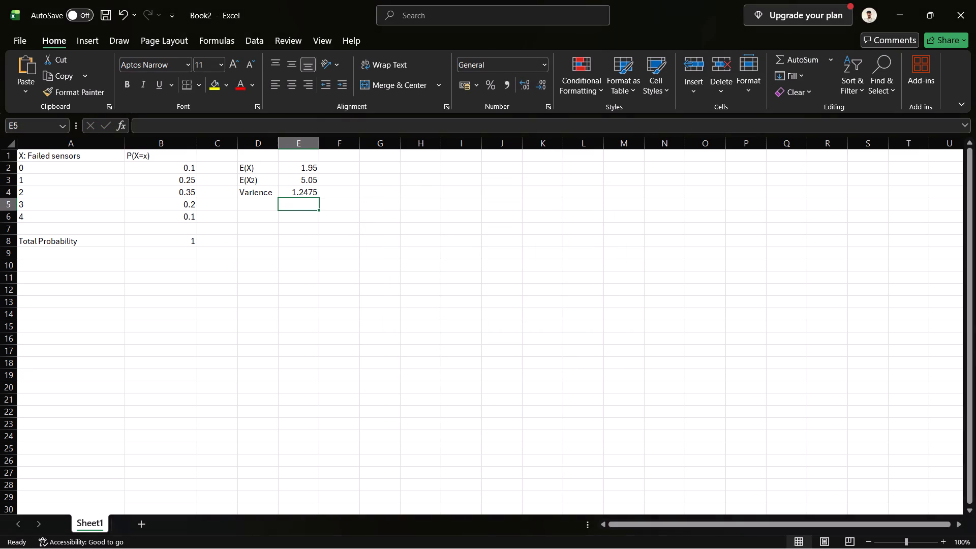
Enter the label "Standard Deviation" in D5 and widen column D to fit it.
{"action": "left_click", "coordinate": [250, 206]}
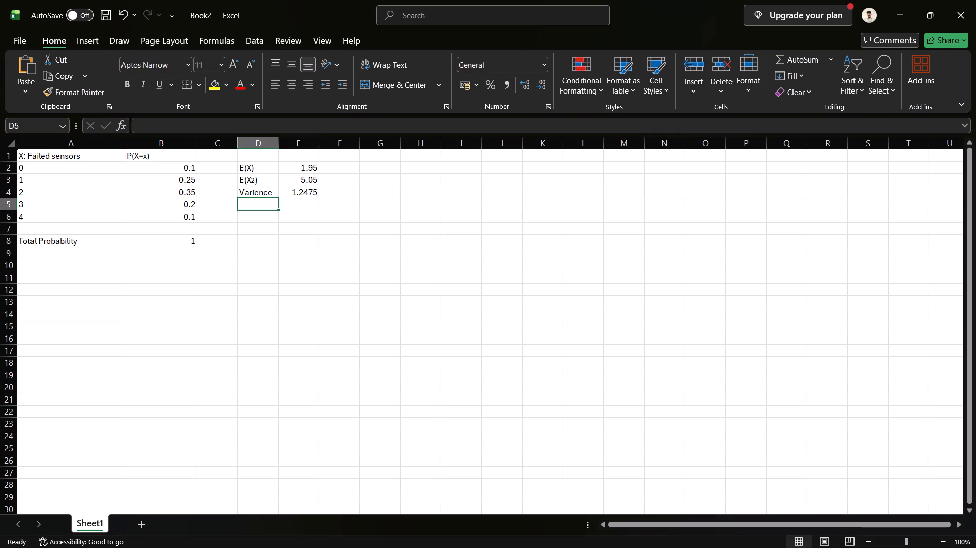
{"action": "left_click_drag", "start_coordinate": [276, 143], "coordinate": [299, 143]}
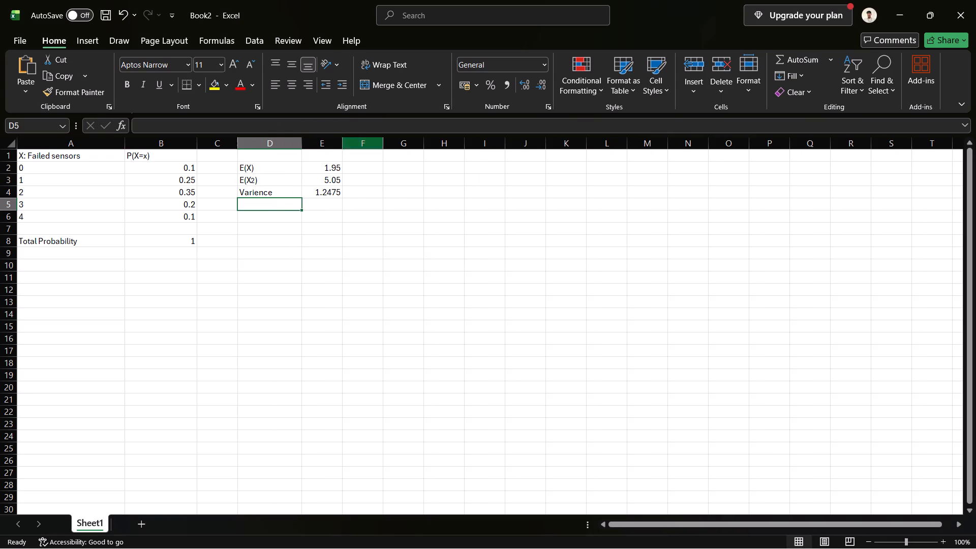
{"action": "double_click", "coordinate": [277, 206]}
{"action": "type", "text": "Standard"}
{"action": "key", "text": "space"}
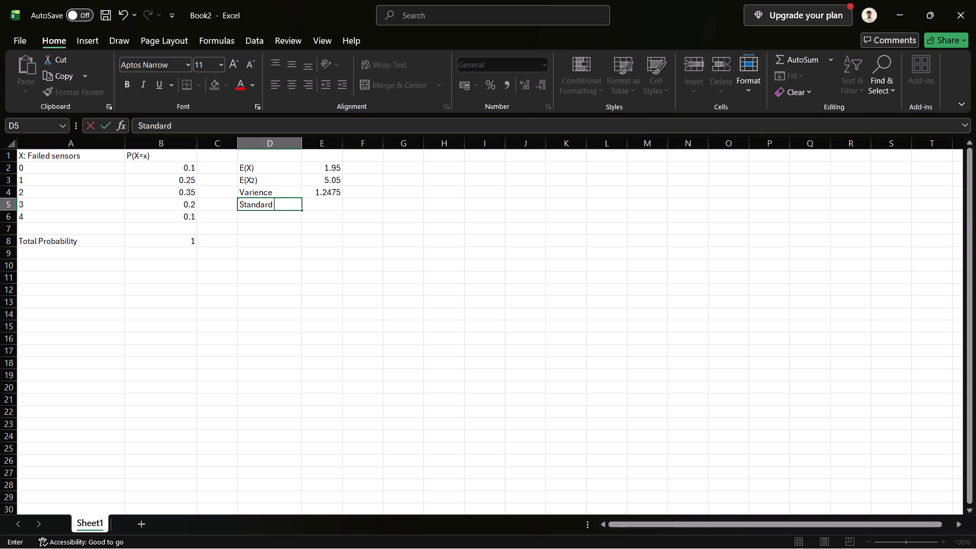
{"action": "type", "text": "Deviation"}
{"action": "left_click", "coordinate": [293, 146]}
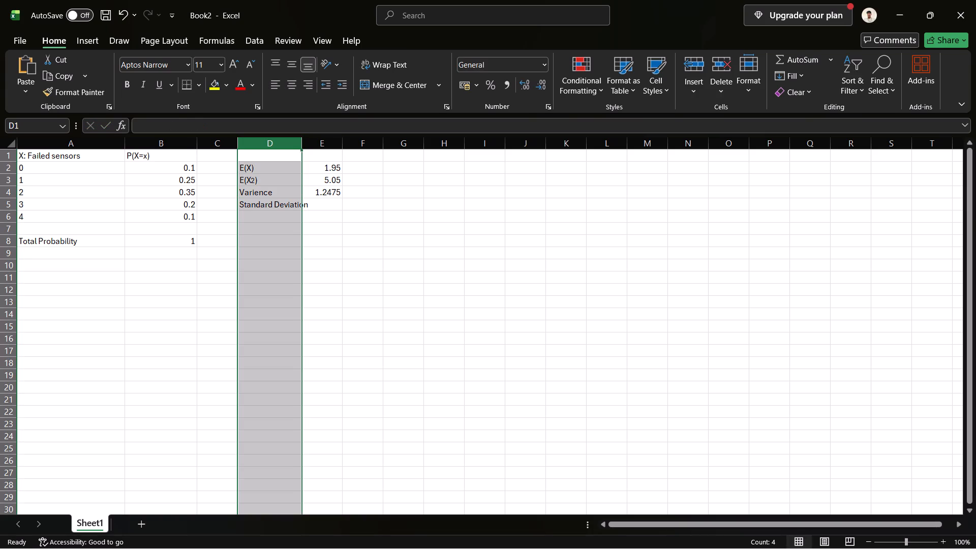
{"action": "left_click_drag", "start_coordinate": [303, 146], "coordinate": [312, 147]}
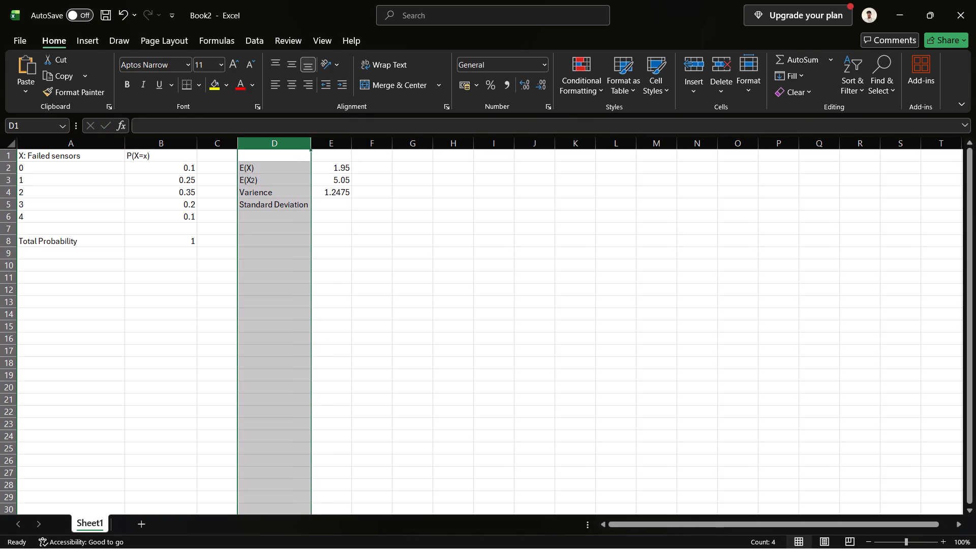
Calculate the standard deviation in E5 with the formula =SQRT(E4).
{"action": "left_click", "coordinate": [337, 204]}
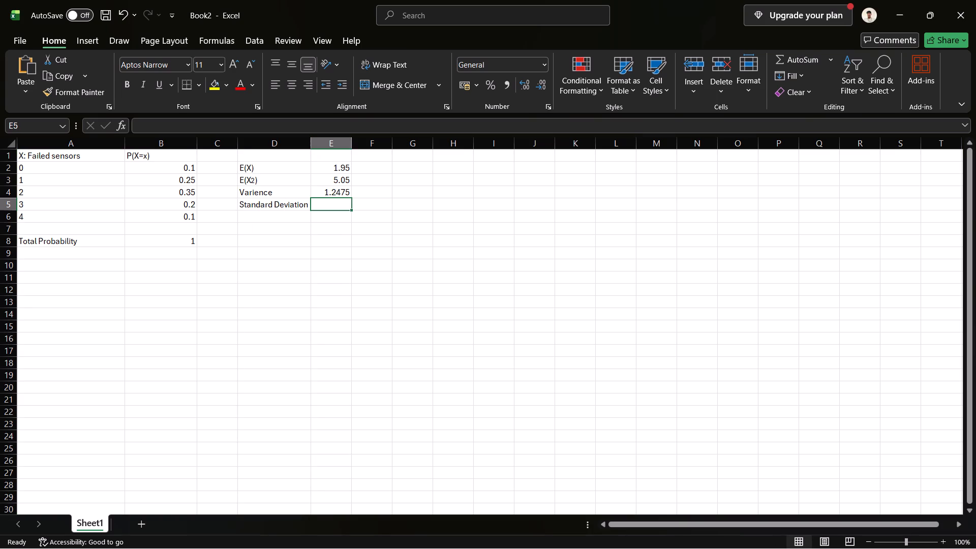
{"action": "left_click", "coordinate": [333, 205]}
{"action": "key", "text": "equal"}
{"action": "key", "text": "shift+s"}
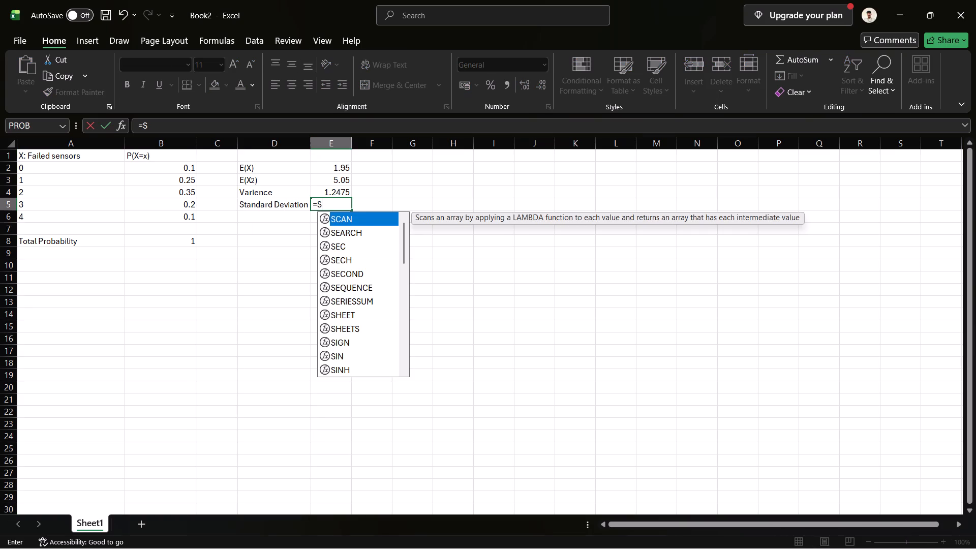
{"action": "type", "text": "QRT"}
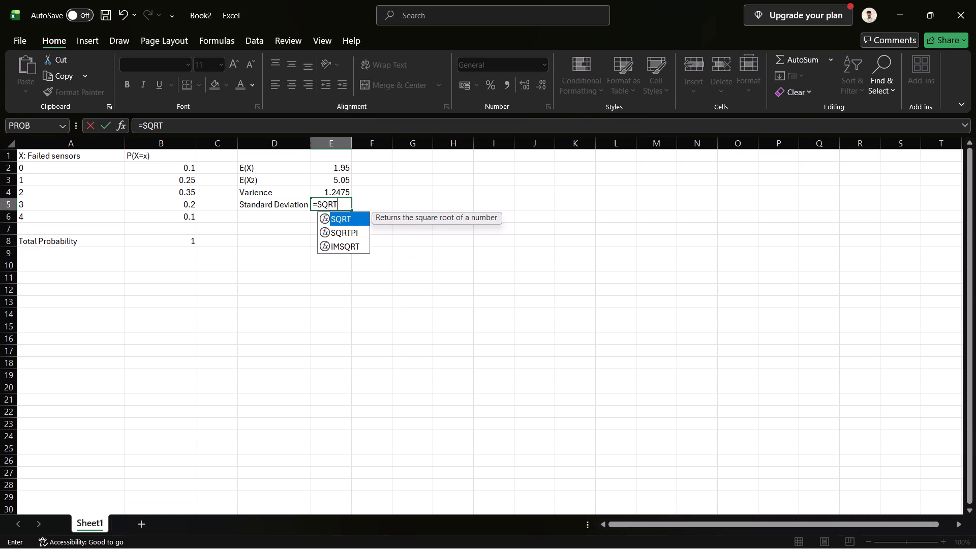
{"action": "key", "text": "shift+parenleft"}
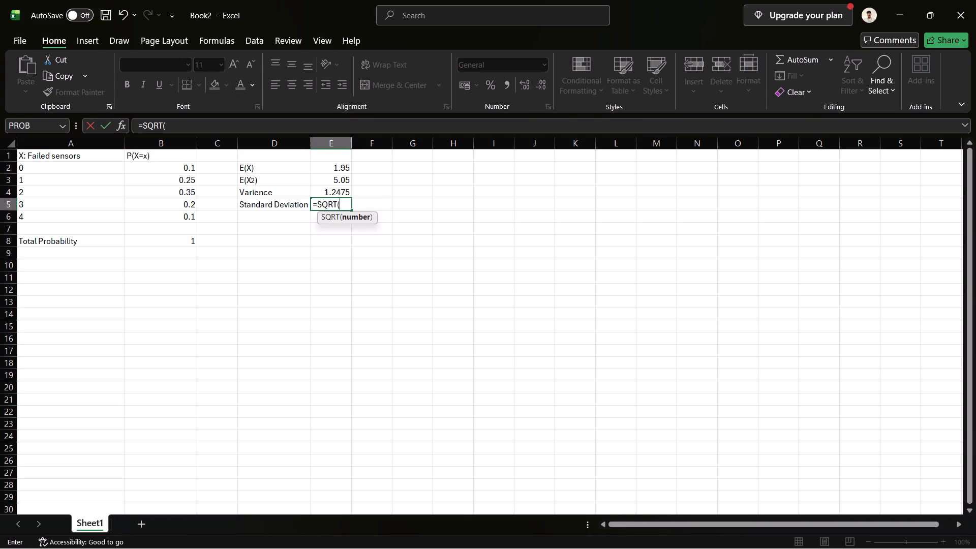
{"action": "left_click", "coordinate": [332, 193]}
{"action": "key", "text": "Return"}
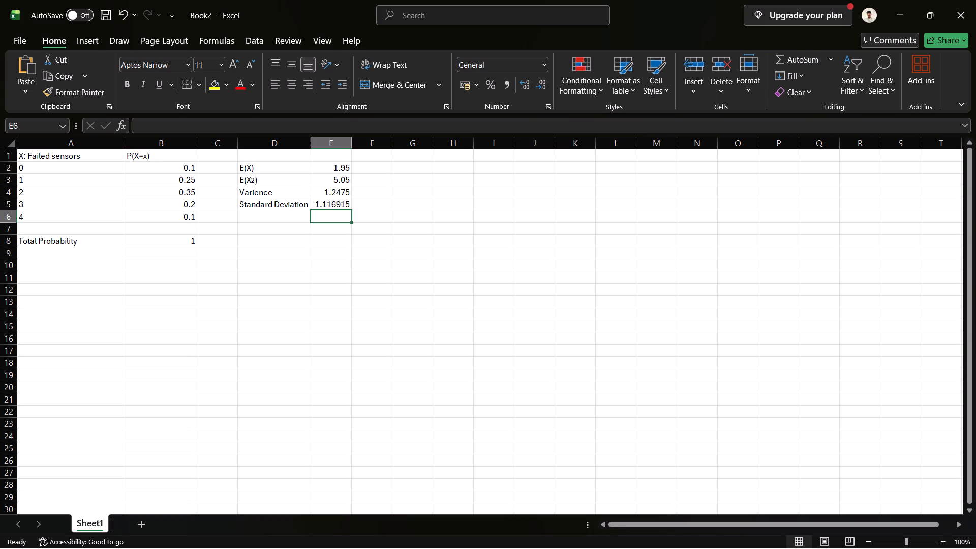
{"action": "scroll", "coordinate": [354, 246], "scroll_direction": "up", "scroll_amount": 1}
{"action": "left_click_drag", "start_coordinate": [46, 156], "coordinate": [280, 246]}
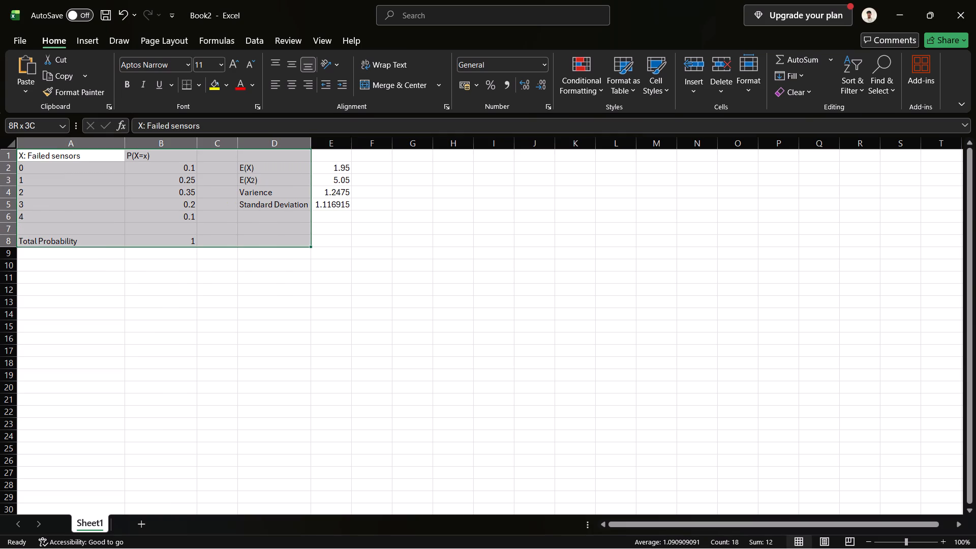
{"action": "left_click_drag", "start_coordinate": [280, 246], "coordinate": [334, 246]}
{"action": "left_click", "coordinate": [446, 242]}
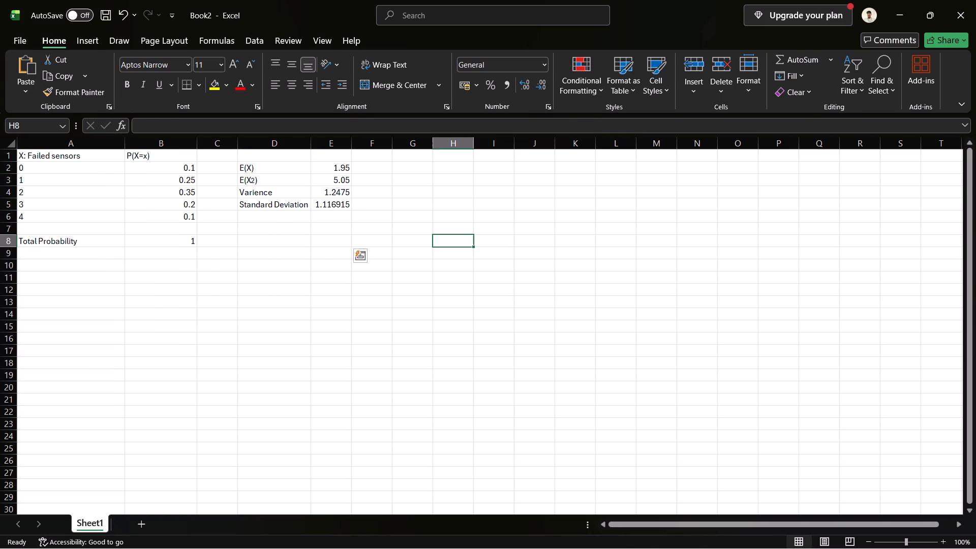
Capture a full-screen screenshot of the failed-sensors worksheet with A3 selected.
{"action": "left_click", "coordinate": [80, 185]}
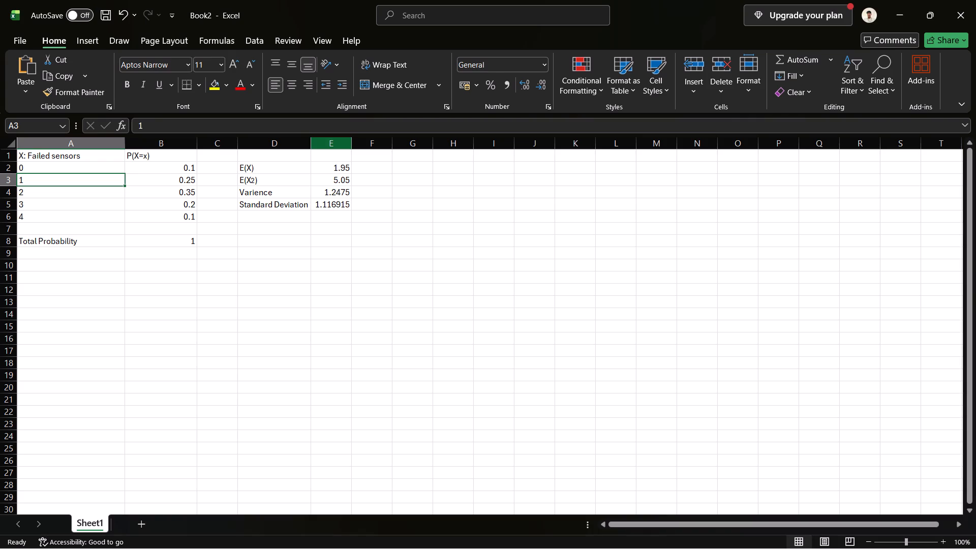
{"action": "key", "text": "super+Print"}
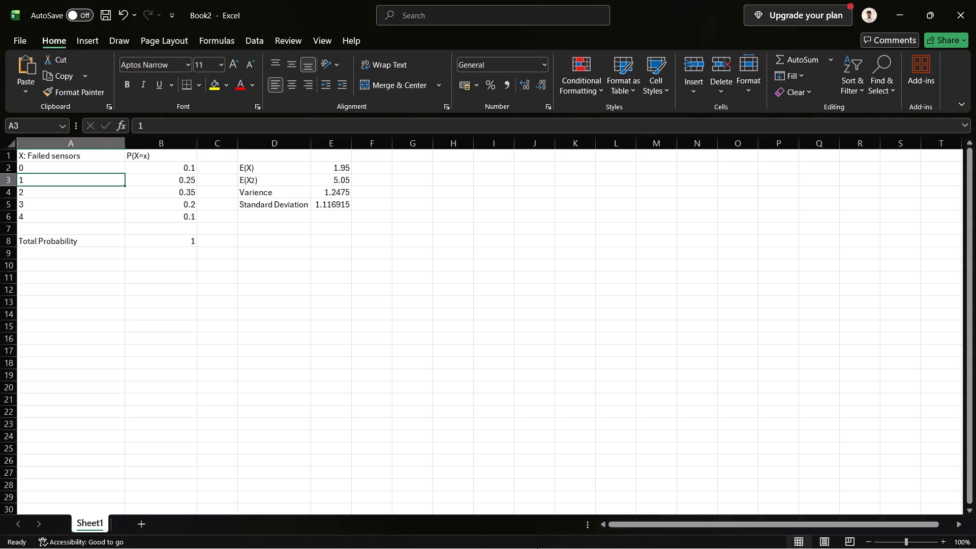
Minimize the Book2 workbook window.
{"action": "left_click", "coordinate": [902, 17]}
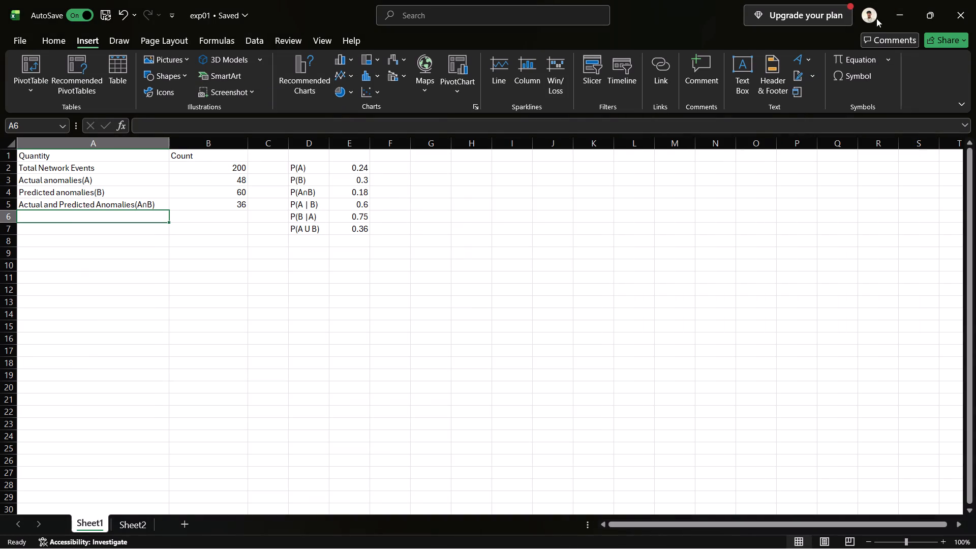
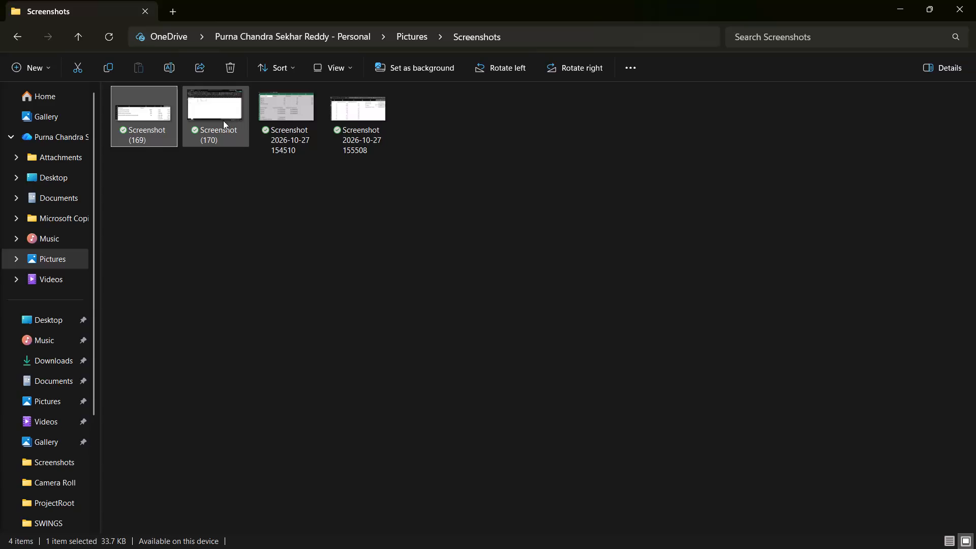
Open Screenshot (170) in Photos and crop it to worksheet columns A–E and rows 1–8, about 697 x 213 pixels.
{"action": "double_click", "coordinate": [216, 118]}
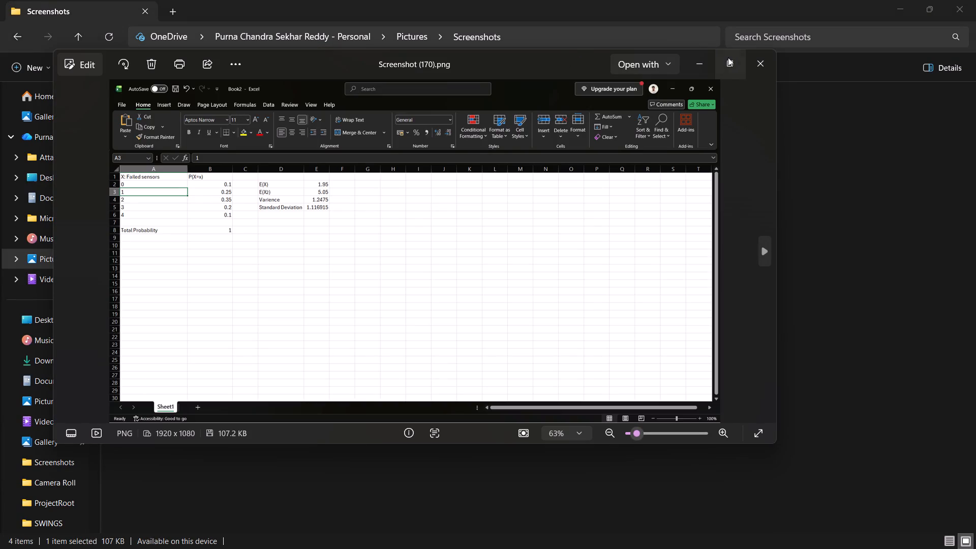
{"action": "left_click", "coordinate": [728, 57]}
{"action": "left_click", "coordinate": [19, 10]}
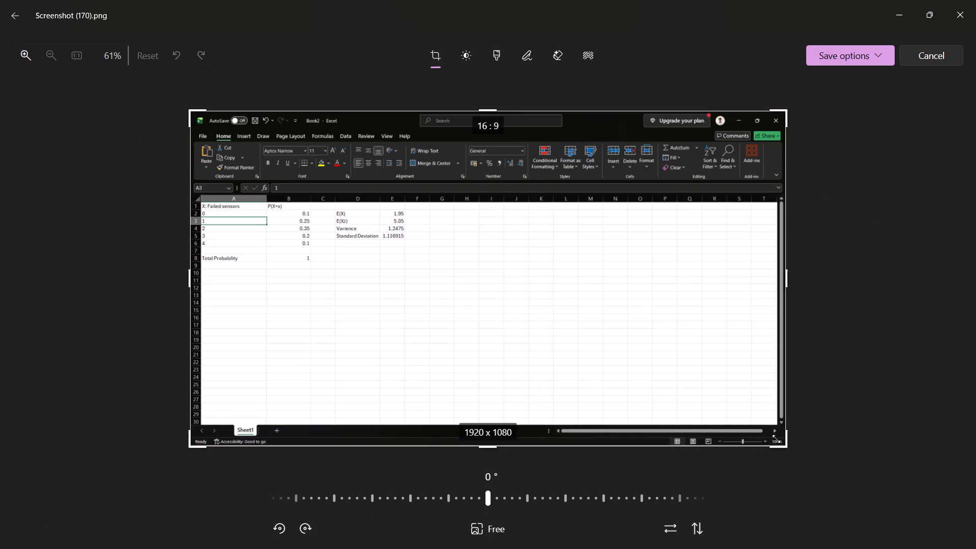
{"action": "left_click_drag", "start_coordinate": [784, 445], "coordinate": [351, 294]}
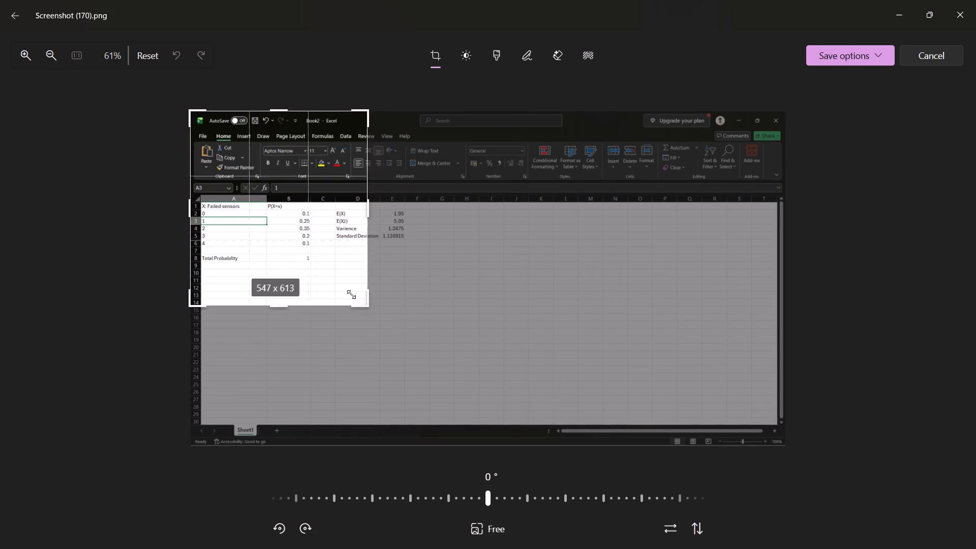
{"action": "left_click_drag", "start_coordinate": [351, 294], "coordinate": [405, 260]}
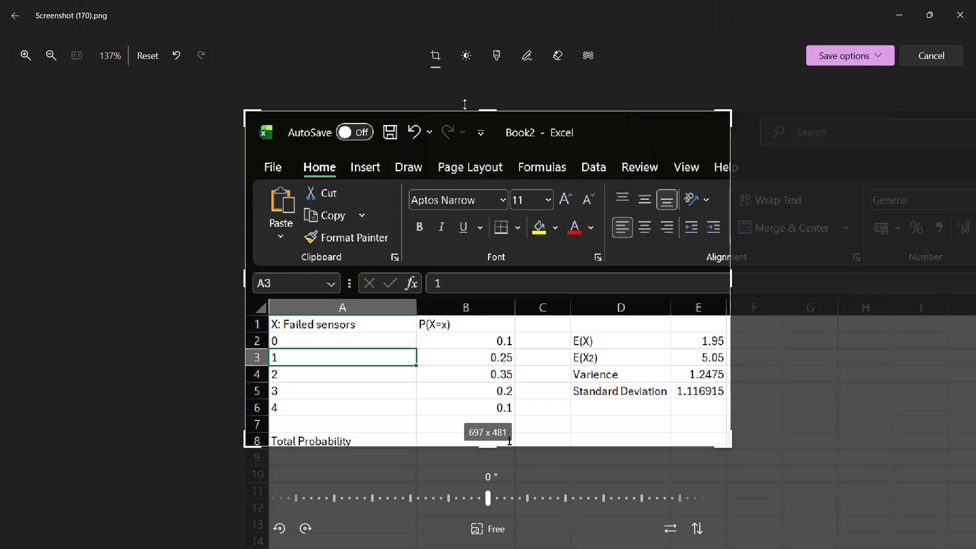
{"action": "left_click_drag", "start_coordinate": [478, 108], "coordinate": [530, 292]}
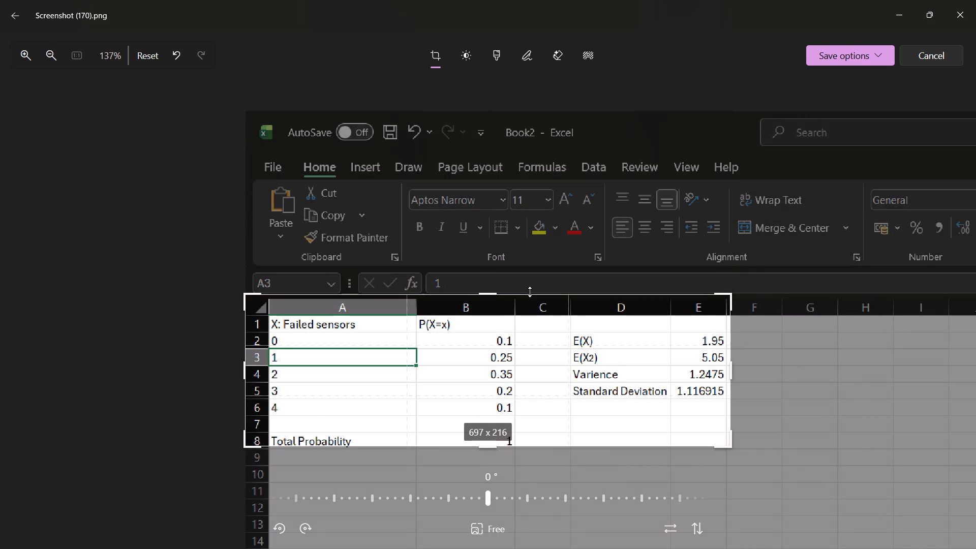
{"action": "left_click_drag", "start_coordinate": [530, 292], "coordinate": [531, 294]}
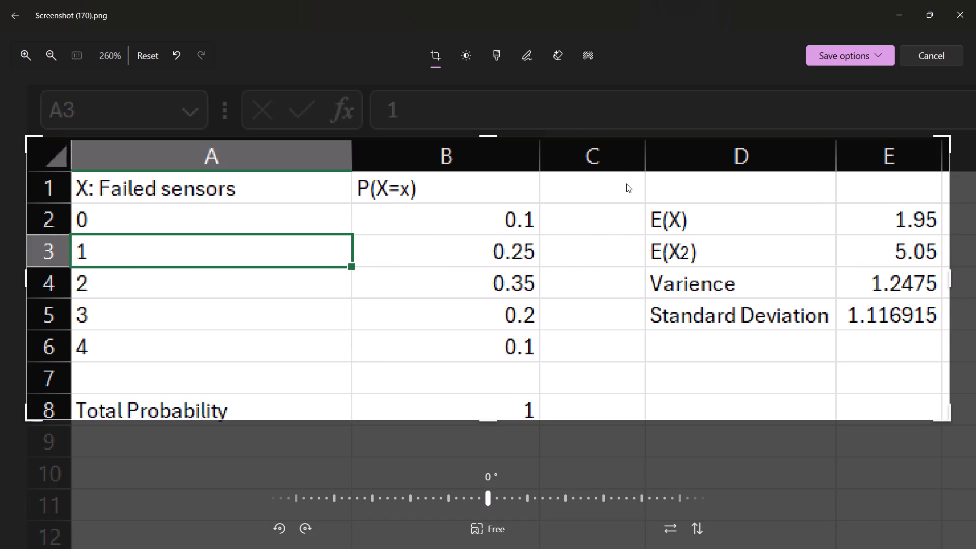
Save the cropped image over the original Screenshot (170) file and minimize the Photos window.
{"action": "left_click", "coordinate": [850, 50]}
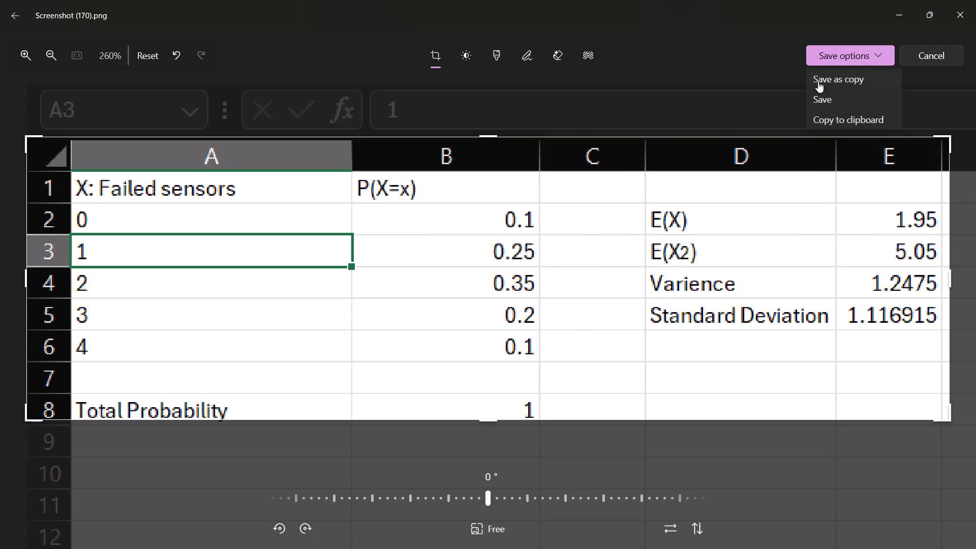
{"action": "left_click", "coordinate": [848, 102]}
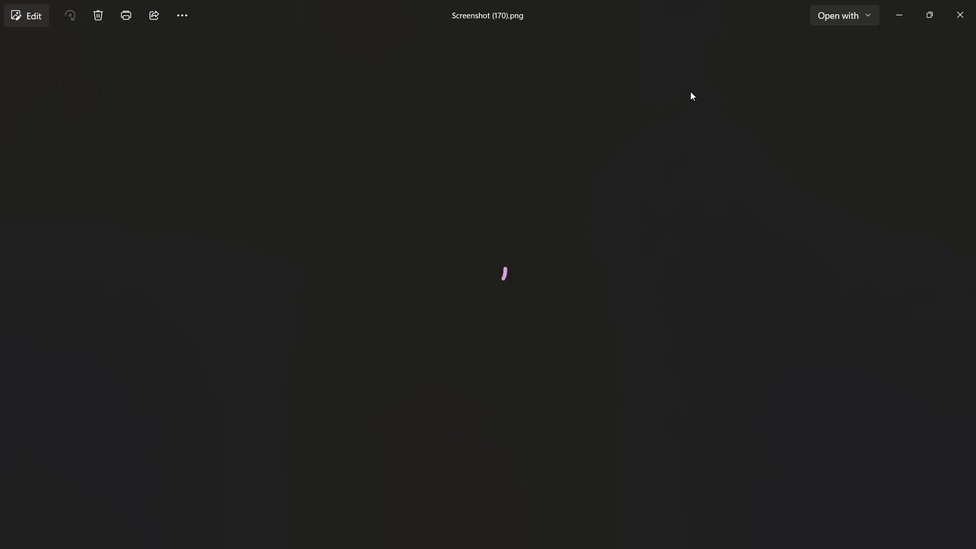
{"action": "left_click", "coordinate": [901, 13]}
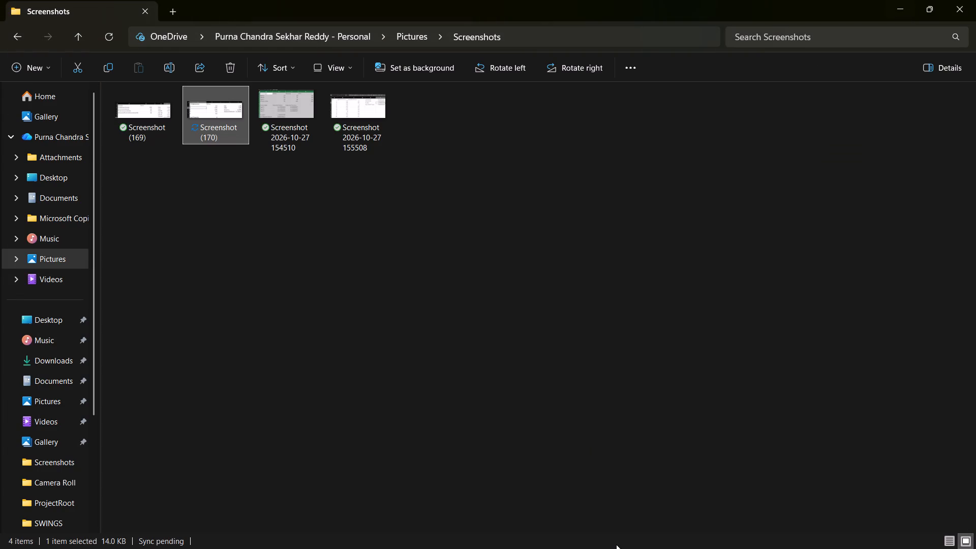
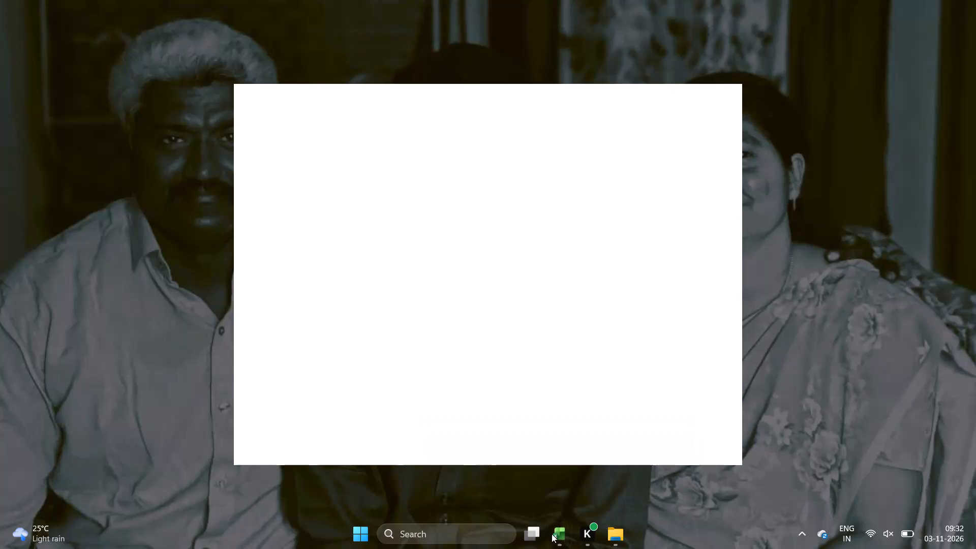
Switch back to the failed-sensors workbook in Excel and save it as exp02 in the OneDrive Documents folder.
{"action": "left_click", "coordinate": [551, 531]}
{"action": "left_click", "coordinate": [629, 443]}
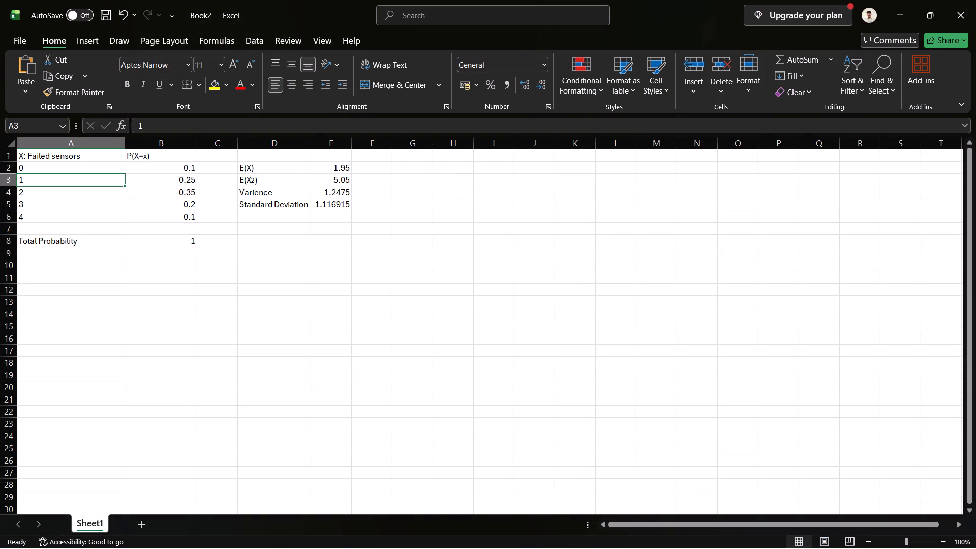
{"action": "key", "text": "ctrl+s"}
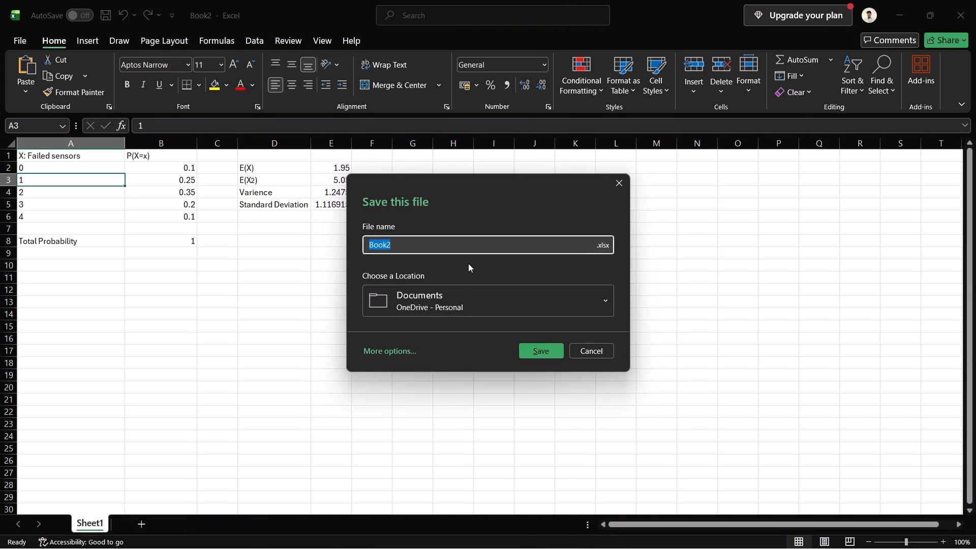
{"action": "type", "text": "exp02"}
{"action": "key", "text": "Return"}
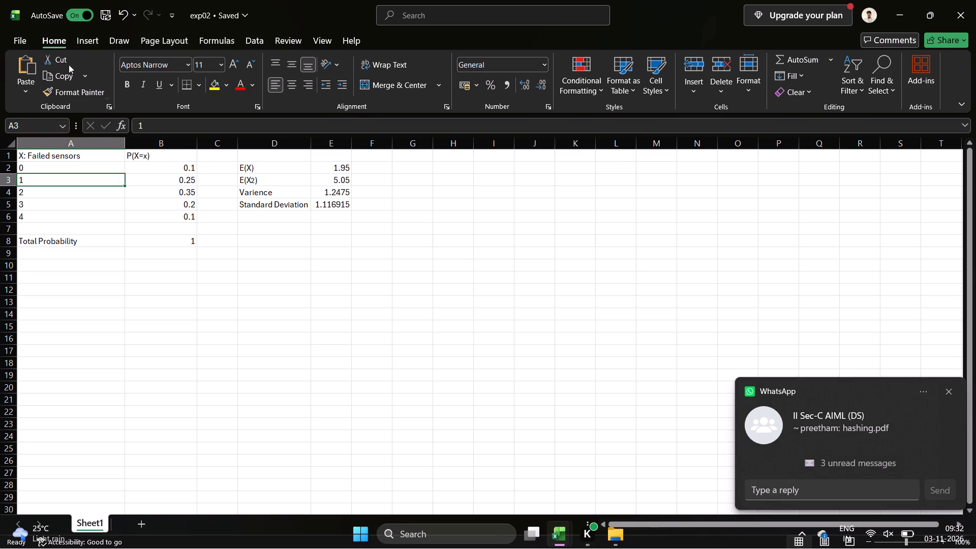
Create a new blank workbook and dismiss the message notification.
{"action": "left_click", "coordinate": [10, 42]}
{"action": "left_click", "coordinate": [213, 144]}
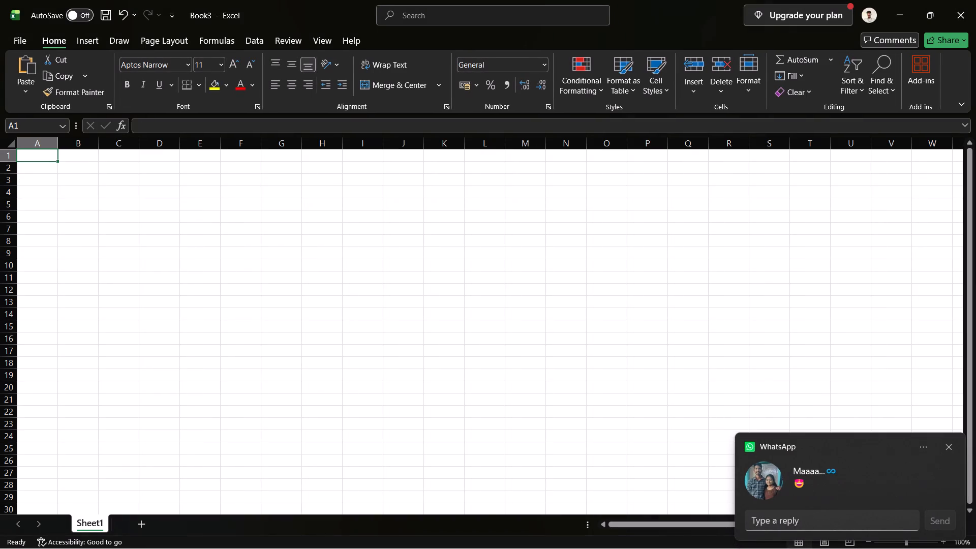
{"action": "left_click_drag", "start_coordinate": [947, 443], "coordinate": [939, 444]}
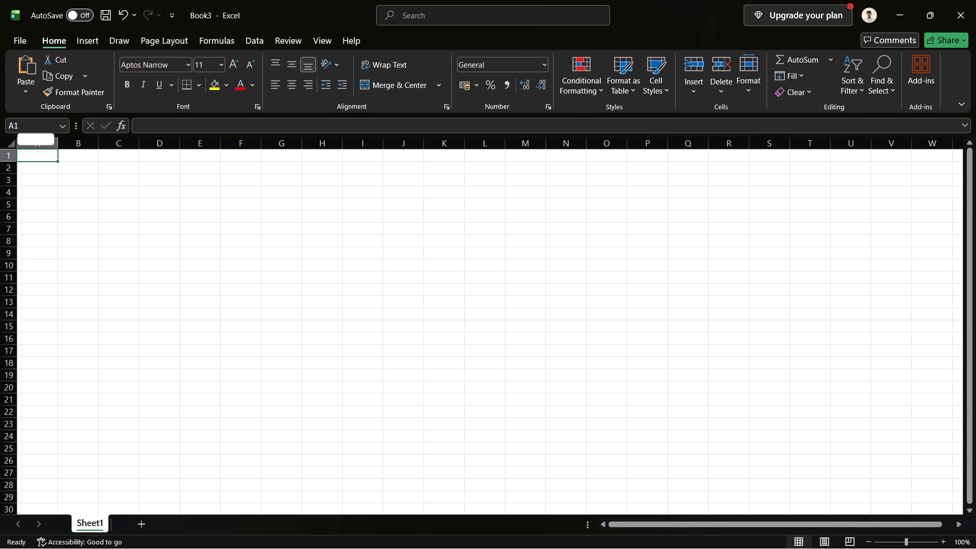
Enter the header "Gateway" in cell A1.
{"action": "left_click", "coordinate": [46, 157]}
{"action": "double_click", "coordinate": [46, 157]}
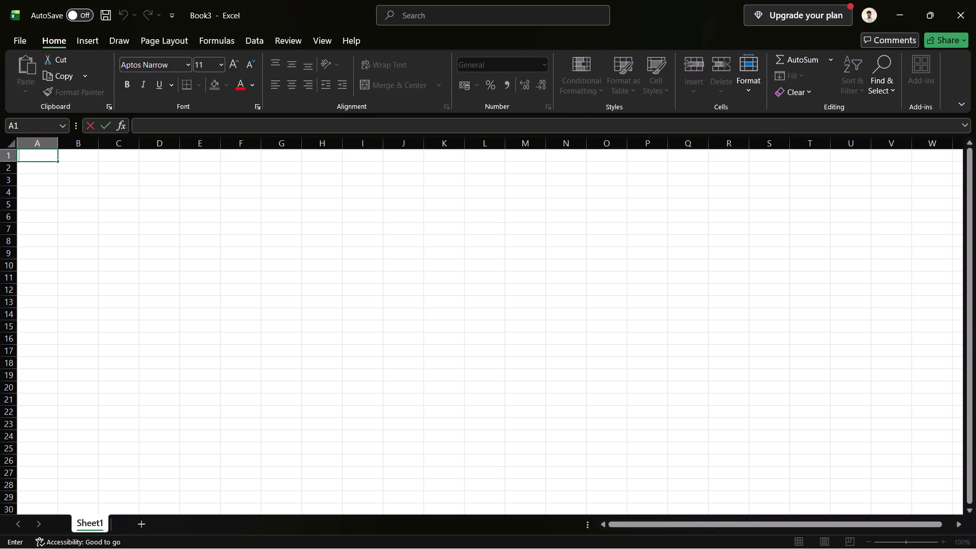
{"action": "type", "text": "Gate"}
{"action": "type", "text": "way"}
{"action": "key", "text": "Right"}
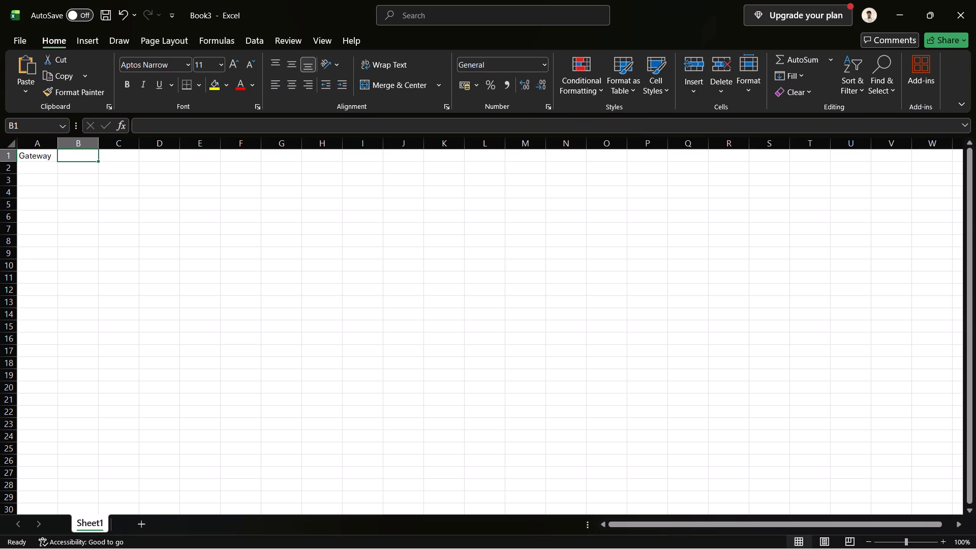
Enter the header "Prior Pribability P(G)" in cell B1 and widen column B to fit it.
{"action": "key", "text": "shift+p"}
{"action": "type", "text": "rior"}
{"action": "key", "text": "space"}
{"action": "type", "text": "Pribabi"}
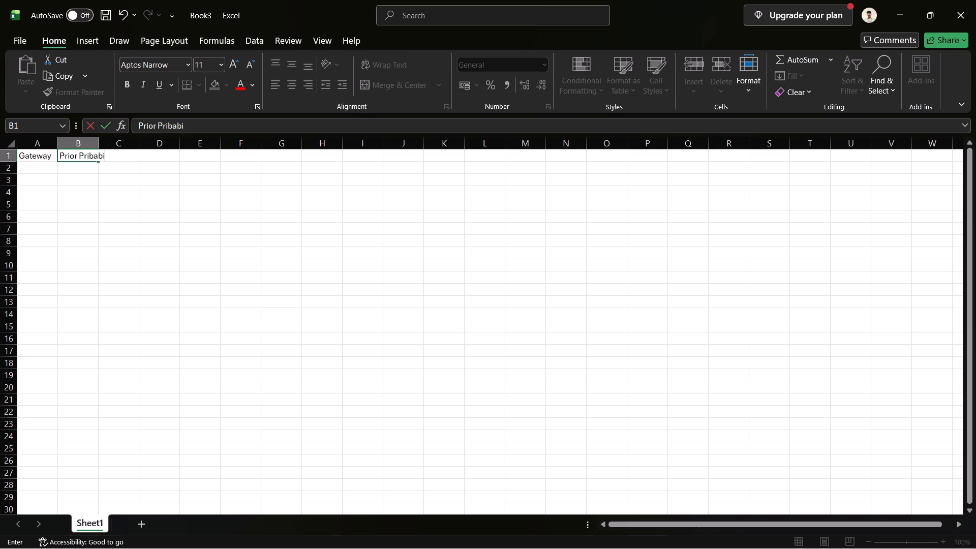
{"action": "type", "text": "lity"}
{"action": "key", "text": "space"}
{"action": "key", "text": "shift+p"}
{"action": "type", "text": "(G"}
{"action": "key", "text": "shift+parenright"}
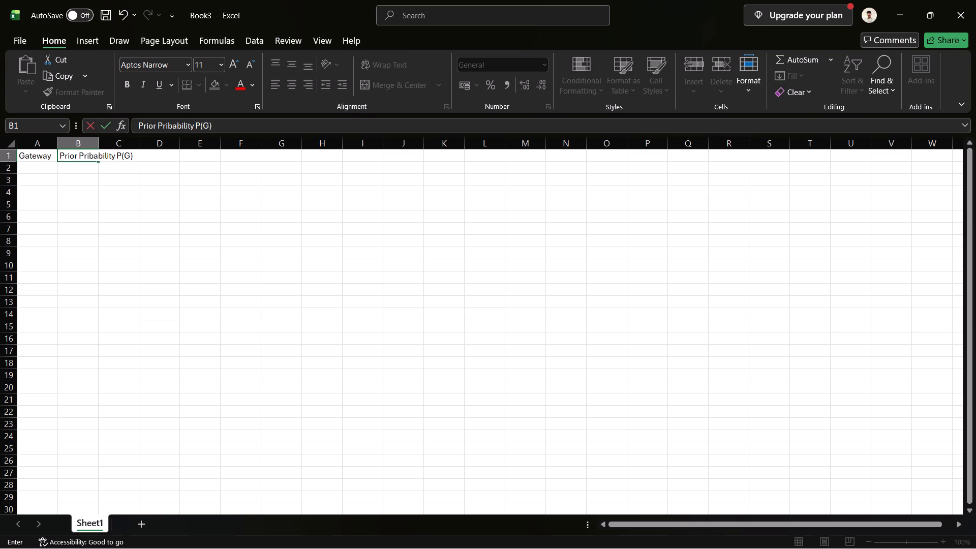
{"action": "left_click", "coordinate": [90, 138]}
{"action": "left_click_drag", "start_coordinate": [97, 143], "coordinate": [135, 151]}
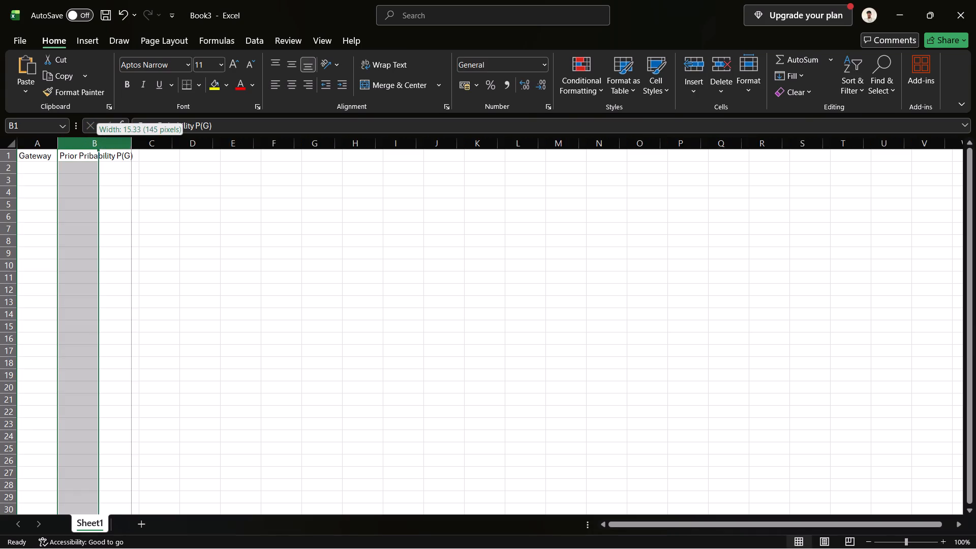
{"action": "left_click_drag", "start_coordinate": [135, 151], "coordinate": [137, 152]}
Enter the header "Error Probability P(E|G)" in cell C1 and widen column C to fit it.
{"action": "left_click", "coordinate": [154, 146]}
{"action": "left_click", "coordinate": [156, 161]}
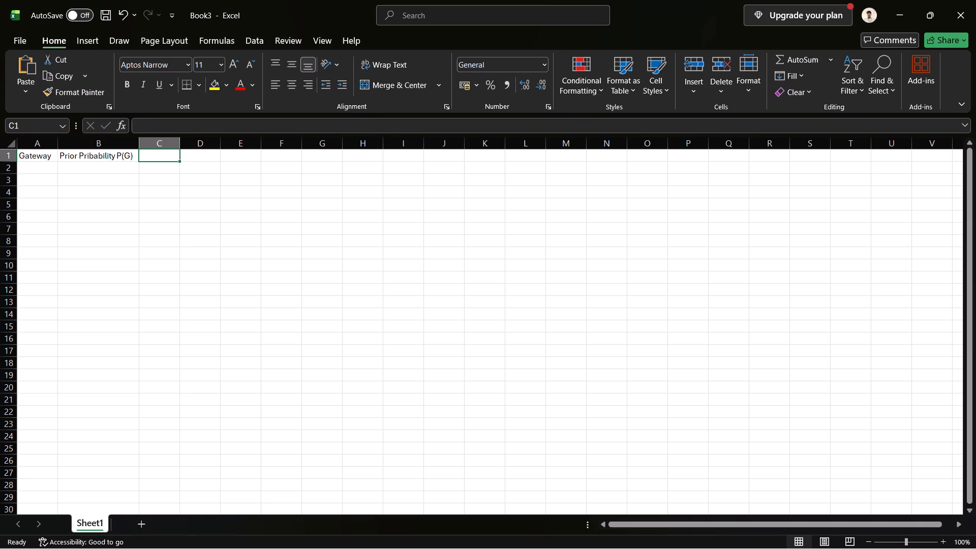
{"action": "key", "text": "shift+e"}
{"action": "type", "text": "rro"}
{"action": "type", "text": "r"}
{"action": "key", "text": "space"}
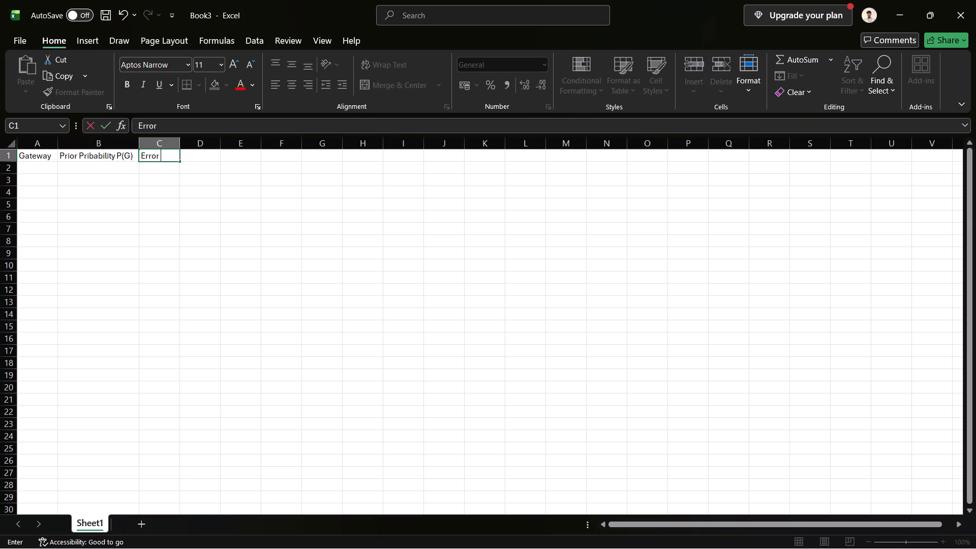
{"action": "type", "text": "Probal"}
{"action": "key", "text": "BackSpace"}
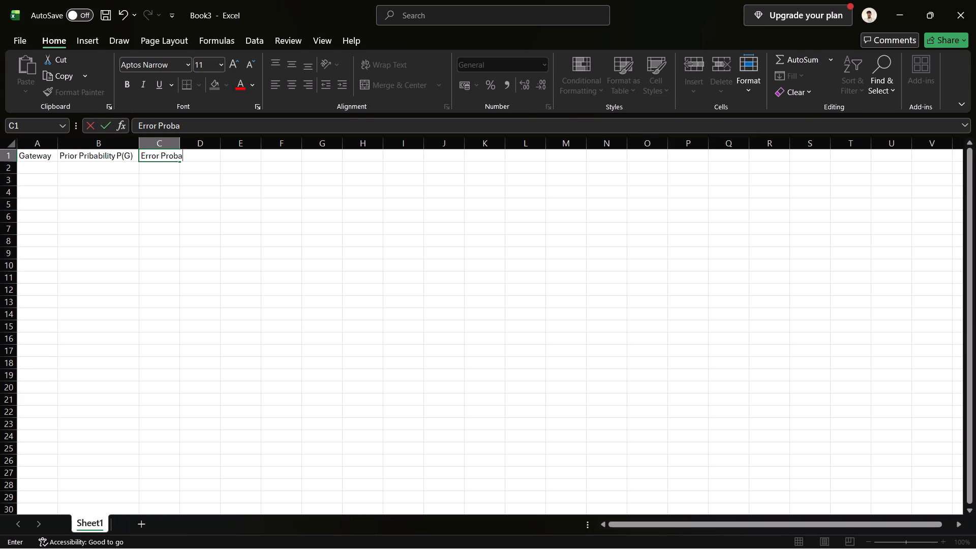
{"action": "type", "text": "bility"}
{"action": "key", "text": "space"}
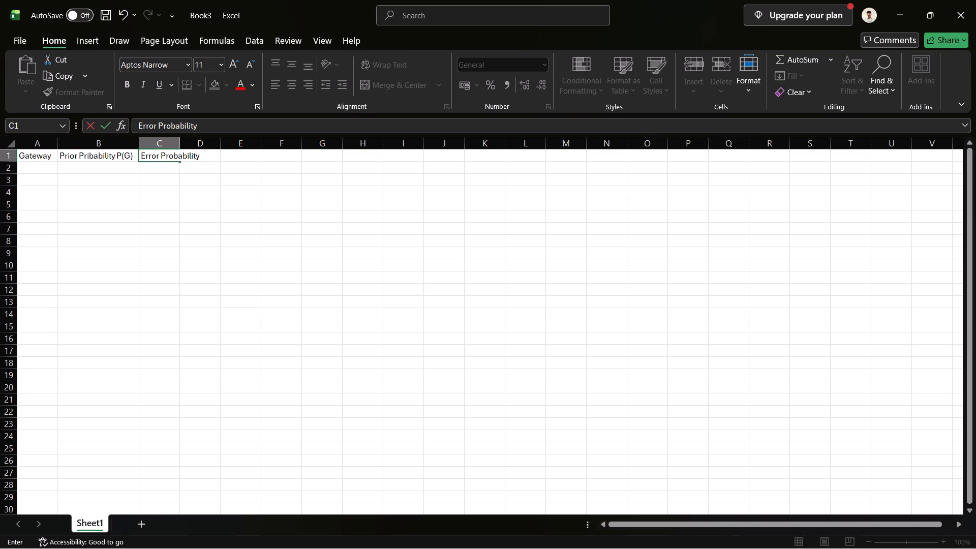
{"action": "key", "text": "shift+p"}
{"action": "key", "text": "shift+parenleft"}
{"action": "type", "text": "E|G"}
{"action": "key", "text": "shift+parenright"}
{"action": "left_click", "coordinate": [170, 145]}
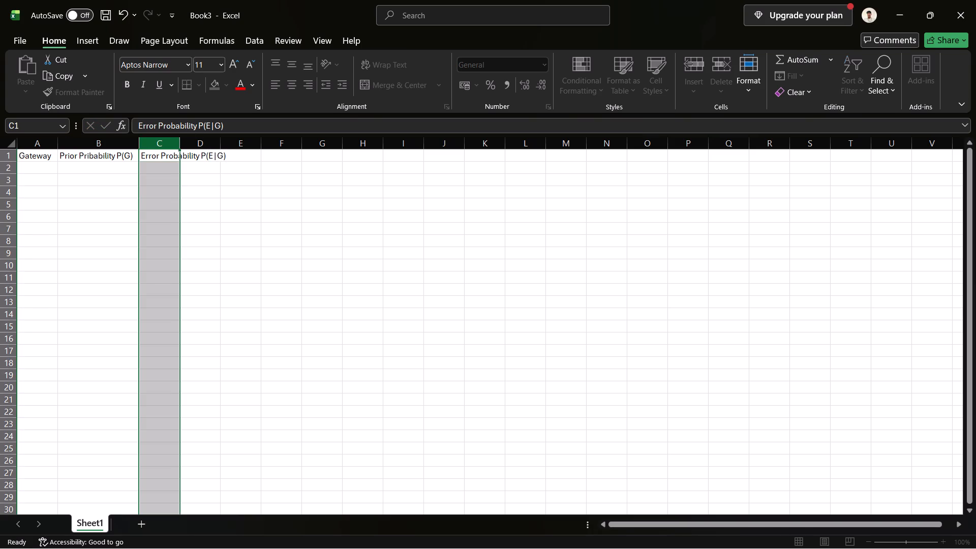
{"action": "left_click_drag", "start_coordinate": [177, 144], "coordinate": [225, 156]}
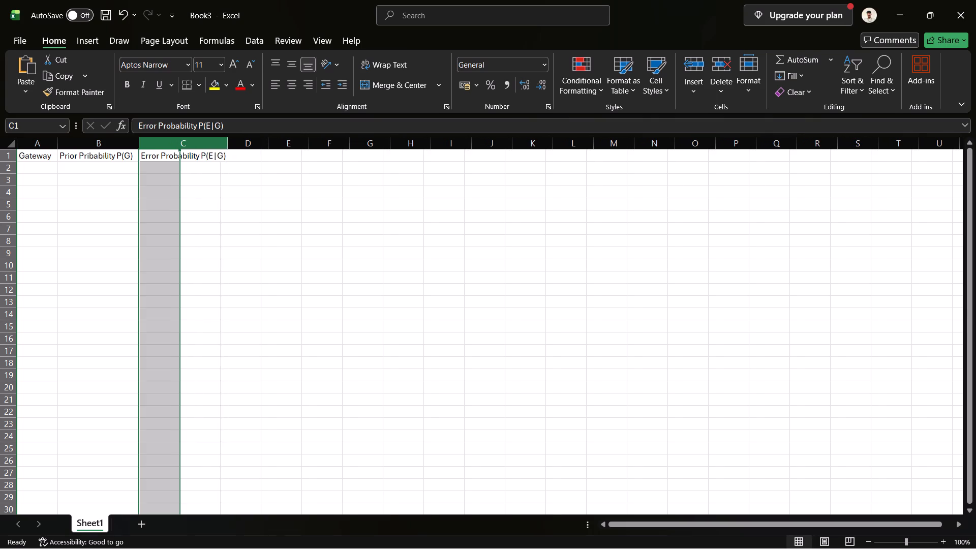
List the gateways A, B and C in cells A2 to A4.
{"action": "left_click", "coordinate": [38, 169]}
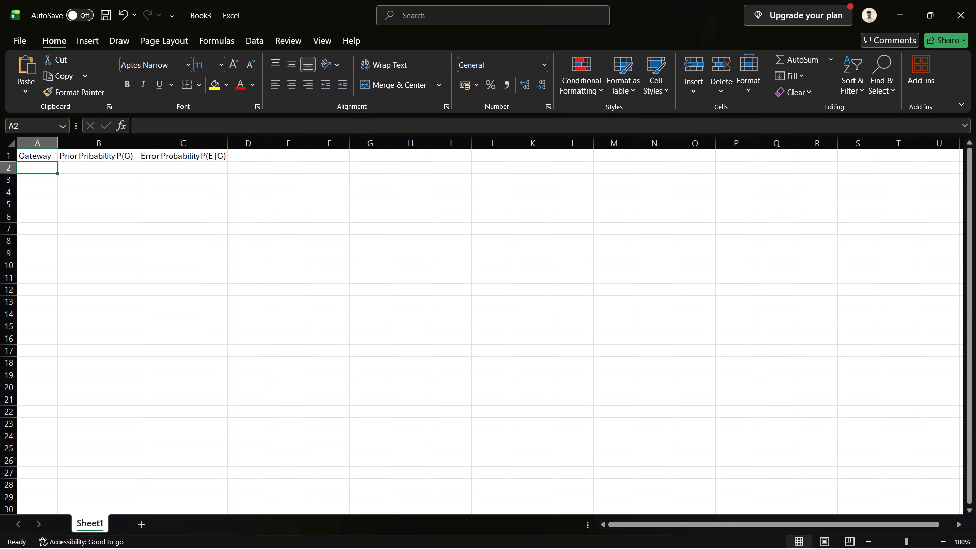
{"action": "key", "text": "shift+a"}
{"action": "key", "text": "Down"}
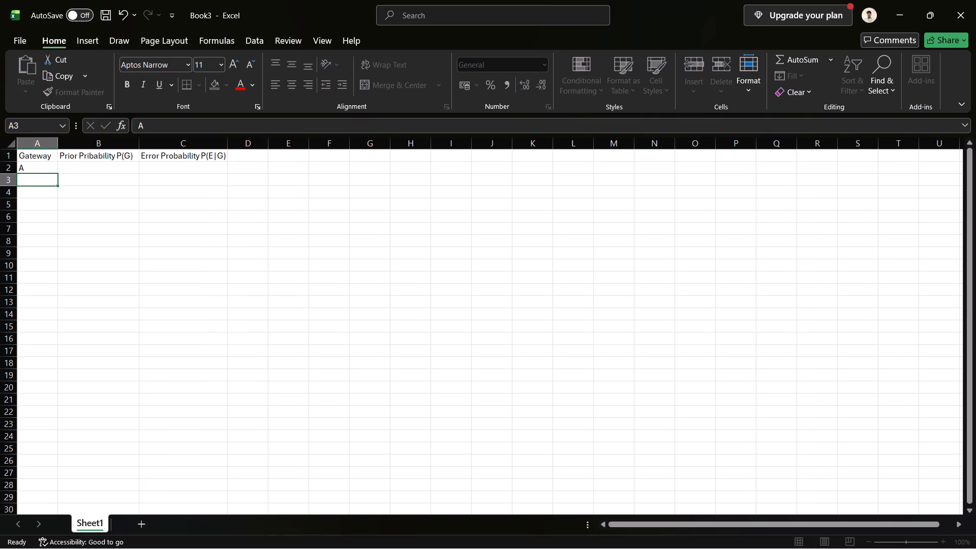
{"action": "key", "text": "shift+b"}
{"action": "key", "text": "Down"}
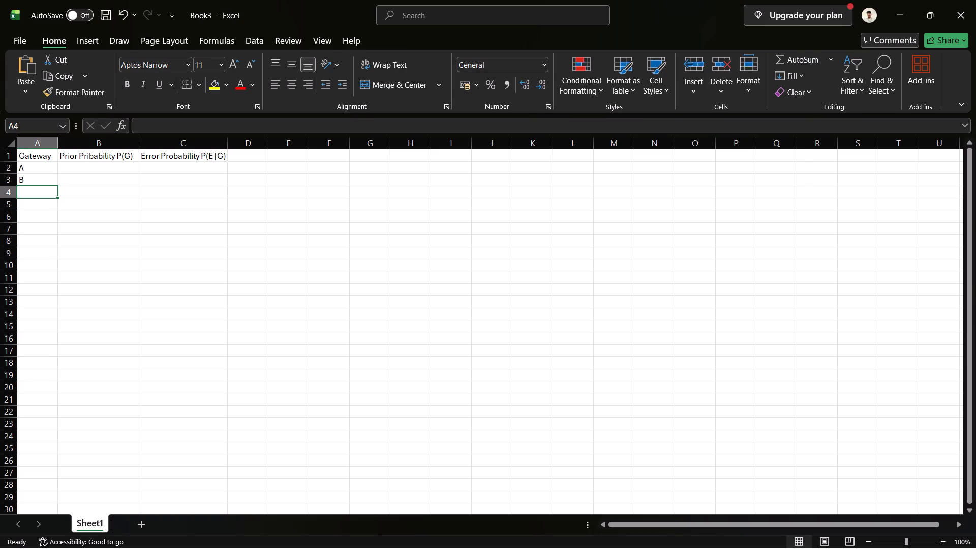
{"action": "key", "text": "shift+c"}
{"action": "key", "text": "Right"}
Enter the prior probabilities 0.2, 0.3 and 0.5 for gateways A, B and C in cells B2 to B4.
{"action": "key", "text": "Up"}
{"action": "key", "text": "Up"}
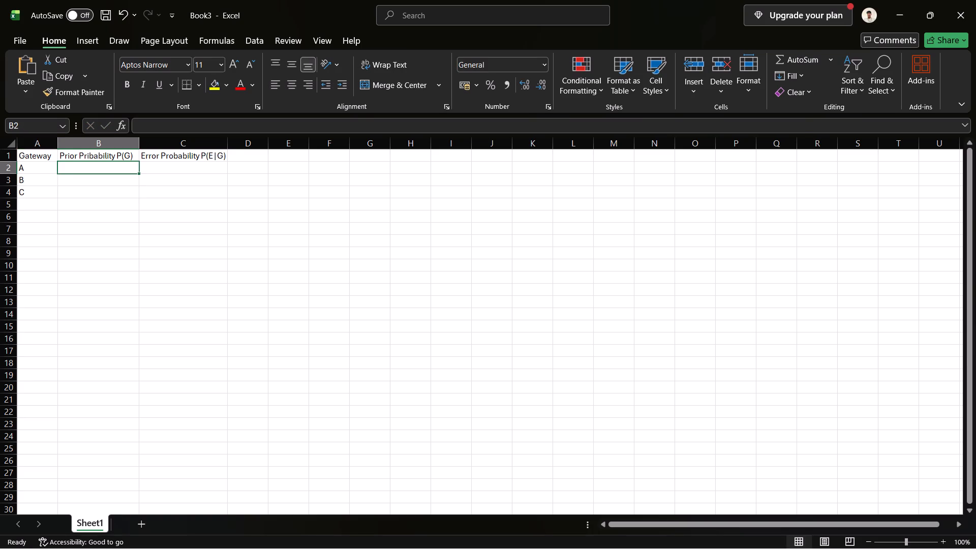
{"action": "type", "text": "0."}
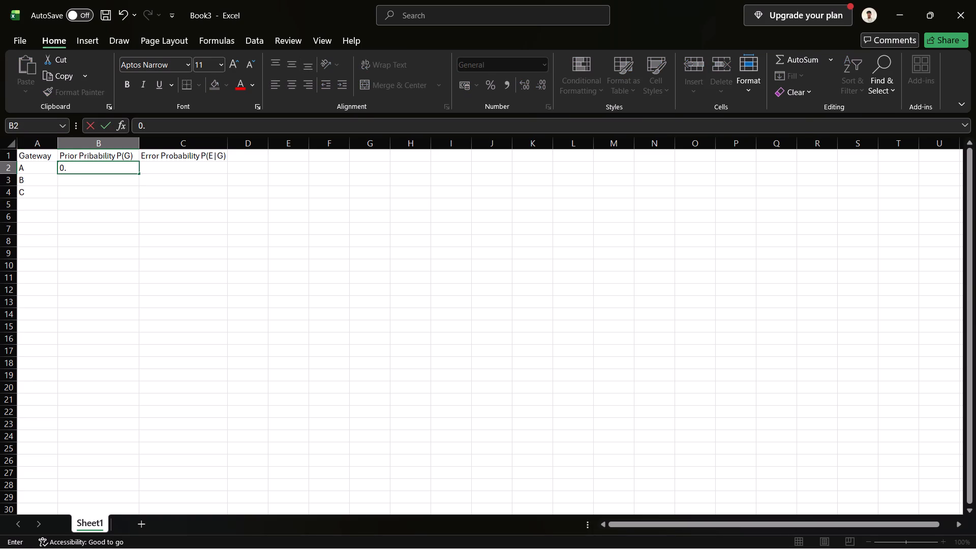
{"action": "key", "text": "2"}
{"action": "key", "text": "Down"}
{"action": "type", "text": "03"}
{"action": "key", "text": "Down"}
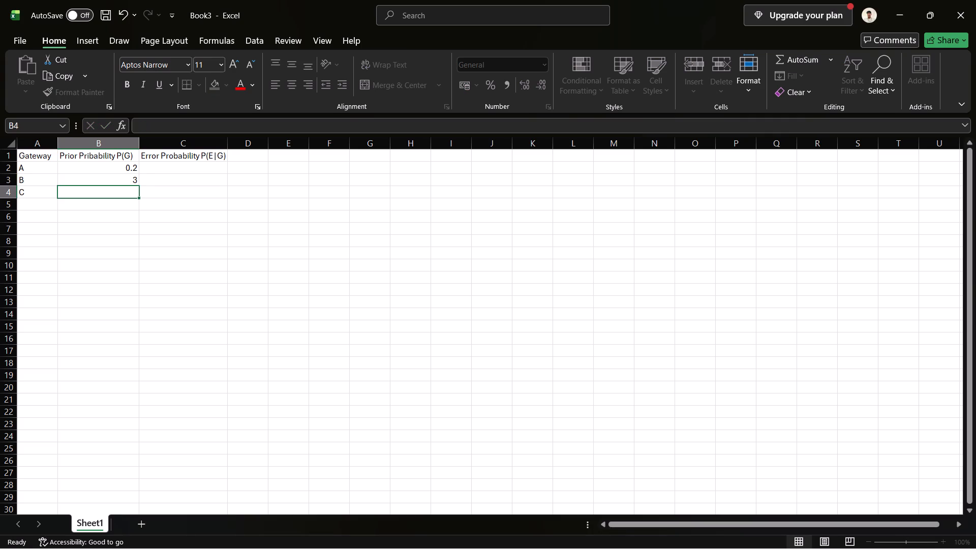
{"action": "type", "text": "0.5"}
{"action": "key", "text": "Right"}
{"action": "key", "text": "Up"}
{"action": "key", "text": "Up"}
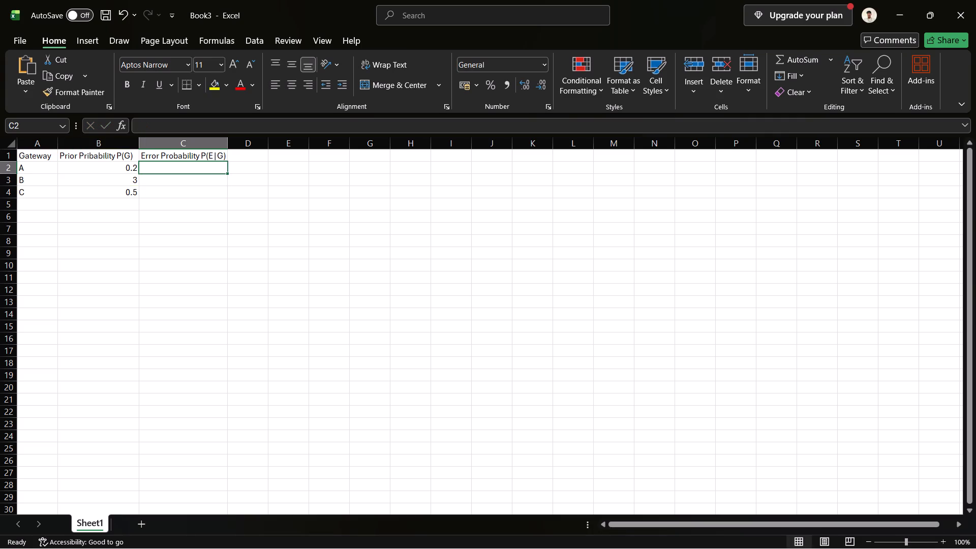
{"action": "key", "text": "Down"}
{"action": "key", "text": "Left"}
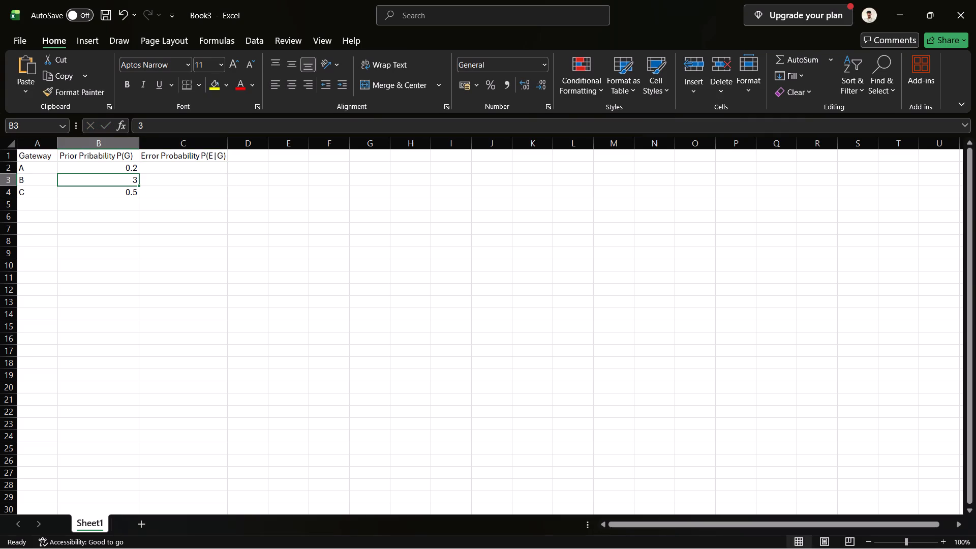
{"action": "type", "text": "0."}
{"action": "key", "text": "3"}
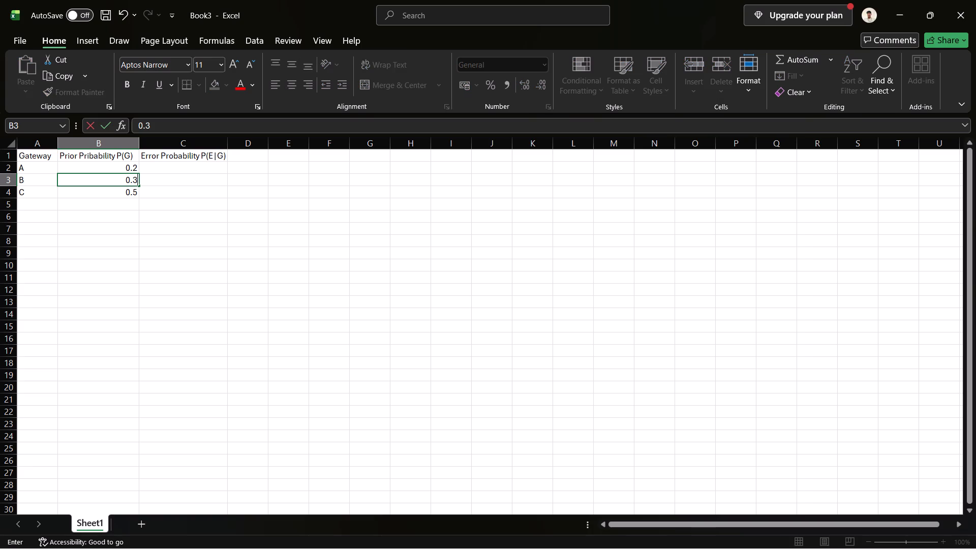
{"action": "key", "text": "Right"}
Enter the error probabilities 0.01, 0.02 and 0.04 for gateways A, B and C in cells C2 to C4.
{"action": "key", "text": "Up"}
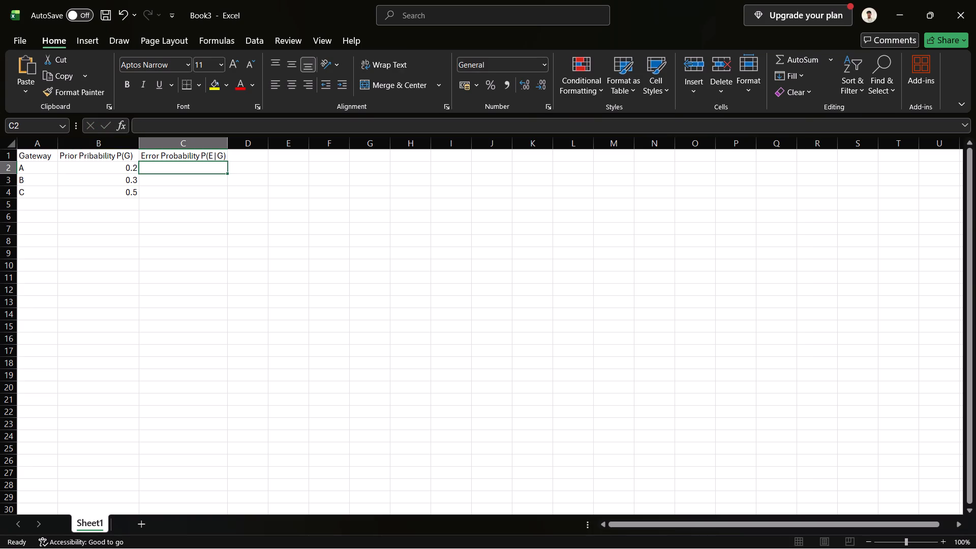
{"action": "type", "text": "0.01"}
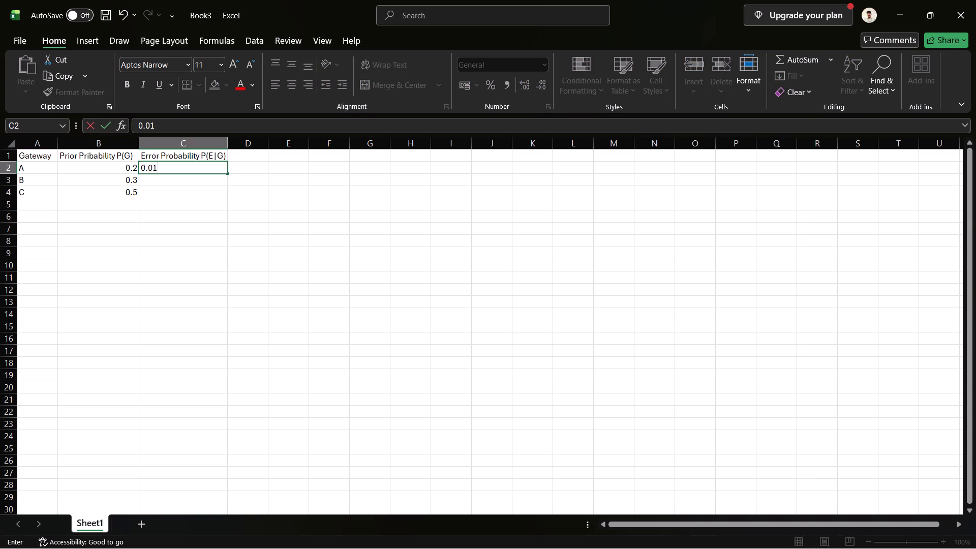
{"action": "key", "text": "Down"}
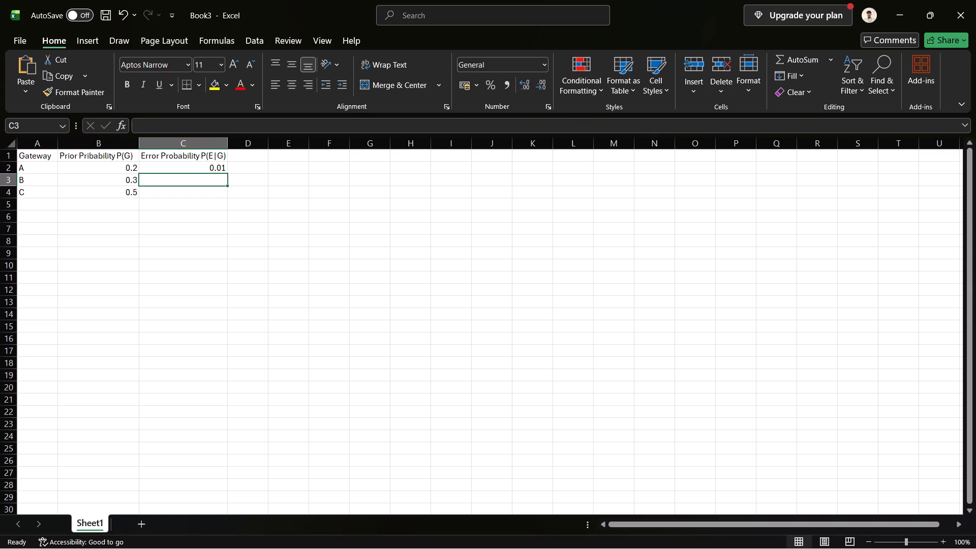
{"action": "type", "text": "0.02"}
{"action": "key", "text": "Down"}
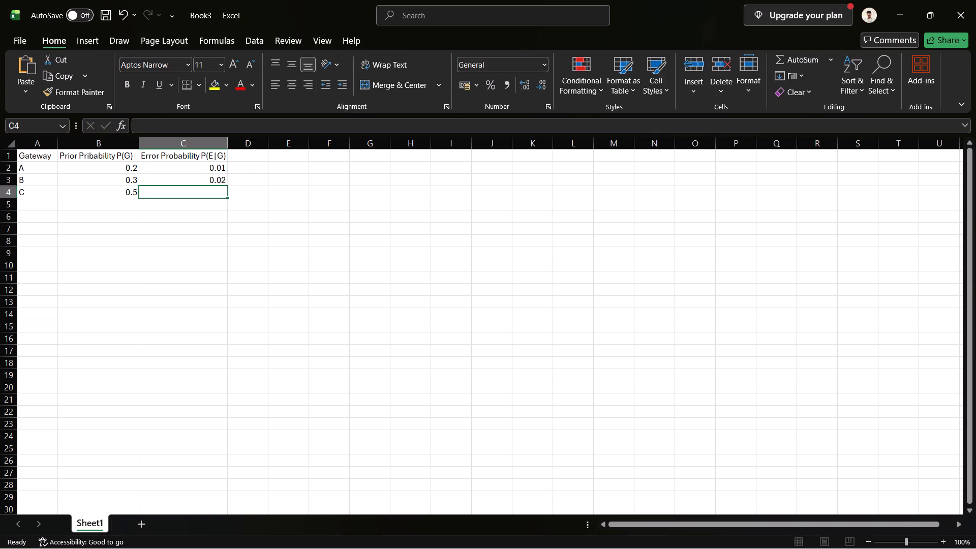
{"action": "type", "text": "0.0"}
{"action": "key", "text": "4"}
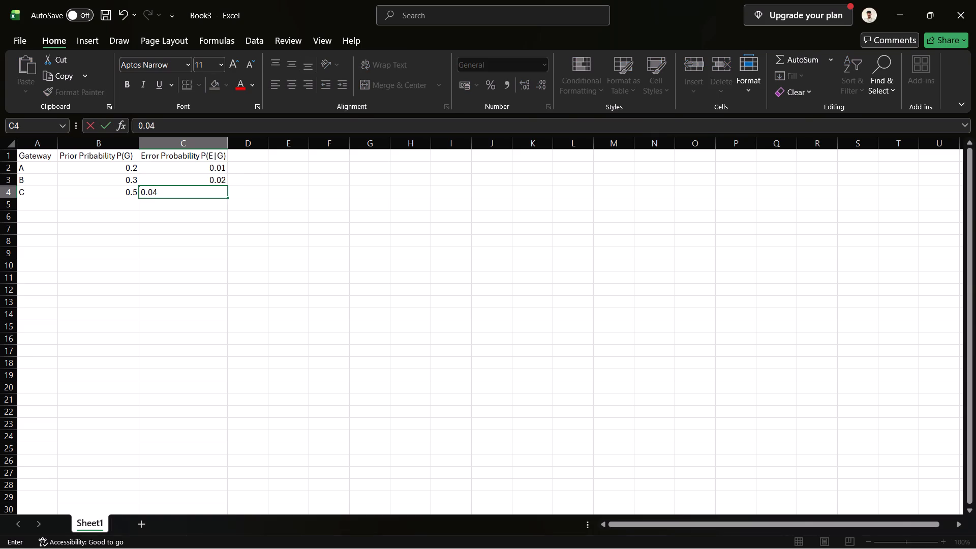
{"action": "key", "text": "Down"}
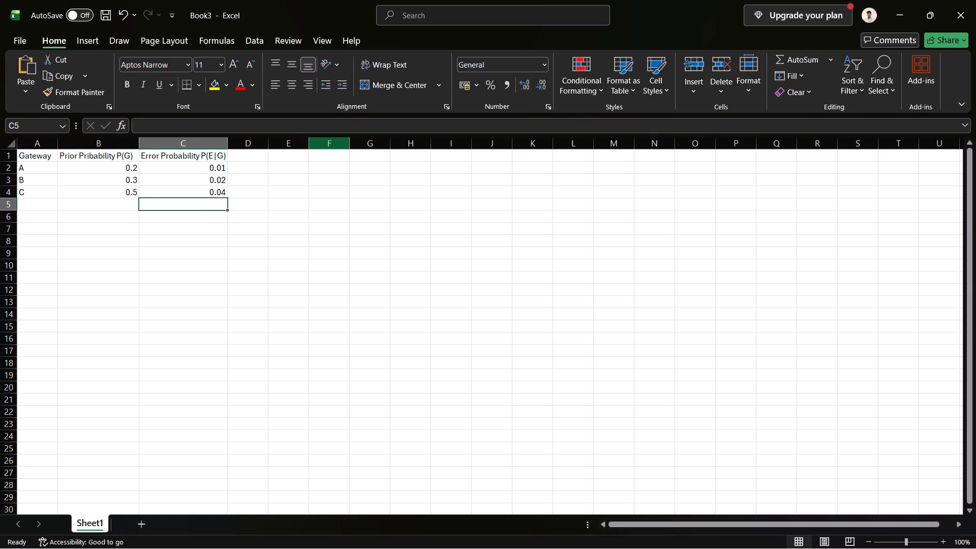
Enter the label "Total error Probability P(E)" in cell C6 and widen column C to fit it.
{"action": "left_click", "coordinate": [180, 217]}
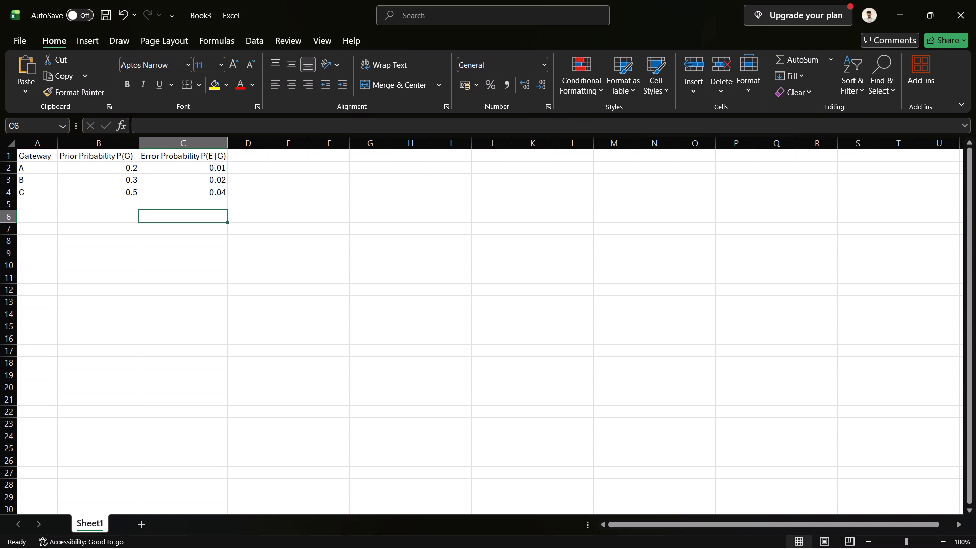
{"action": "key", "text": "shift+t"}
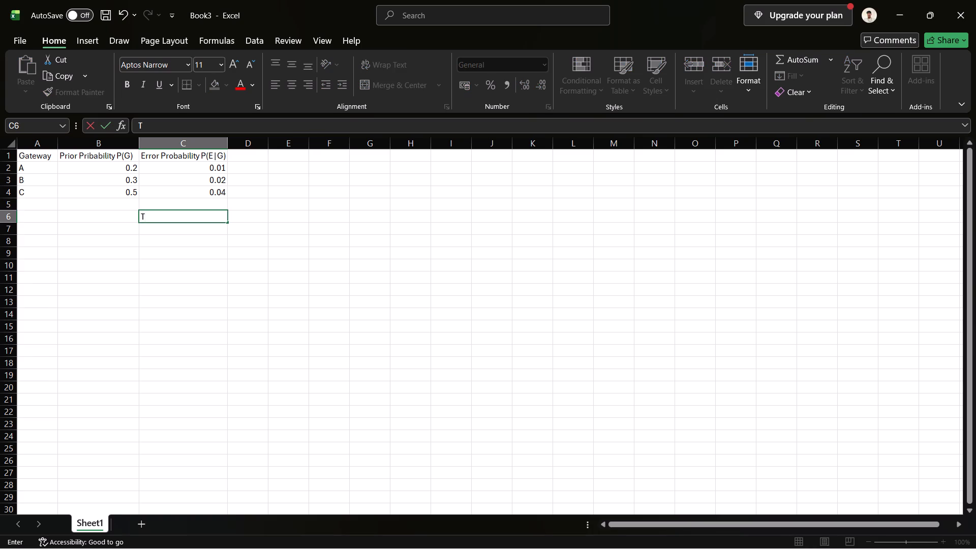
{"action": "type", "text": "otal"}
{"action": "key", "text": "space"}
{"action": "key", "text": "e"}
{"action": "type", "text": "rrot"}
{"action": "key", "text": "BackSpace"}
{"action": "type", "text": "r"}
{"action": "key", "text": "space"}
{"action": "type", "text": "Probabi"}
{"action": "type", "text": "lity"}
{"action": "key", "text": "space"}
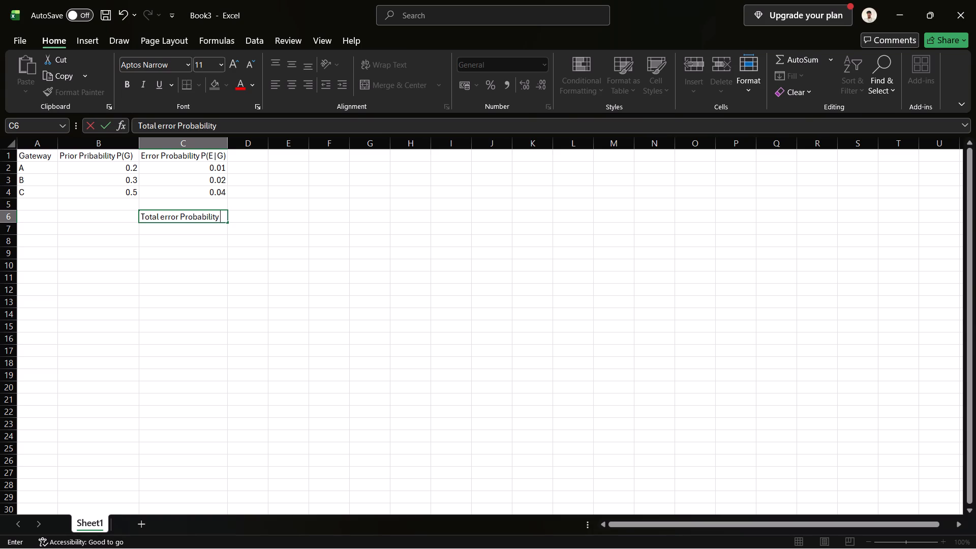
{"action": "type", "text": "P("}
{"action": "type", "text": "E)"}
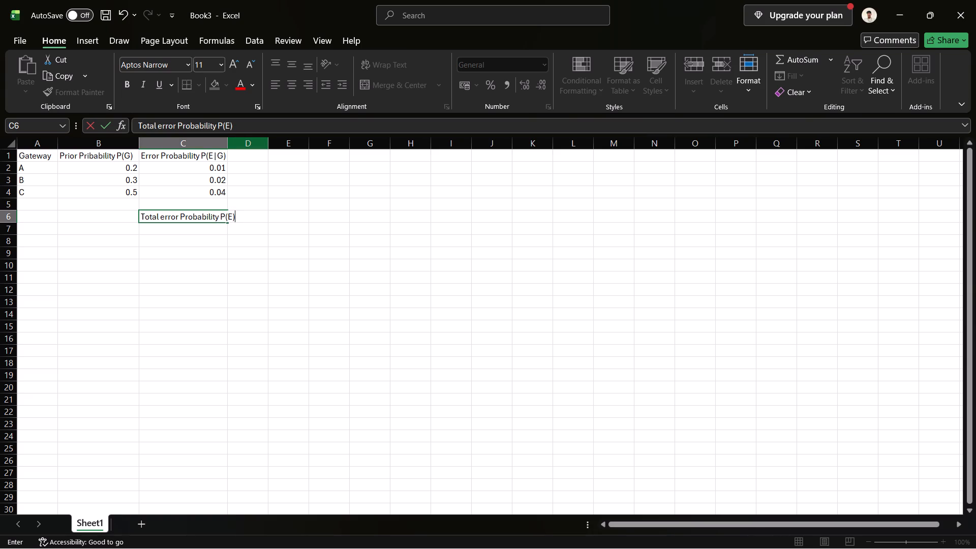
{"action": "left_click", "coordinate": [215, 145]}
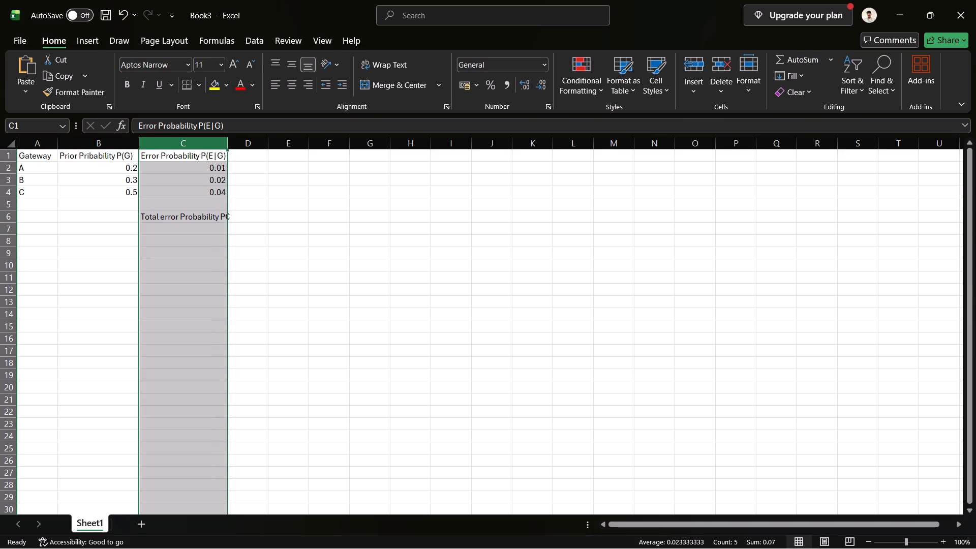
{"action": "left_click_drag", "start_coordinate": [226, 143], "coordinate": [233, 143]}
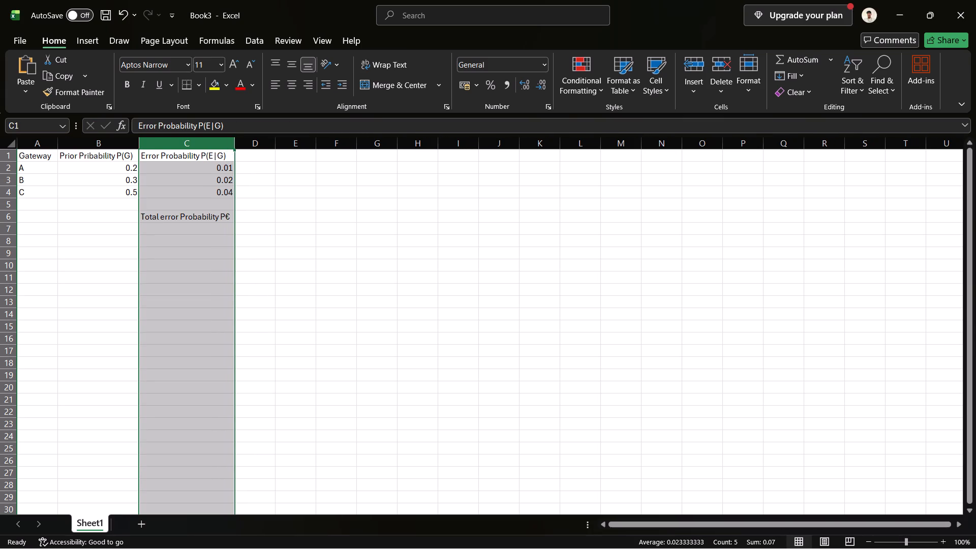
Correct the end of the label in cell C6 so that it reads "P(E)" instead of "P€".
{"action": "left_click", "coordinate": [229, 217]}
{"action": "double_click", "coordinate": [229, 218]}
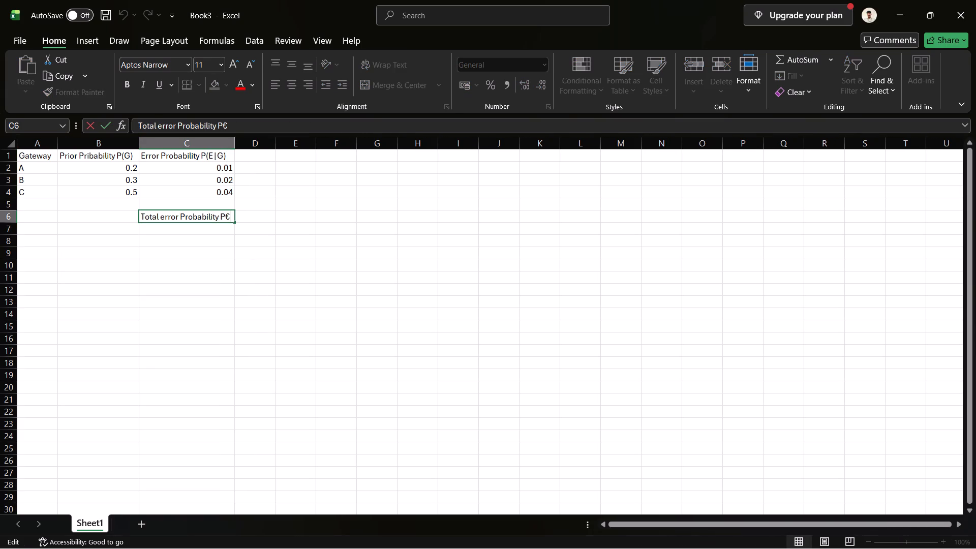
{"action": "key", "text": "BackSpace"}
{"action": "key", "text": "shift+parenleft"}
{"action": "key", "text": "shift+e"}
{"action": "key", "text": "shift+parenright"}
{"action": "key", "text": "Right"}
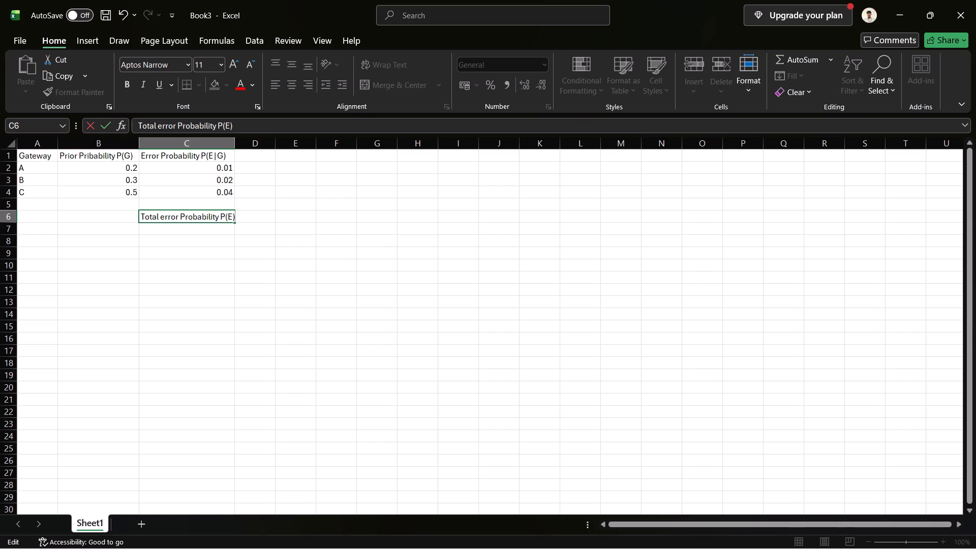
{"action": "key", "text": "Right"}
{"action": "key", "text": "Right"}
{"action": "left_click", "coordinate": [259, 220]}
{"action": "double_click", "coordinate": [259, 219]}
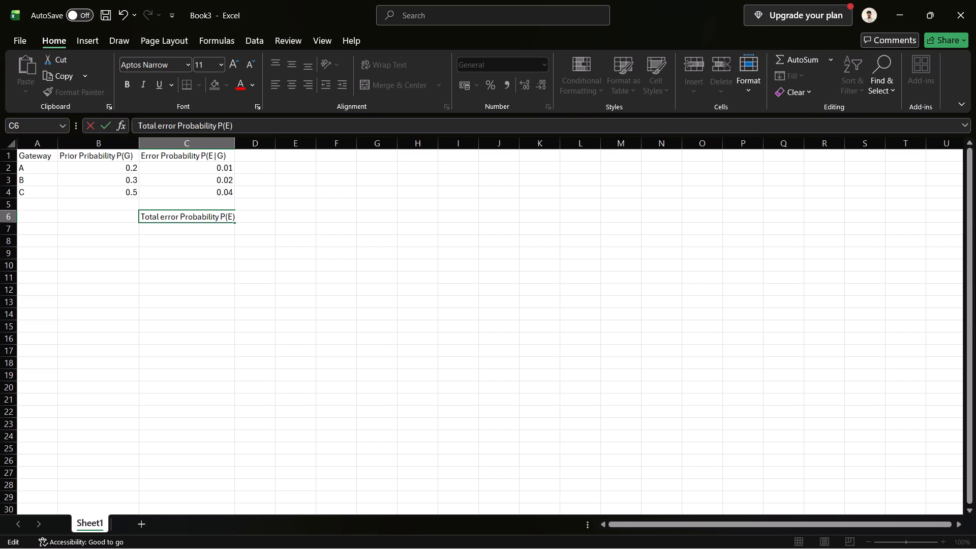
{"action": "left_click", "coordinate": [259, 214]}
{"action": "left_click", "coordinate": [313, 191]}
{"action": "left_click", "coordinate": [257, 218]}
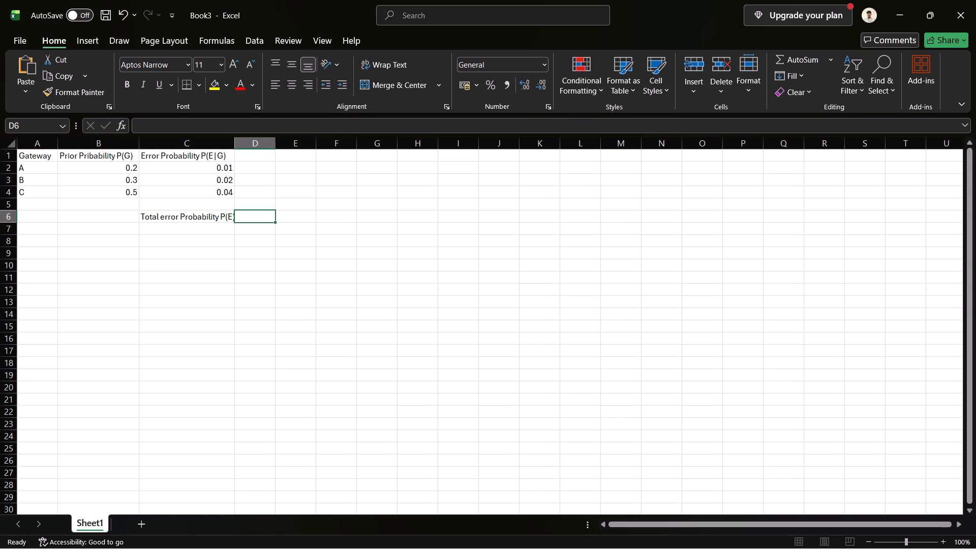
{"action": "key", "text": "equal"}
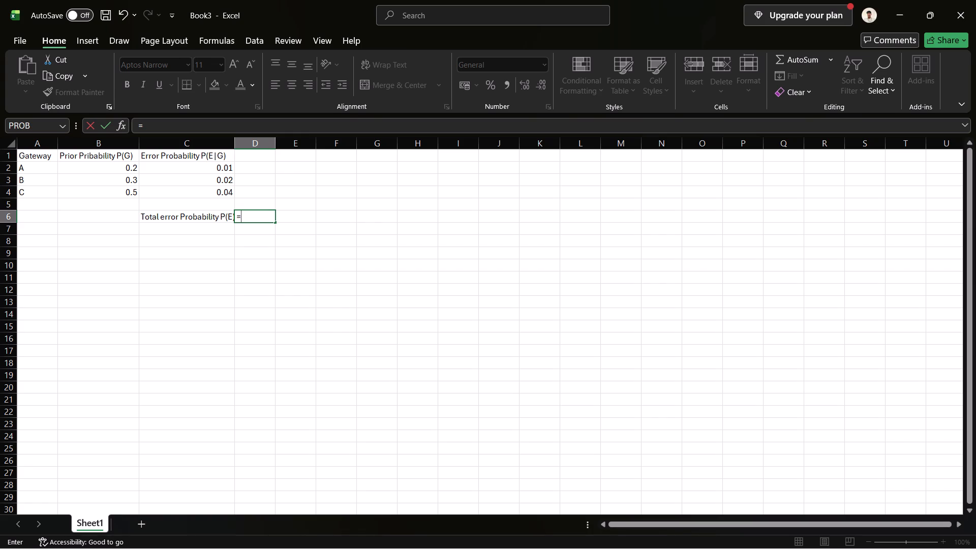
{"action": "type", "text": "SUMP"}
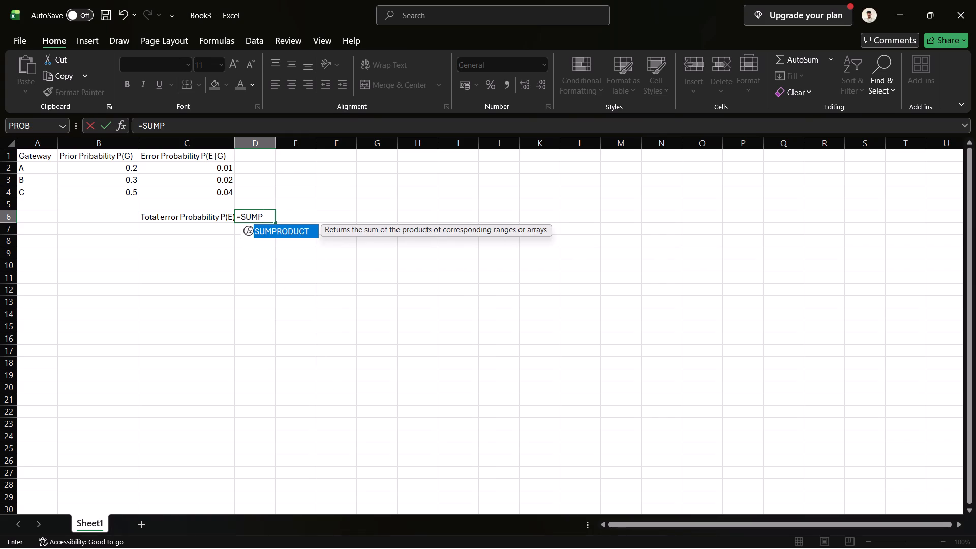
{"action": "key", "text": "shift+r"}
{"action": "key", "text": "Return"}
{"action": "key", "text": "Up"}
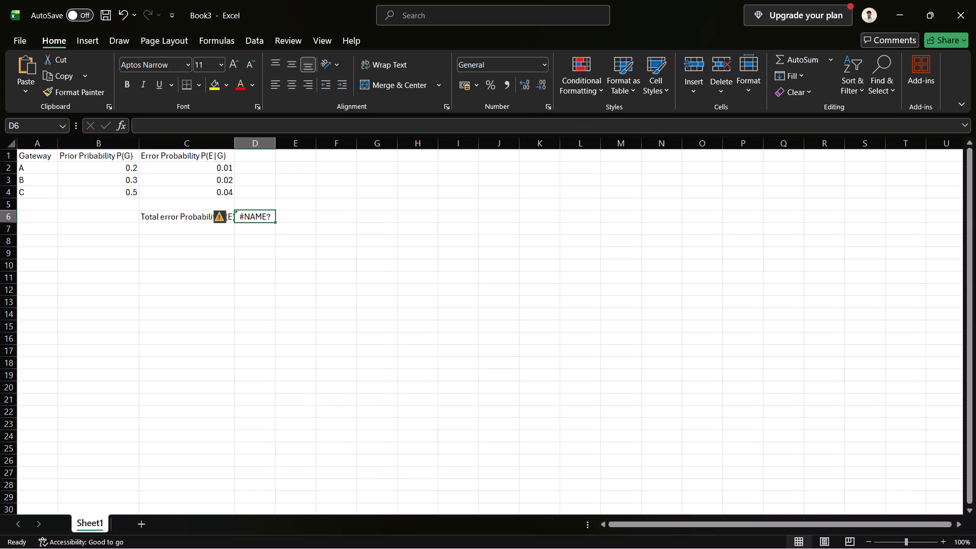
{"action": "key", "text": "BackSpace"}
Calculate the total error probability in cell D6 with SUMPRODUCT over the ranges B2:B4 and C2:C4.
{"action": "type", "text": "=SUM"}
{"action": "type", "text": "PROC"}
{"action": "key", "text": "shift+BackSpace"}
{"action": "type", "text": "DUCY"}
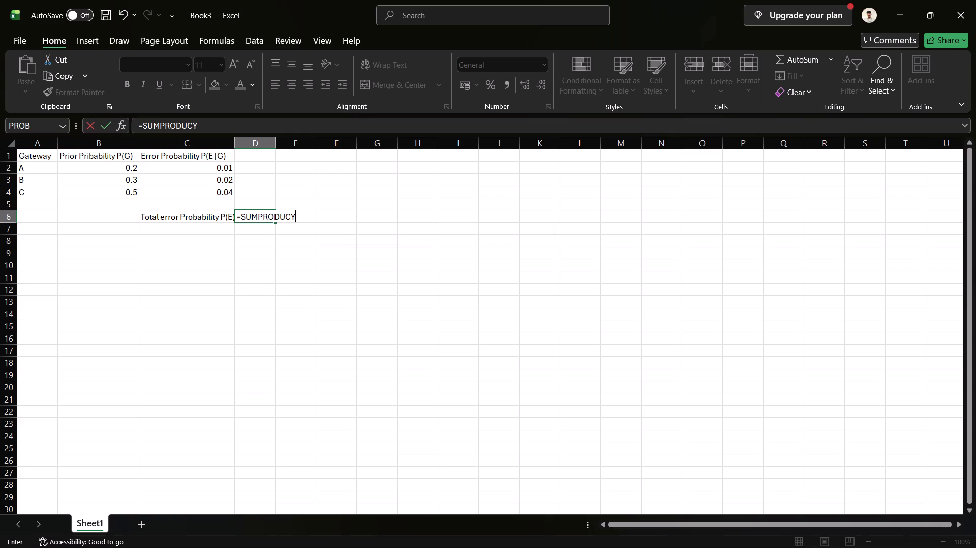
{"action": "key", "text": "BackSpace"}
{"action": "key", "text": "shift+t"}
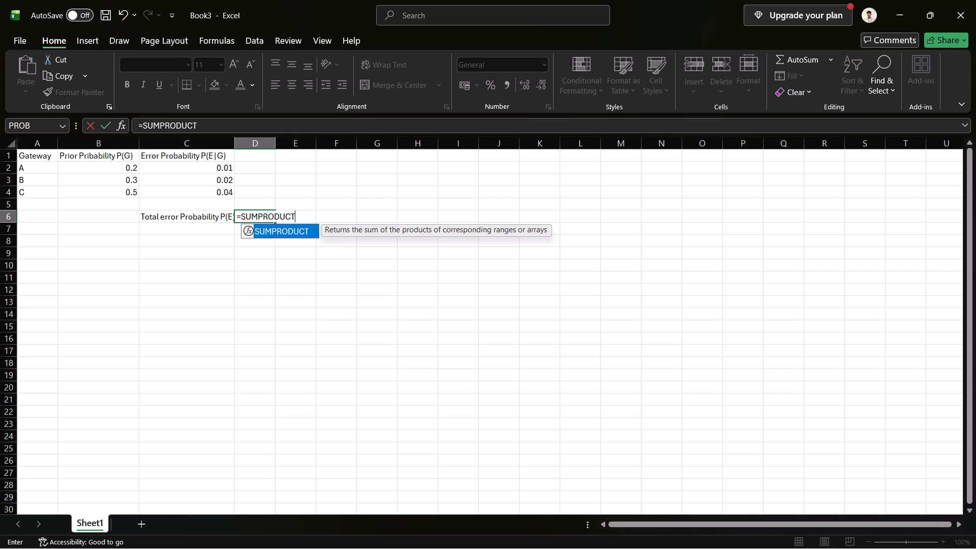
{"action": "key", "text": "shift+parenleft"}
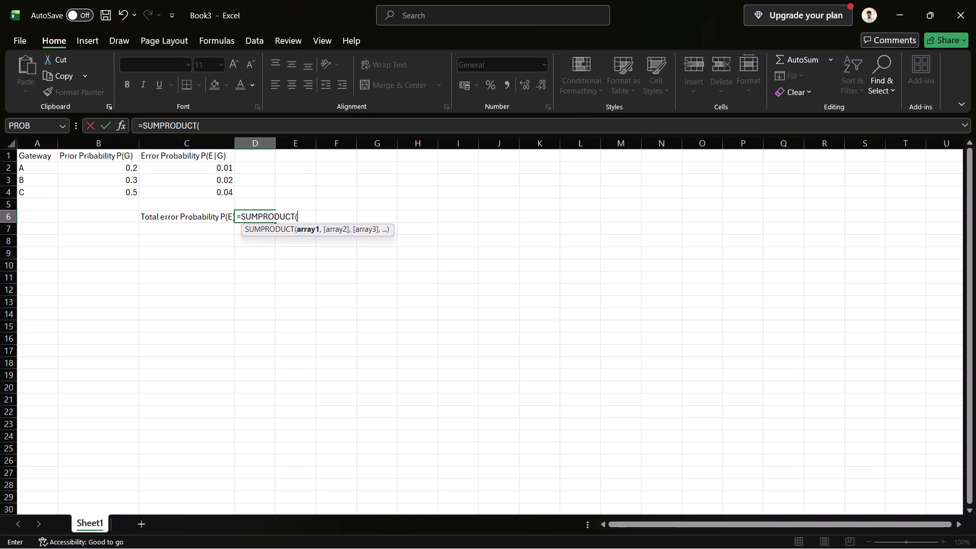
{"action": "left_click_drag", "start_coordinate": [103, 169], "coordinate": [105, 187]}
{"action": "key", "text": "comma"}
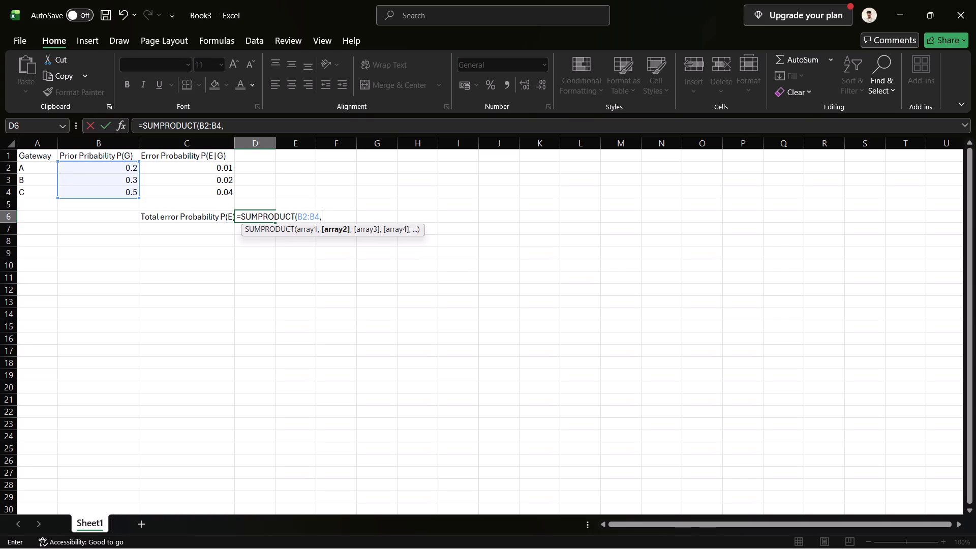
{"action": "left_click_drag", "start_coordinate": [195, 168], "coordinate": [200, 192]}
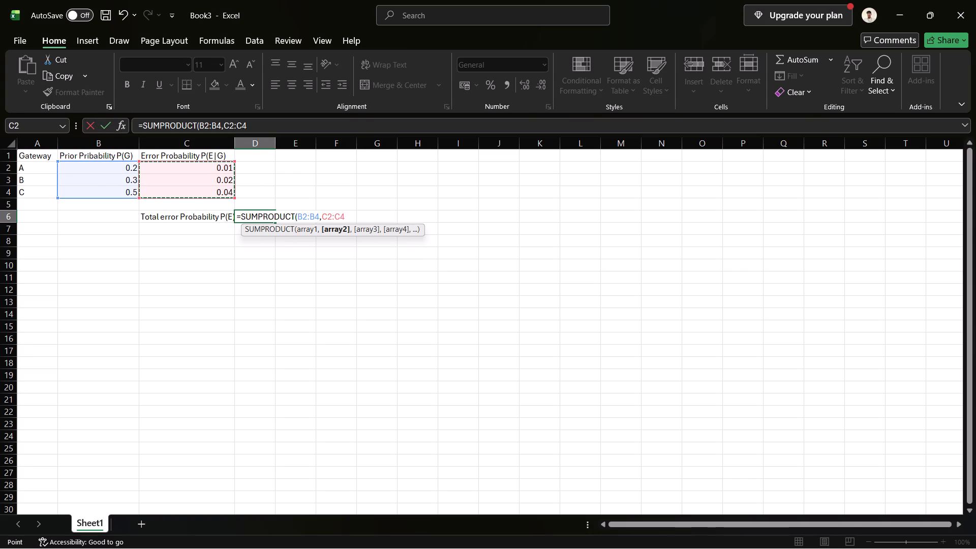
{"action": "key", "text": "Return"}
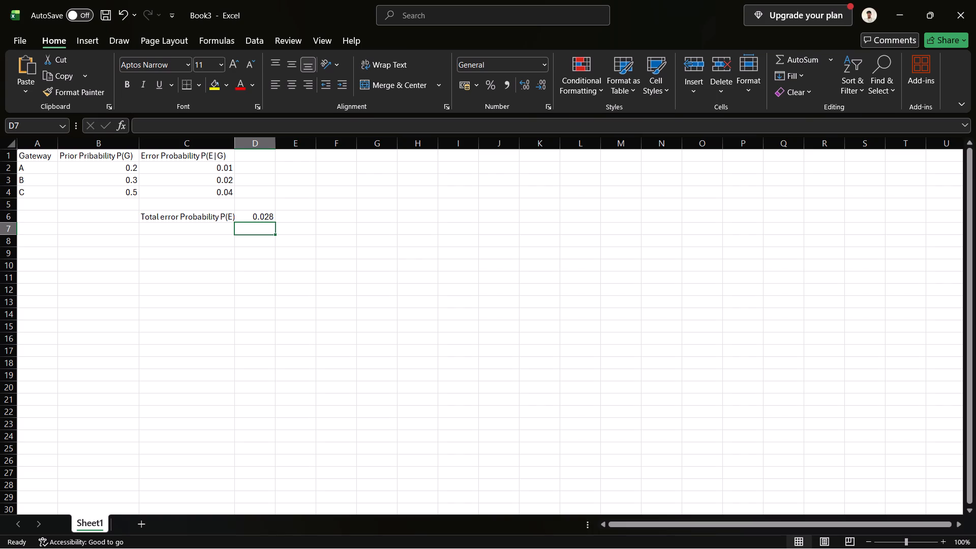
Widen column E to about three times its default width.
{"action": "left_click", "coordinate": [199, 218]}
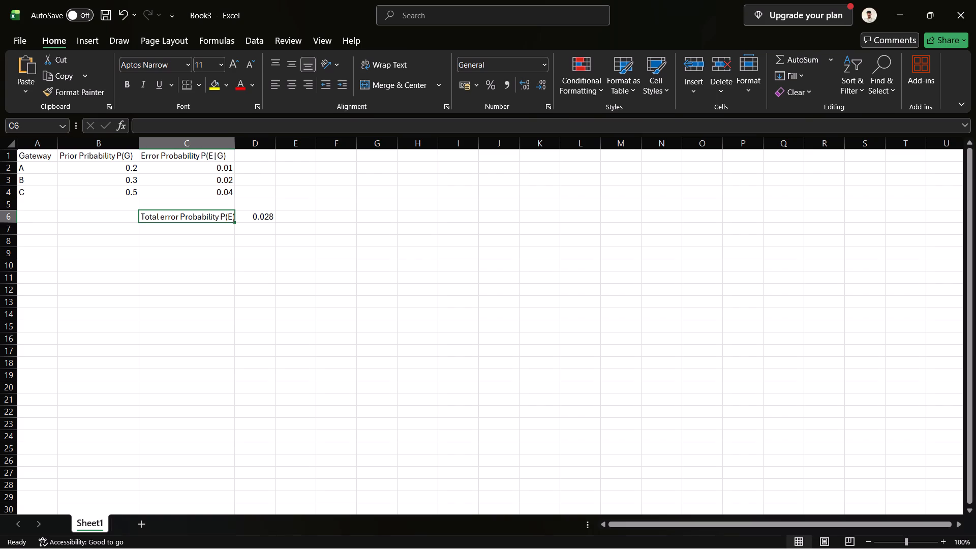
{"action": "left_click", "coordinate": [292, 156]}
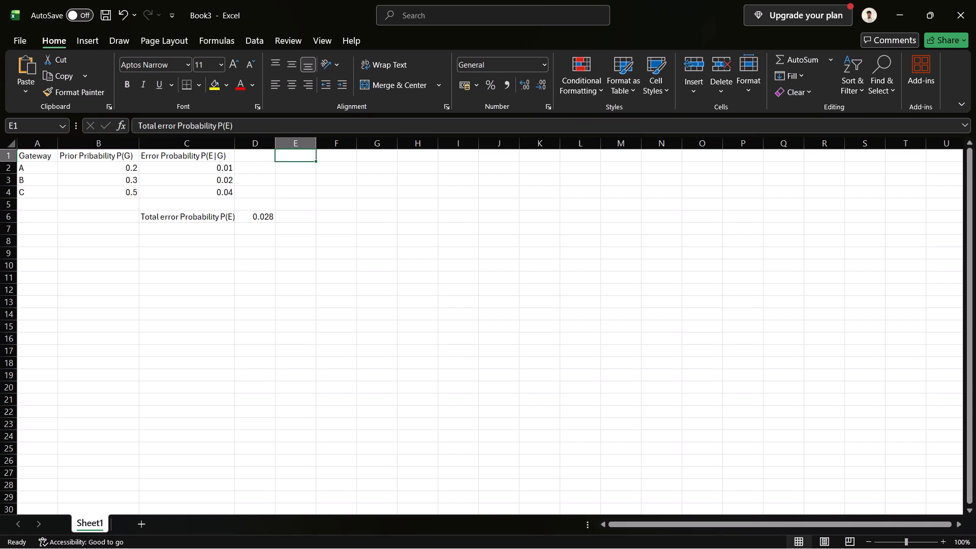
{"action": "left_click_drag", "start_coordinate": [315, 143], "coordinate": [334, 140]}
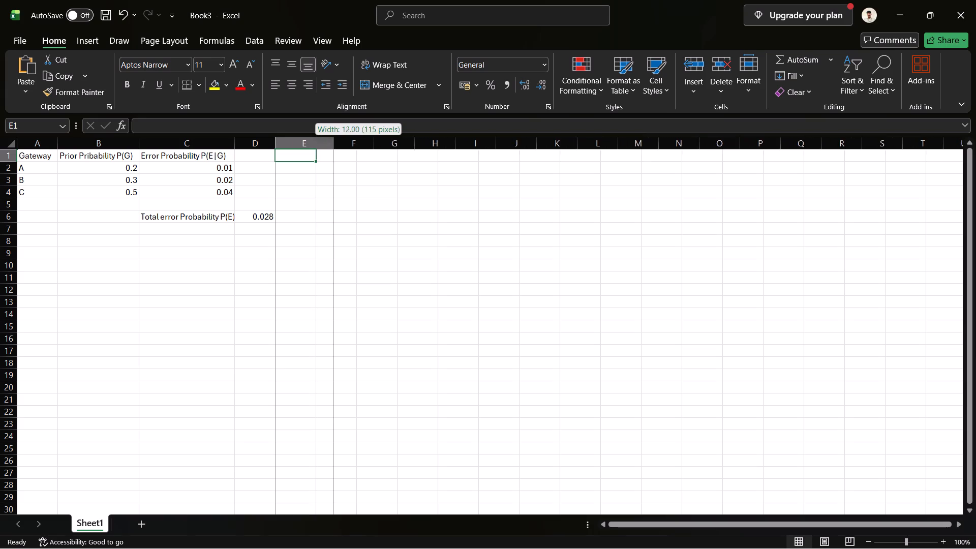
{"action": "left_click_drag", "start_coordinate": [334, 140], "coordinate": [398, 142]}
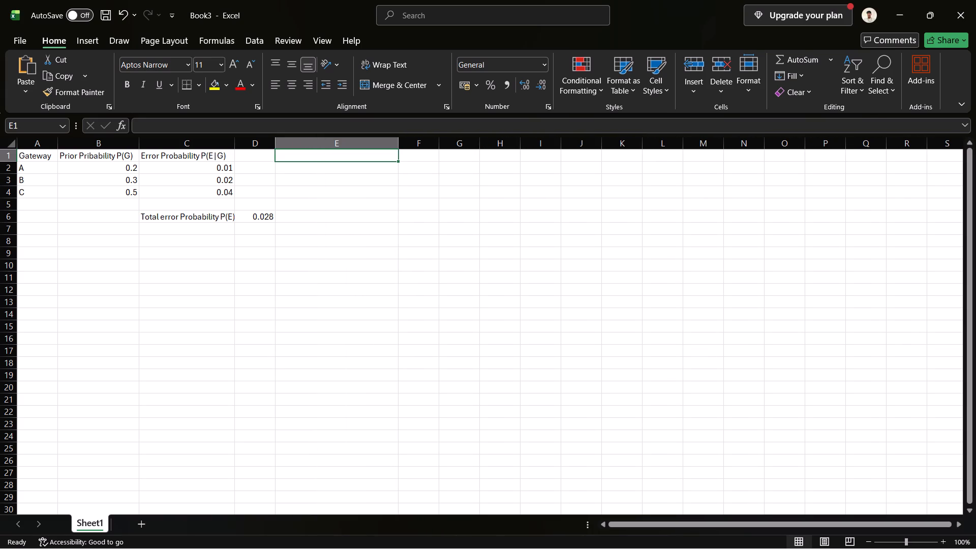
Enter the label "Posterior Probability of A" in cell E2.
{"action": "left_click", "coordinate": [304, 169]}
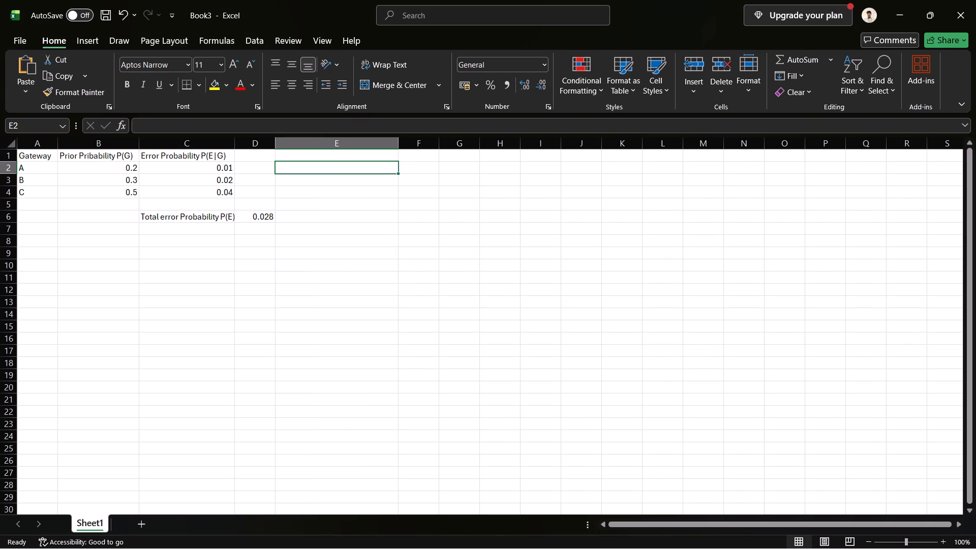
{"action": "left_click", "coordinate": [304, 169]}
{"action": "type", "text": "POS"}
{"action": "key", "text": "BackSpace"}
{"action": "key", "text": "BackSpace"}
{"action": "type", "text": "osterior"}
{"action": "key", "text": "space"}
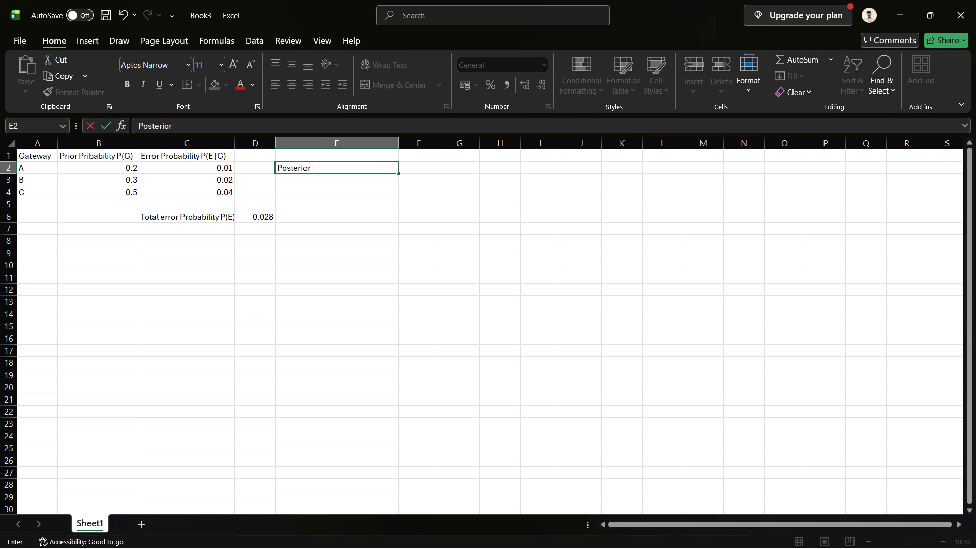
{"action": "type", "text": "Probab"}
{"action": "type", "text": "ility of"}
{"action": "key", "text": "space"}
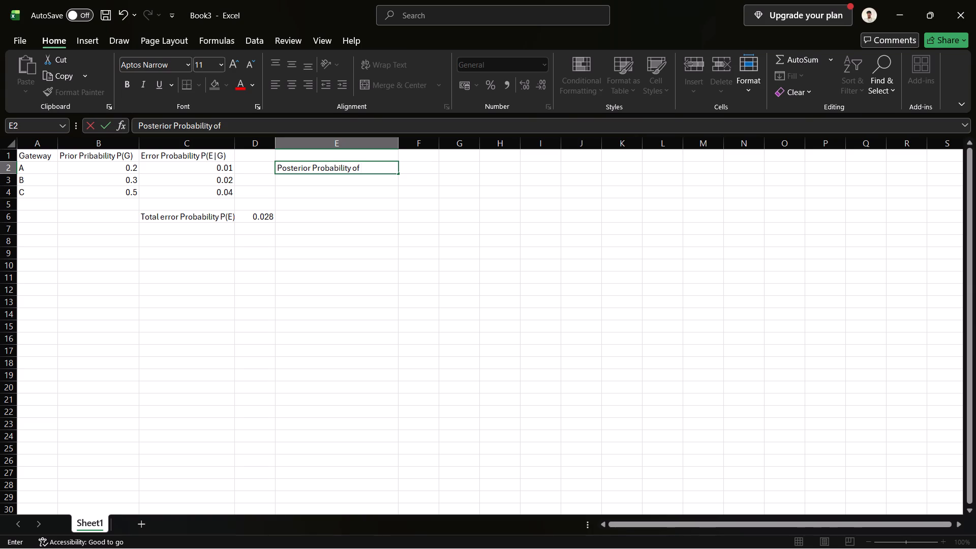
{"action": "key", "text": "shift+a"}
{"action": "key", "text": "Right"}
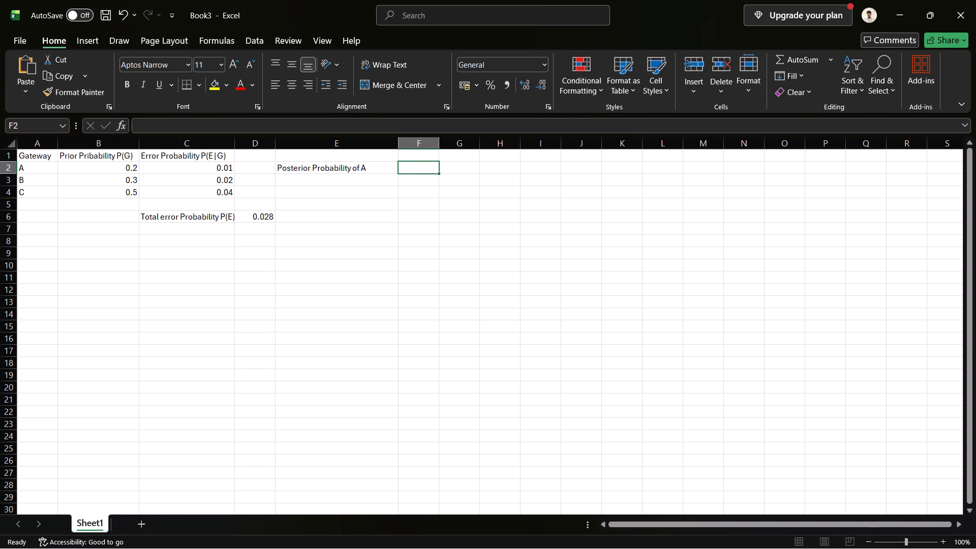
Calculate gateway A's posterior probability in cell F2 with the formula =(B2*C2)/SUMPRODUCT($B$2:$B$4,$C$2:$C$4).
{"action": "key", "text": "equal"}
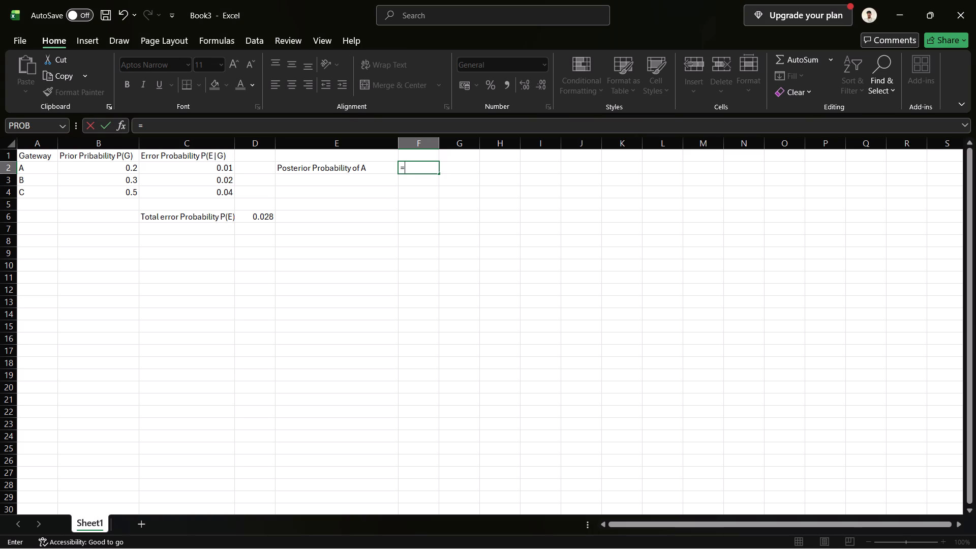
{"action": "key", "text": "shift+parenleft"}
{"action": "key", "text": "shift+b"}
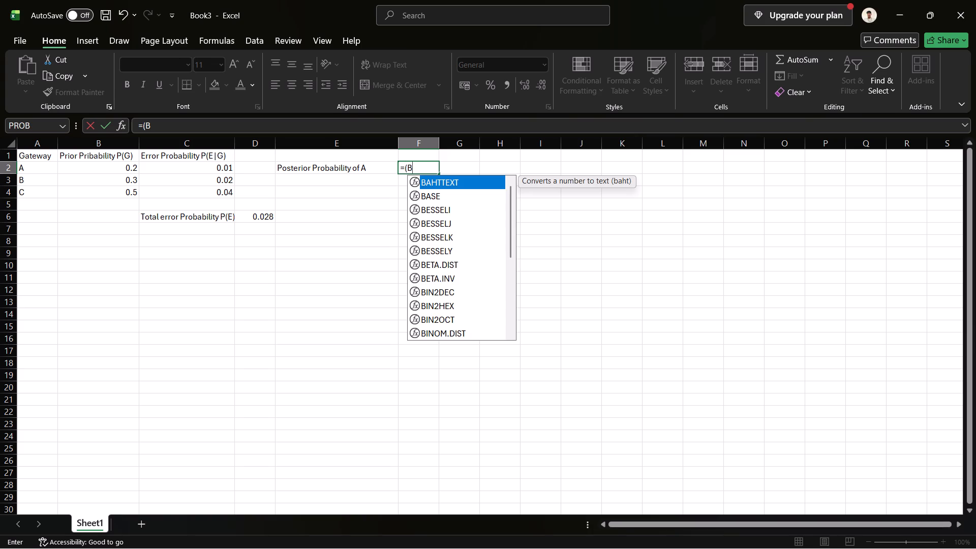
{"action": "key", "text": "2"}
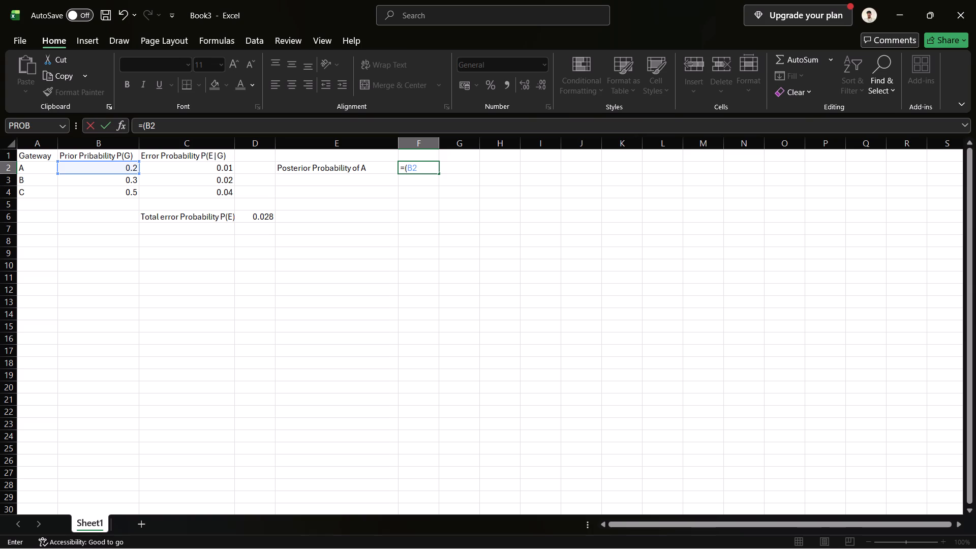
{"action": "key", "text": "shift+asterisk"}
{"action": "key", "text": "c"}
{"action": "key", "text": "shift+at"}
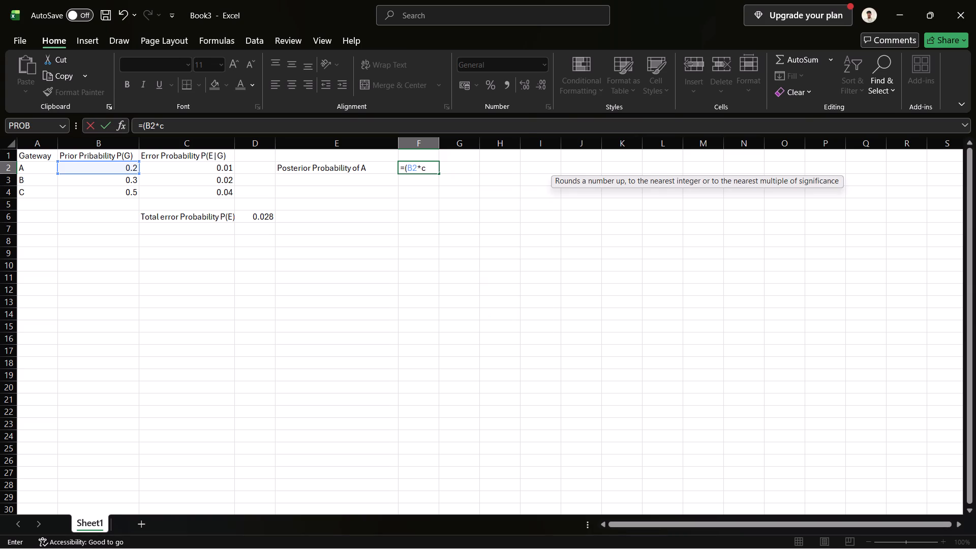
{"action": "key", "text": "BackSpace"}
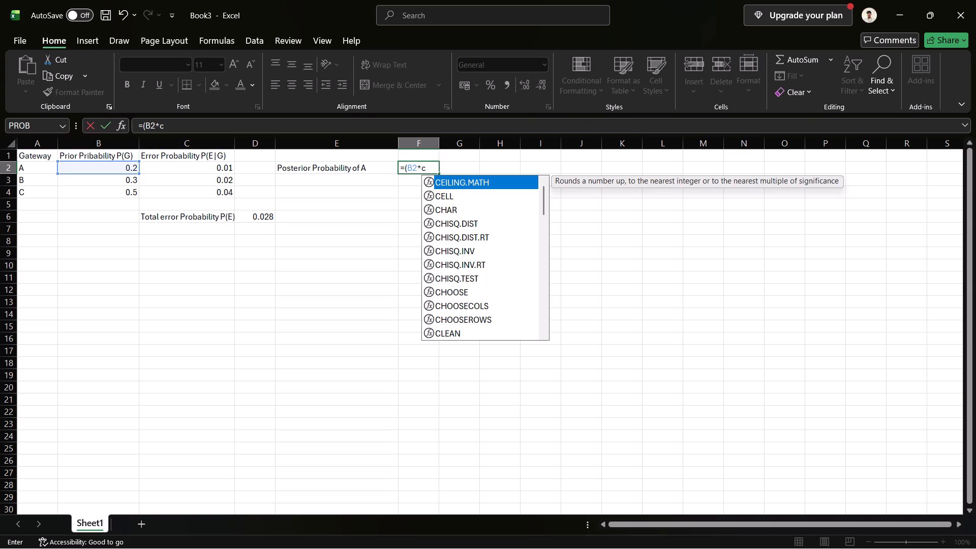
{"action": "key", "text": "2"}
{"action": "key", "text": "BackSpace"}
{"action": "key", "text": "BackSpace"}
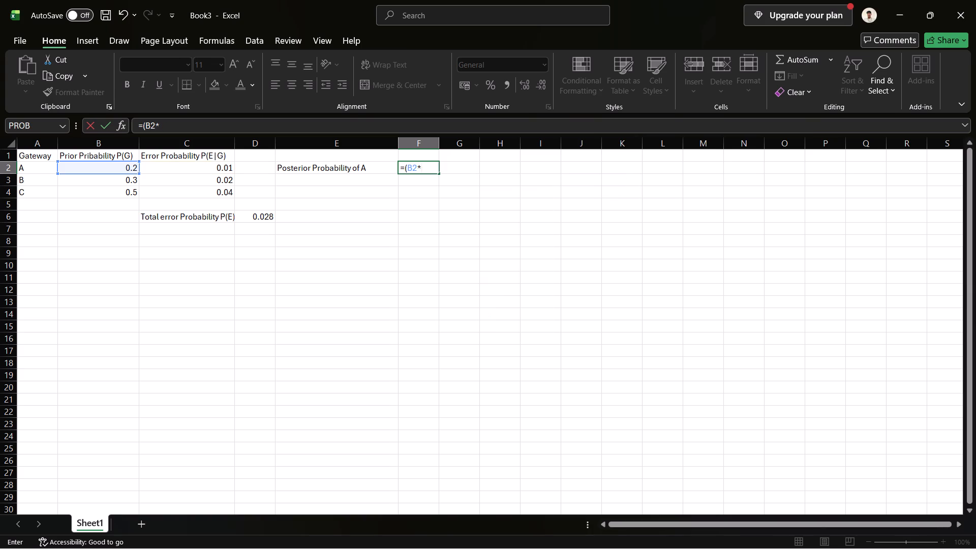
{"action": "key", "text": "shift+c"}
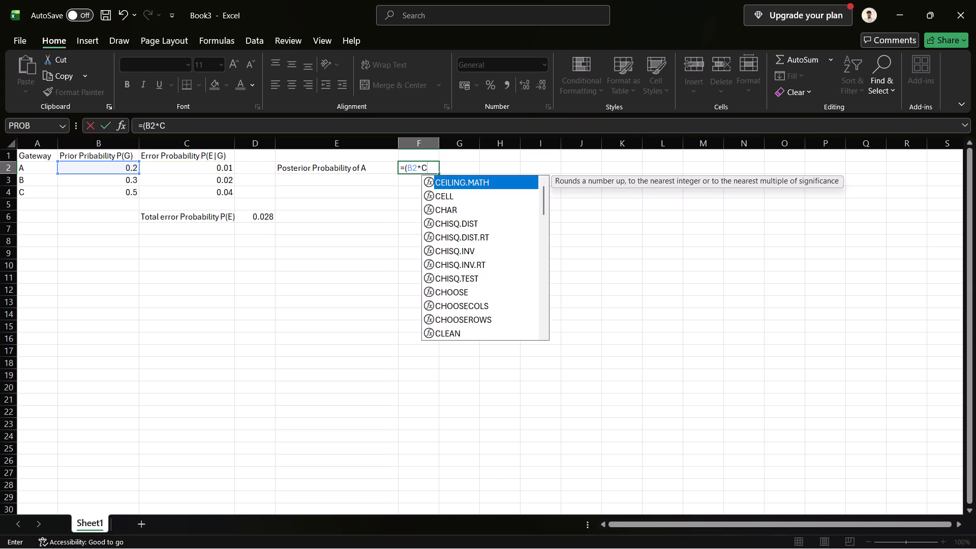
{"action": "key", "text": "2"}
{"action": "key", "text": "shift+parenright"}
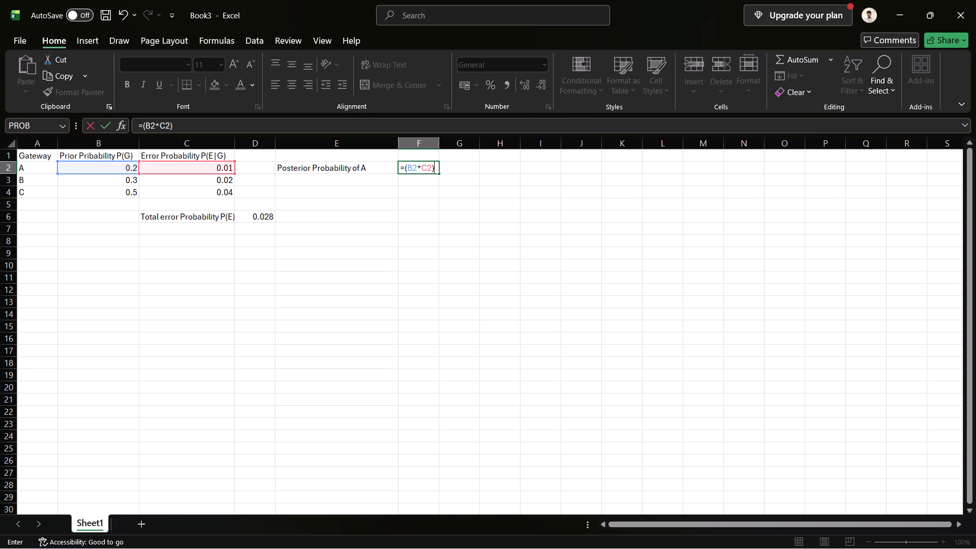
{"action": "type", "text": "/SUMPROC"}
{"action": "key", "text": "shift+BackSpace"}
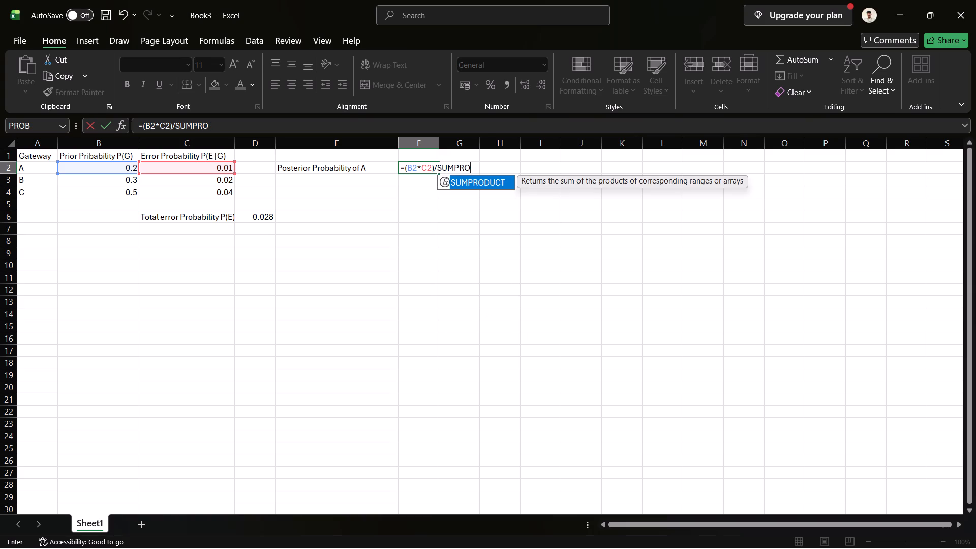
{"action": "type", "text": "DUCT"}
{"action": "key", "text": "shift+parenleft"}
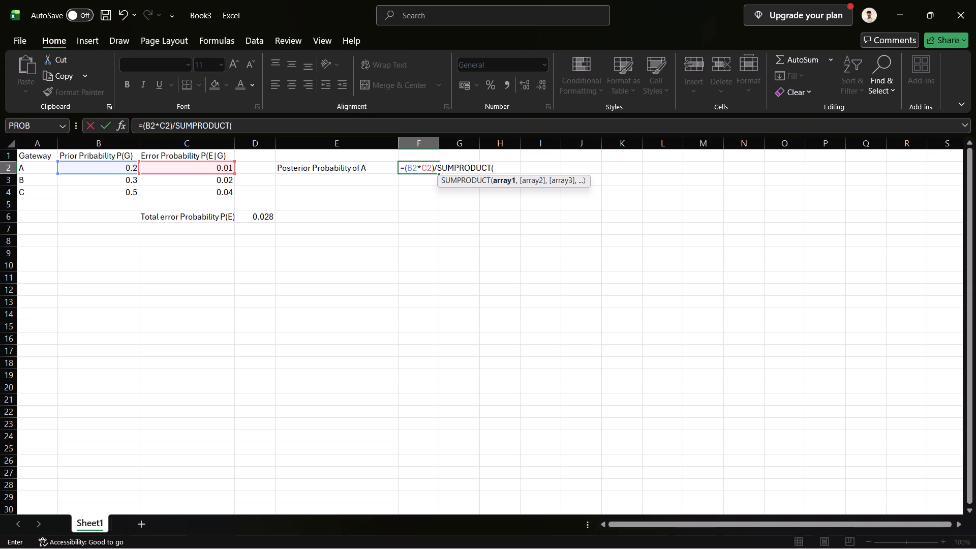
{"action": "key", "text": "shift+dollar"}
{"action": "key", "text": "shift+b"}
{"action": "key", "text": "2"}
{"action": "key", "text": "BackSpace"}
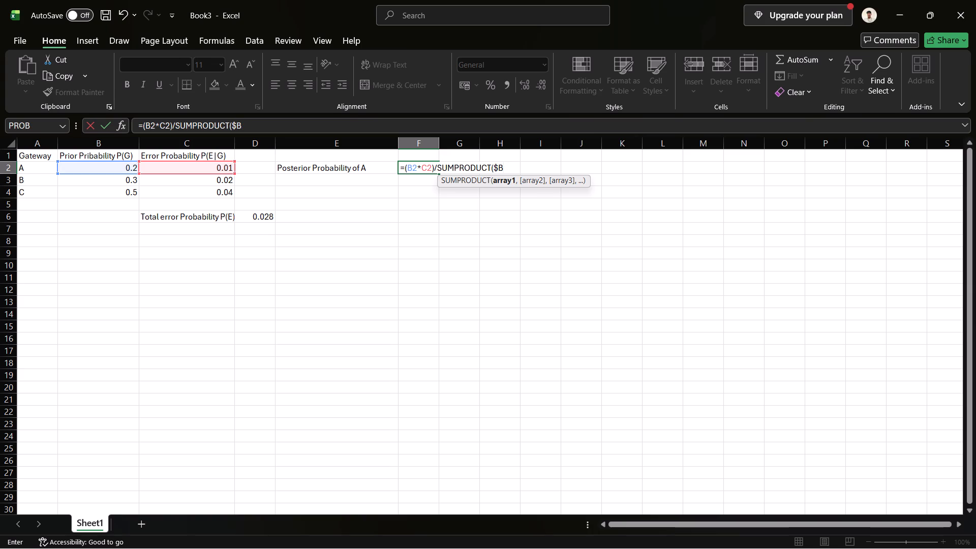
{"action": "type", "text": "$2"}
{"action": "key", "text": "shift+colon"}
{"action": "key", "text": "shift+dollar"}
{"action": "type", "text": "B$"}
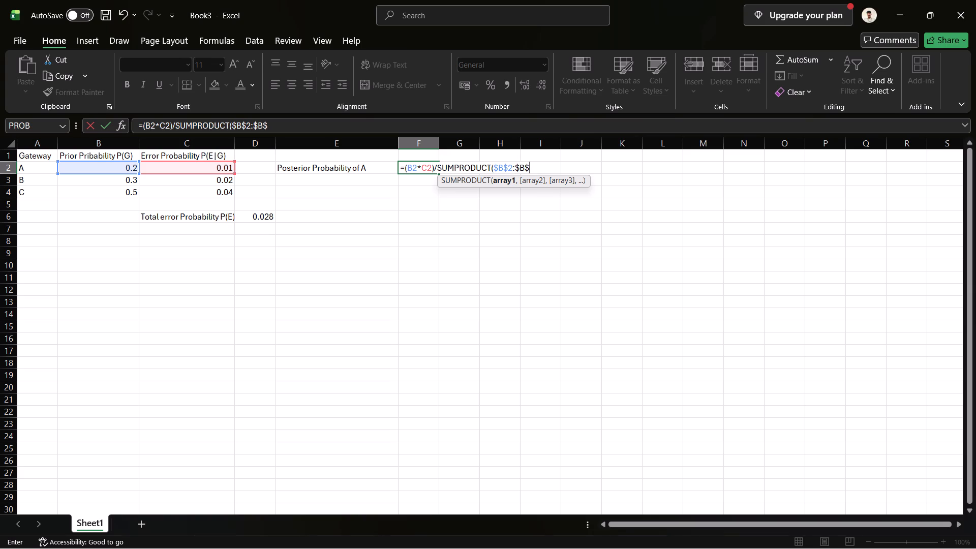
{"action": "key", "text": "4"}
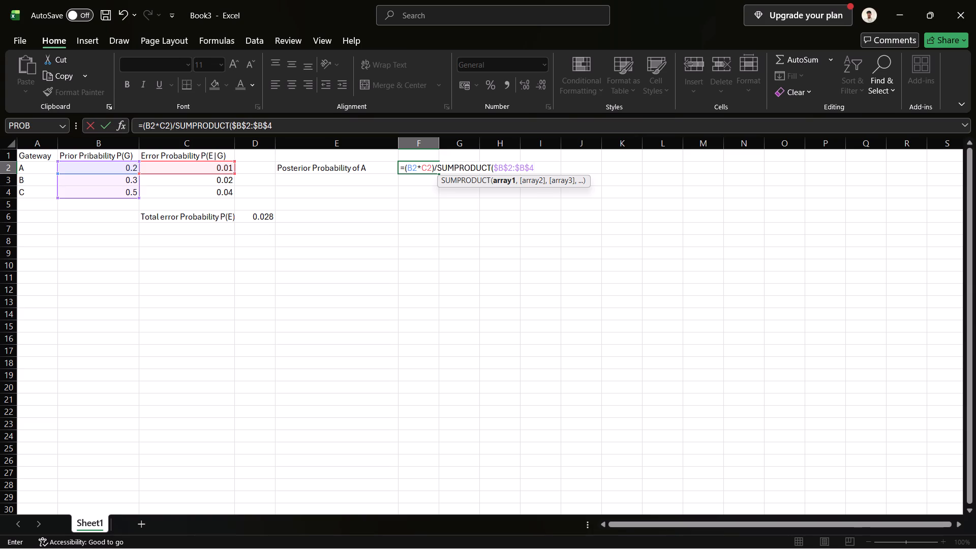
{"action": "key", "text": "comma"}
{"action": "type", "text": "$C$"}
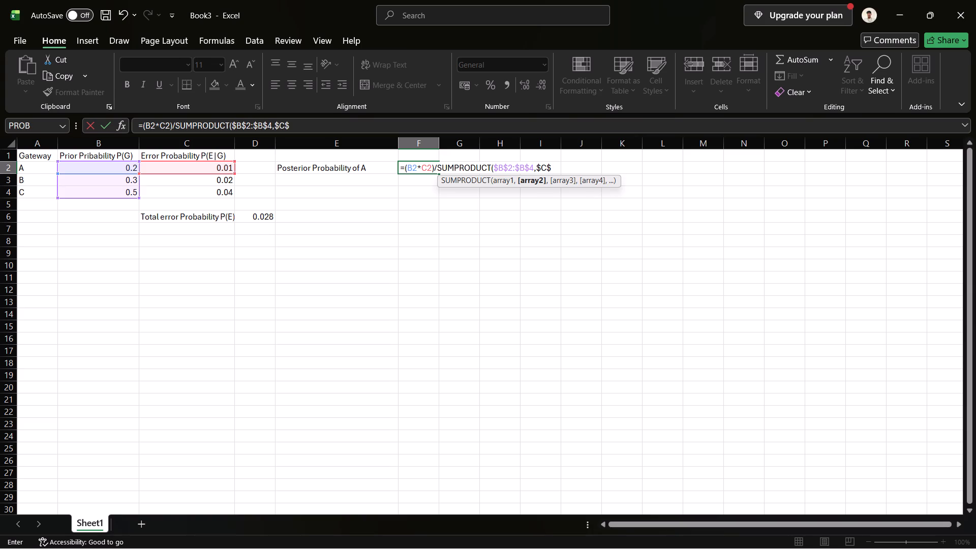
{"action": "key", "text": "2"}
{"action": "key", "text": "shift+colon"}
{"action": "type", "text": "$C$"}
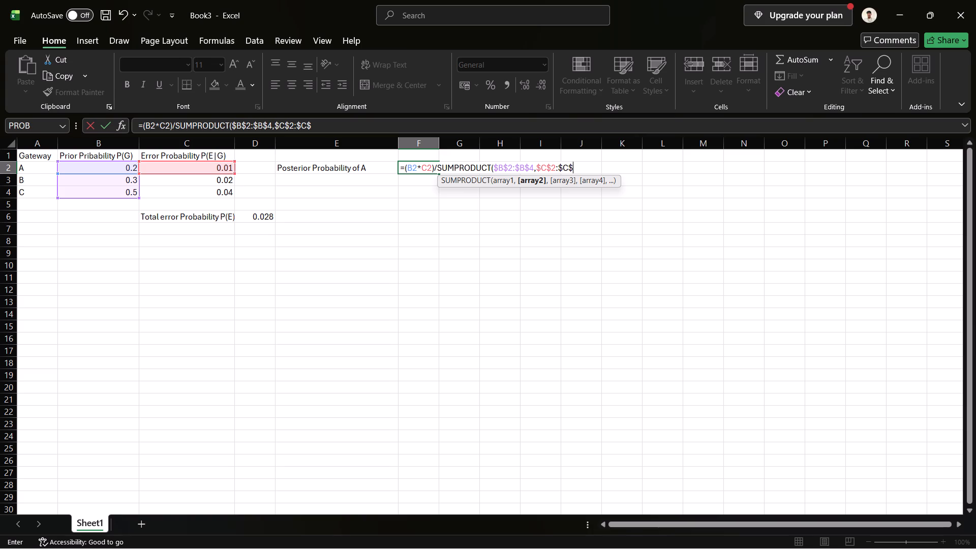
{"action": "key", "text": "4"}
{"action": "key", "text": "Return"}
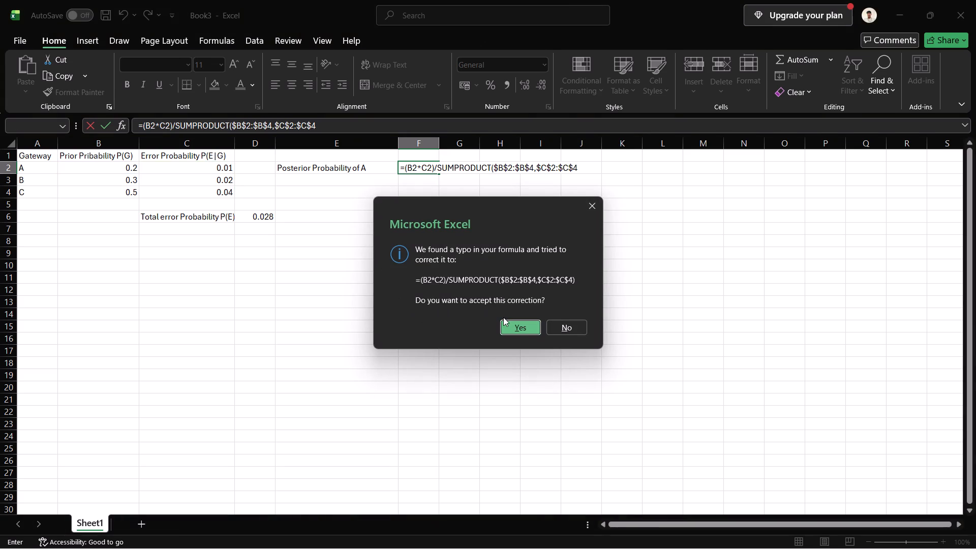
{"action": "left_click", "coordinate": [518, 329]}
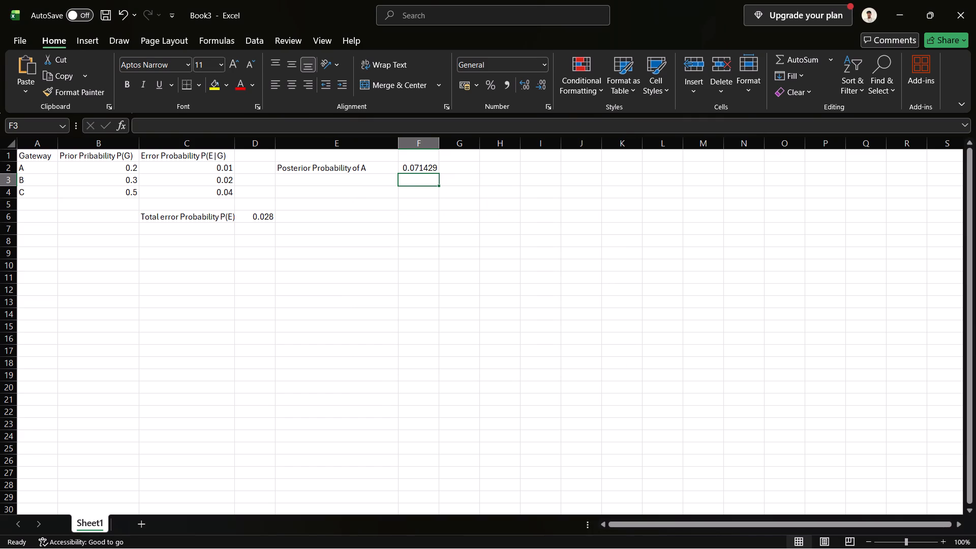
Copy the label from E2 into cell E3 and change it to "Posterior Probability of B".
{"action": "left_click", "coordinate": [342, 177]}
{"action": "left_click", "coordinate": [337, 168]}
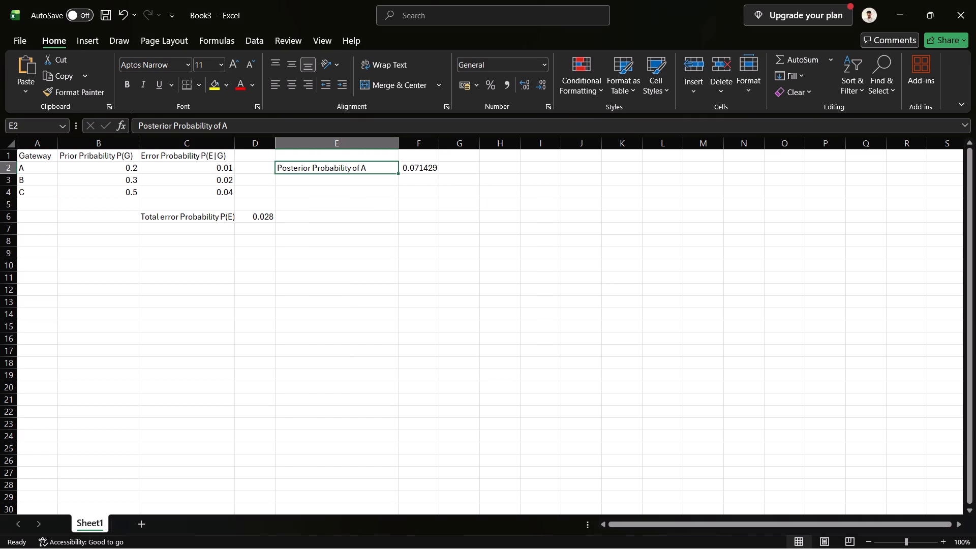
{"action": "double_click", "coordinate": [337, 168]}
{"action": "key", "text": "ctrl+a"}
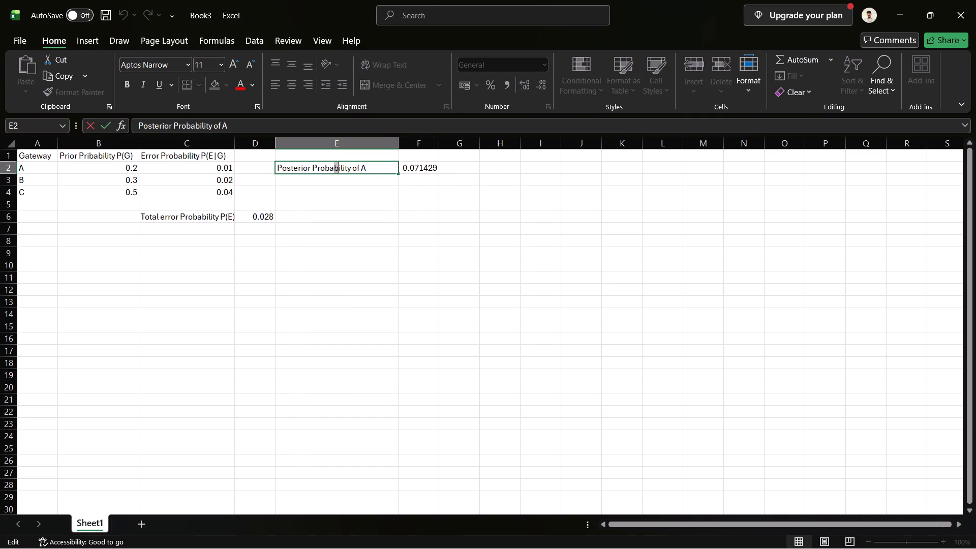
{"action": "key", "text": "ctrl+c"}
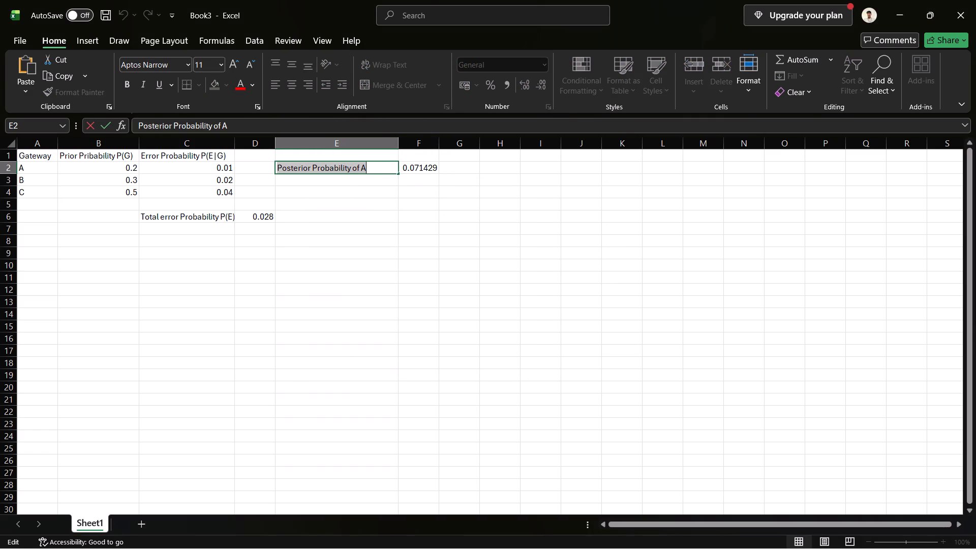
{"action": "left_click", "coordinate": [352, 179]}
{"action": "key", "text": "ctrl+v"}
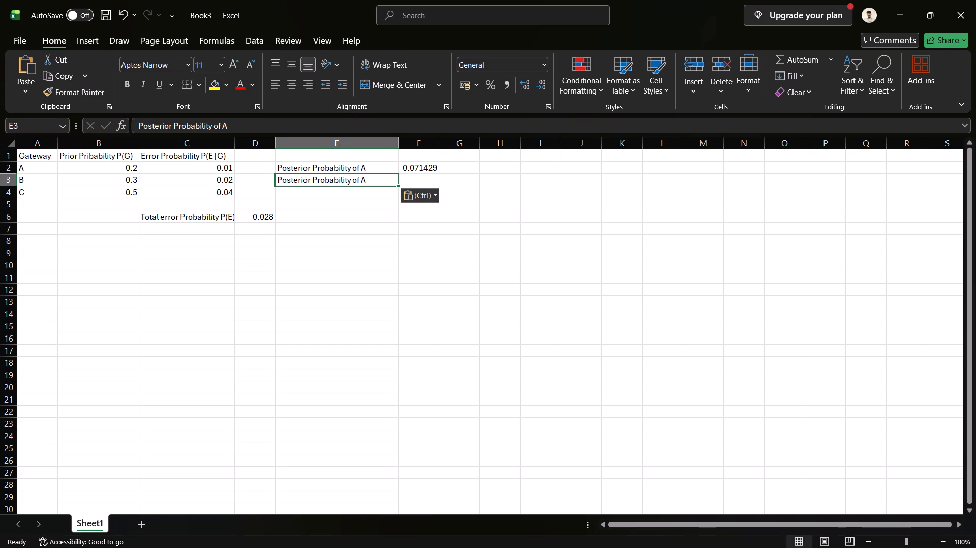
{"action": "left_click", "coordinate": [377, 177]}
{"action": "left_click", "coordinate": [378, 180]}
{"action": "left_click", "coordinate": [378, 180]}
{"action": "key", "text": "BackSpace"}
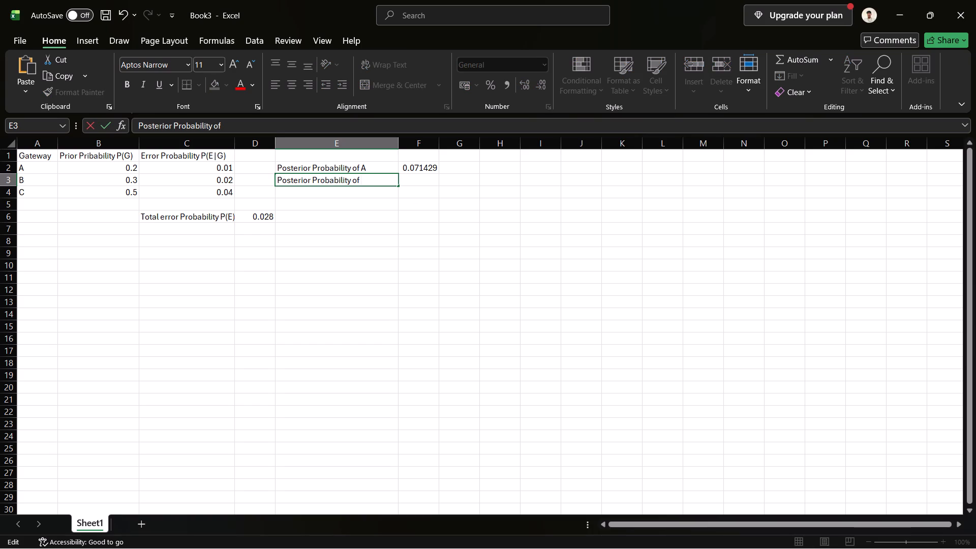
{"action": "key", "text": "shift+b"}
{"action": "left_click", "coordinate": [421, 181]}
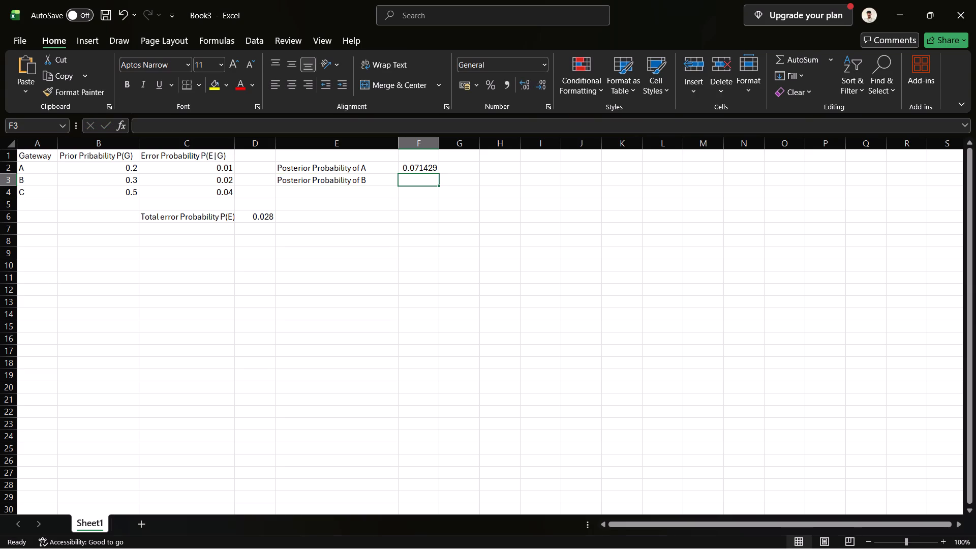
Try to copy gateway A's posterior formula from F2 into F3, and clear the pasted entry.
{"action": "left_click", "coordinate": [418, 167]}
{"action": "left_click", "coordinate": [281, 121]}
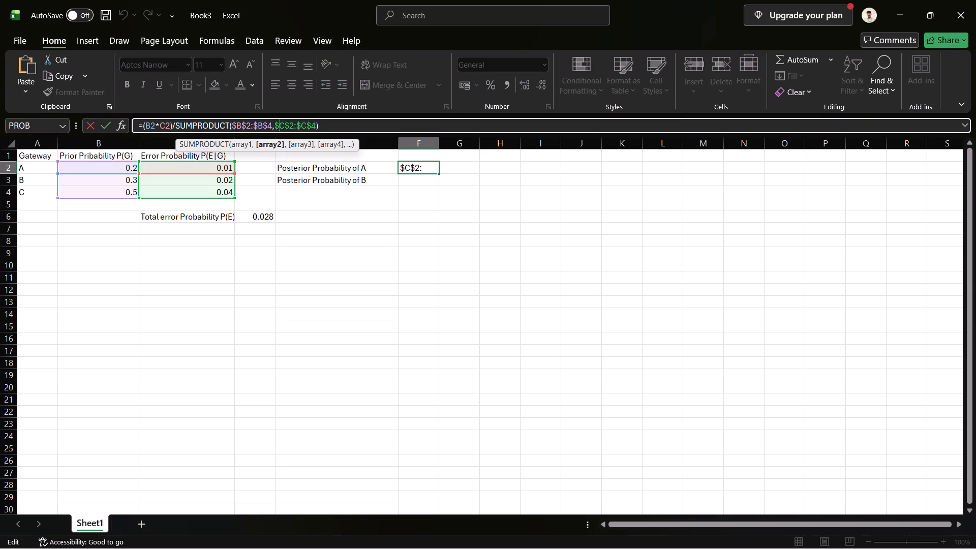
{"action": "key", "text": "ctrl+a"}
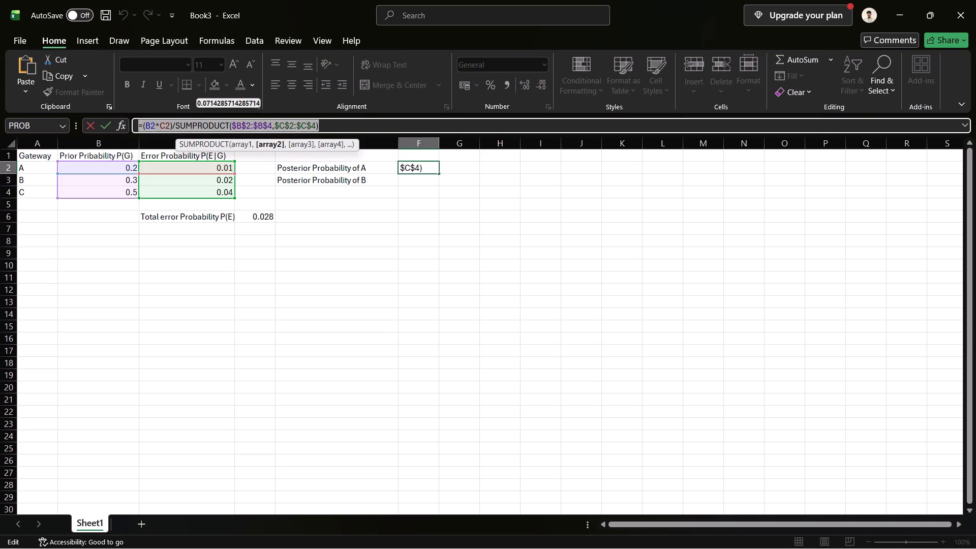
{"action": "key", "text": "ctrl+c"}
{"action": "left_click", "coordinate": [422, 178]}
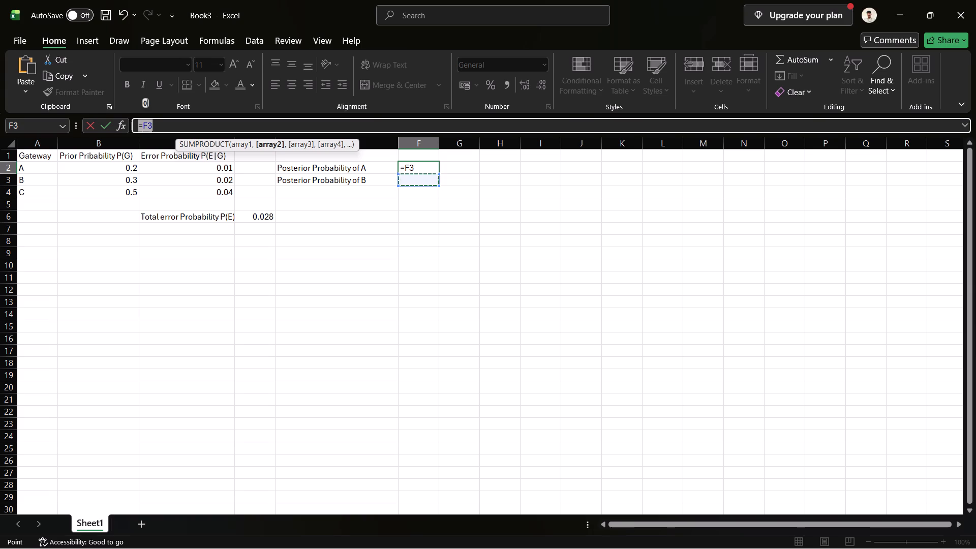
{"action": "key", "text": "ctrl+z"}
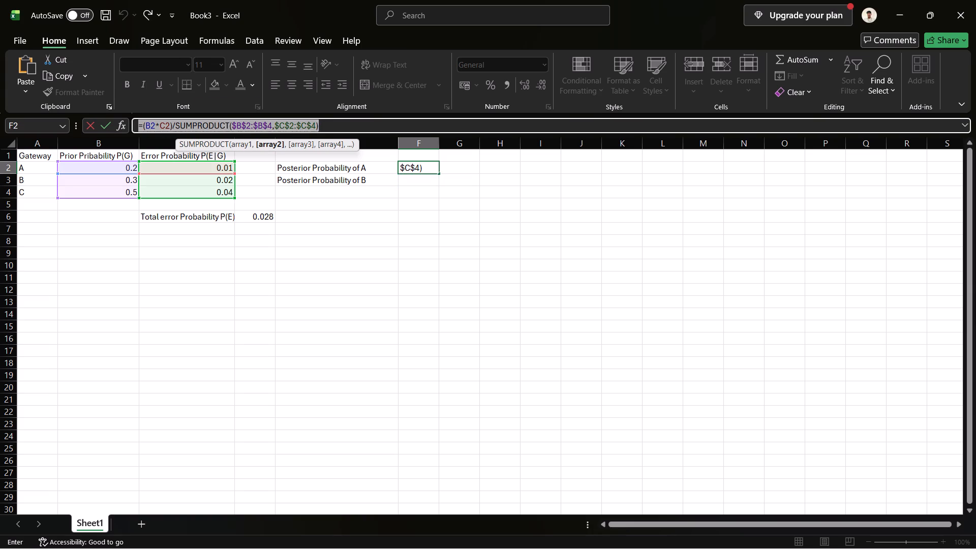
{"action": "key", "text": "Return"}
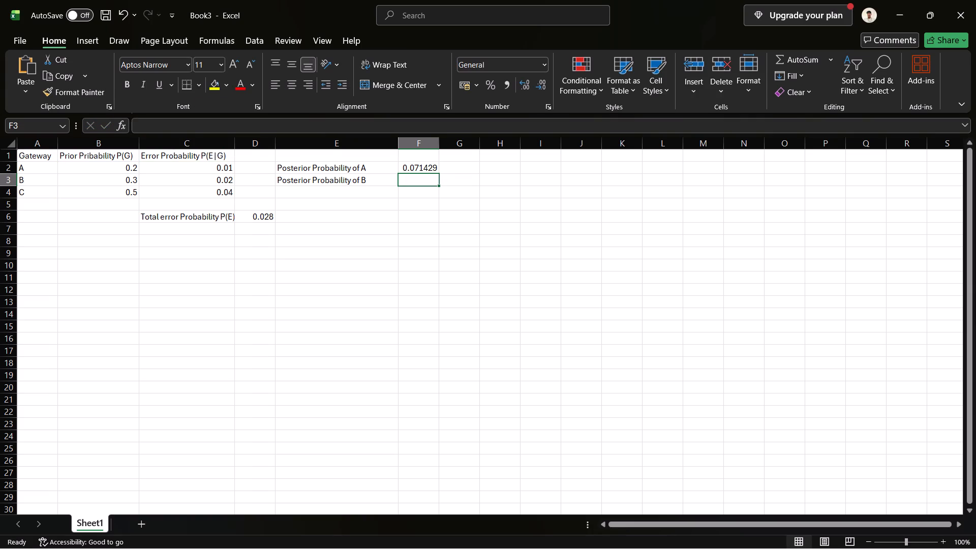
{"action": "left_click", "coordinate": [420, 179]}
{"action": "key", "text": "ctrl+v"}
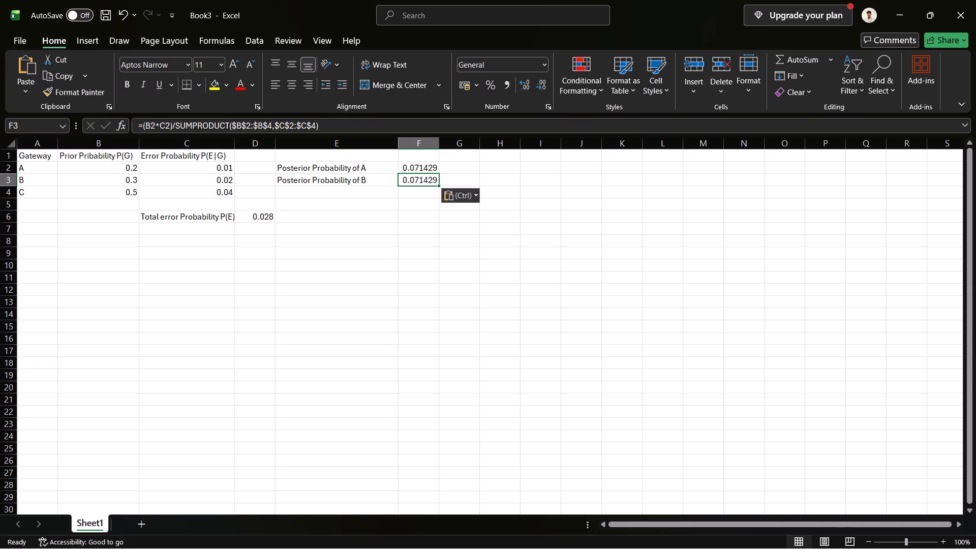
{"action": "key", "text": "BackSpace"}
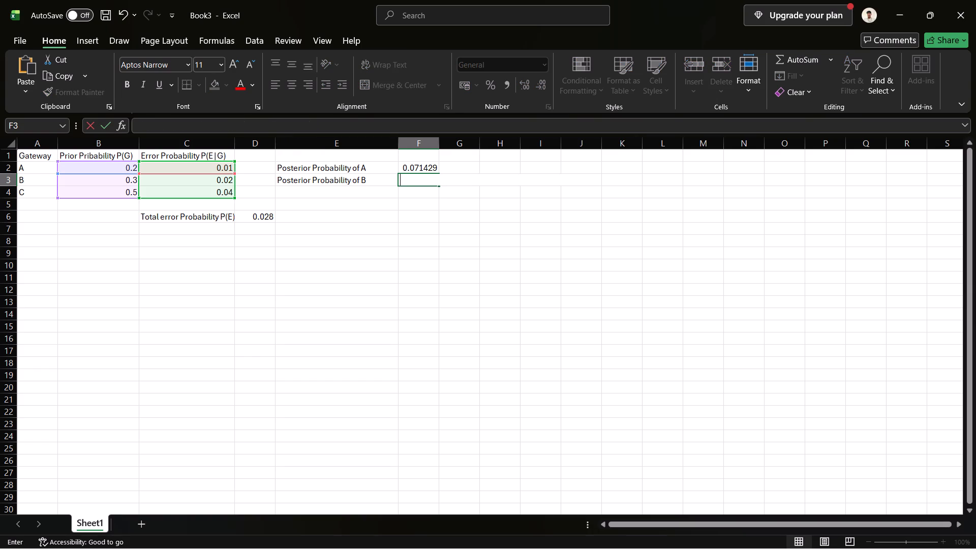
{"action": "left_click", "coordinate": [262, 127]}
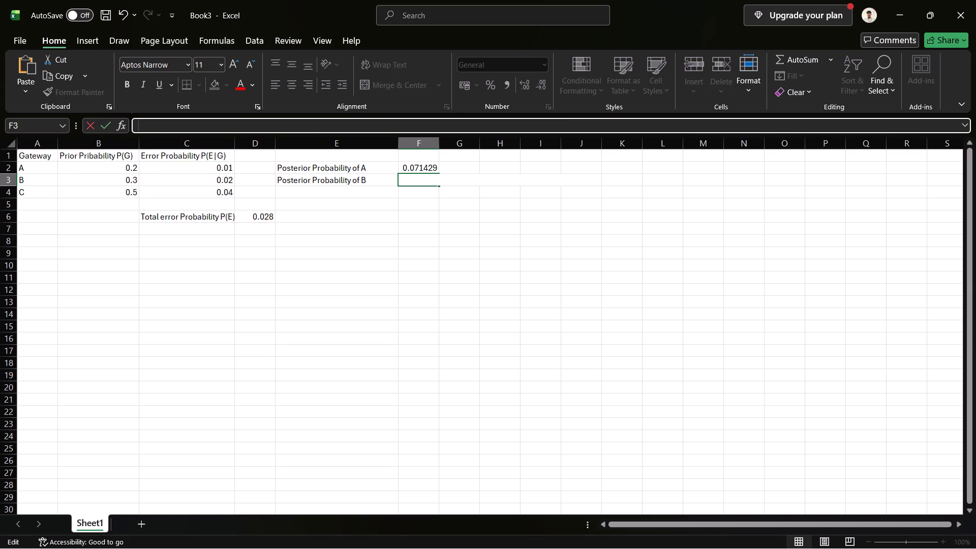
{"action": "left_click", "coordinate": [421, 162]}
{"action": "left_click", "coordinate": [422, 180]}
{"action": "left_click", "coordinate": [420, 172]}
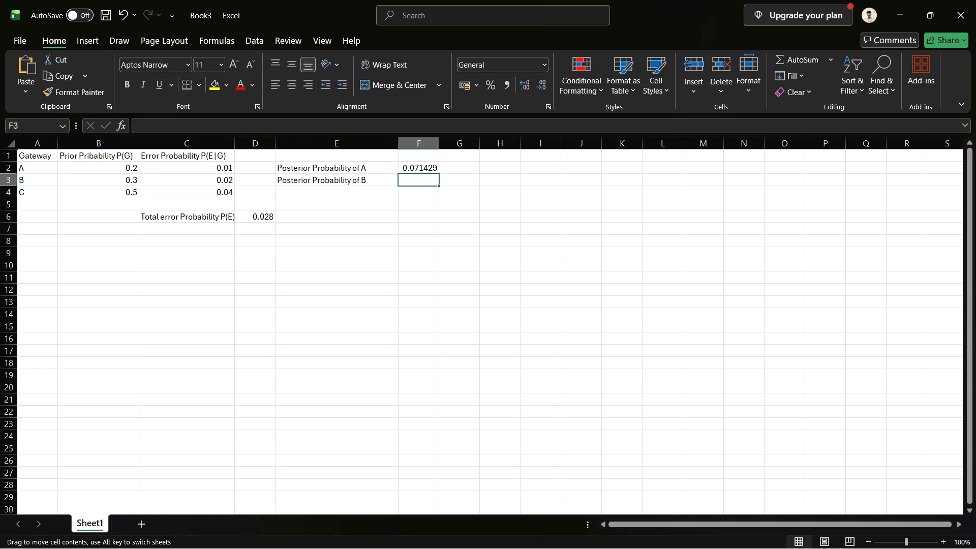
Copy gateway A's posterior formula text from cell F2 into cell F3 with its references unshifted.
{"action": "left_click", "coordinate": [418, 163]}
{"action": "left_click", "coordinate": [204, 123]}
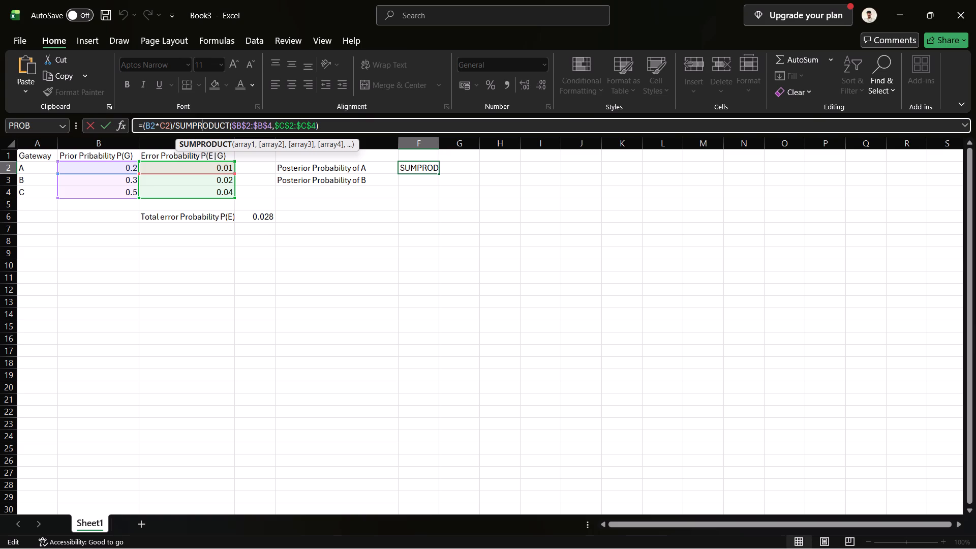
{"action": "left_click_drag", "start_coordinate": [137, 124], "coordinate": [318, 124]}
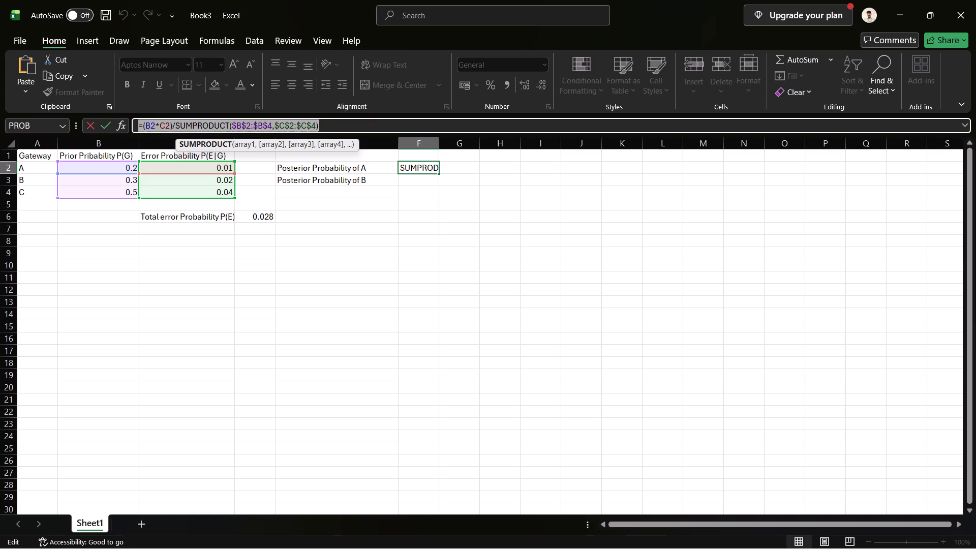
{"action": "left_click_drag", "start_coordinate": [318, 124], "coordinate": [318, 124]}
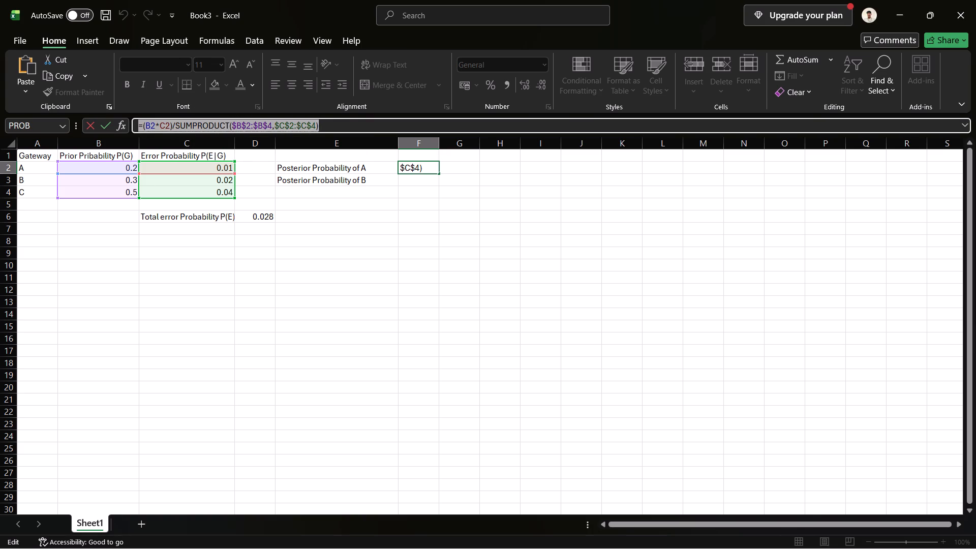
{"action": "key", "text": "ctrl+c"}
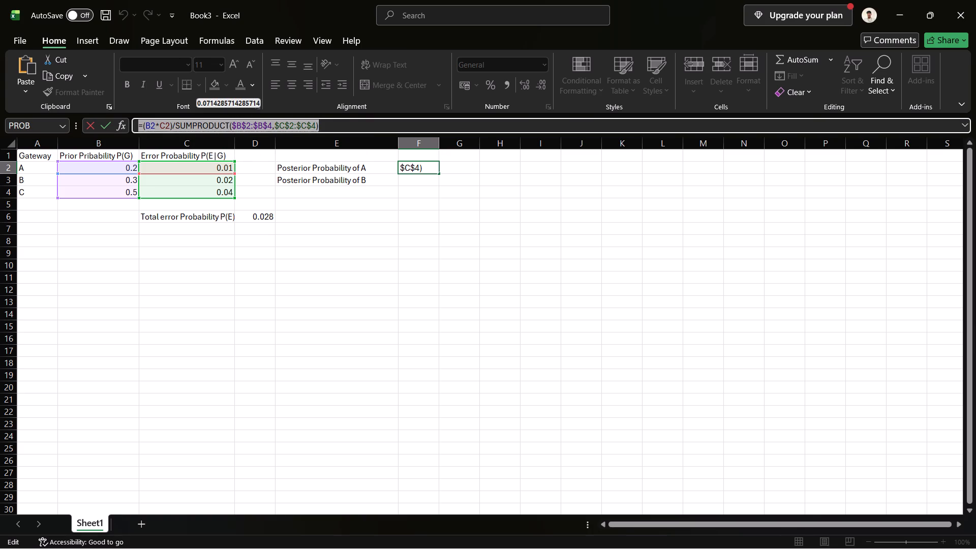
{"action": "left_click", "coordinate": [423, 179]}
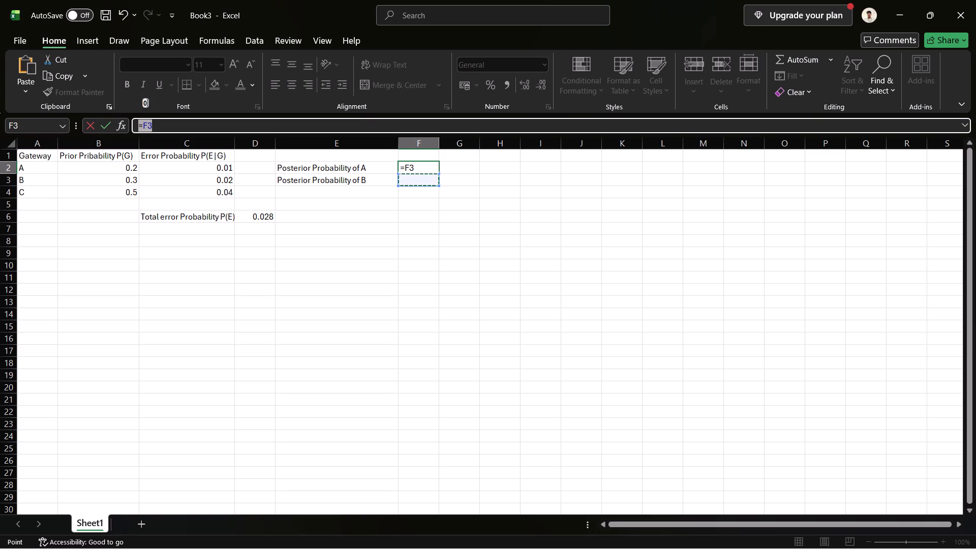
{"action": "key", "text": "ctrl+z"}
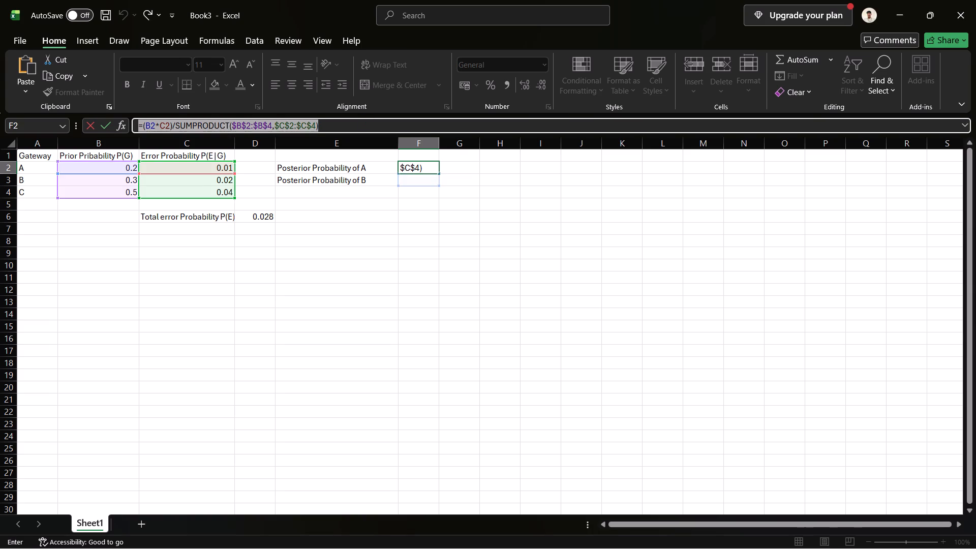
{"action": "key", "text": "ctrl+c"}
{"action": "left_click", "coordinate": [319, 123]}
{"action": "left_click", "coordinate": [417, 182]}
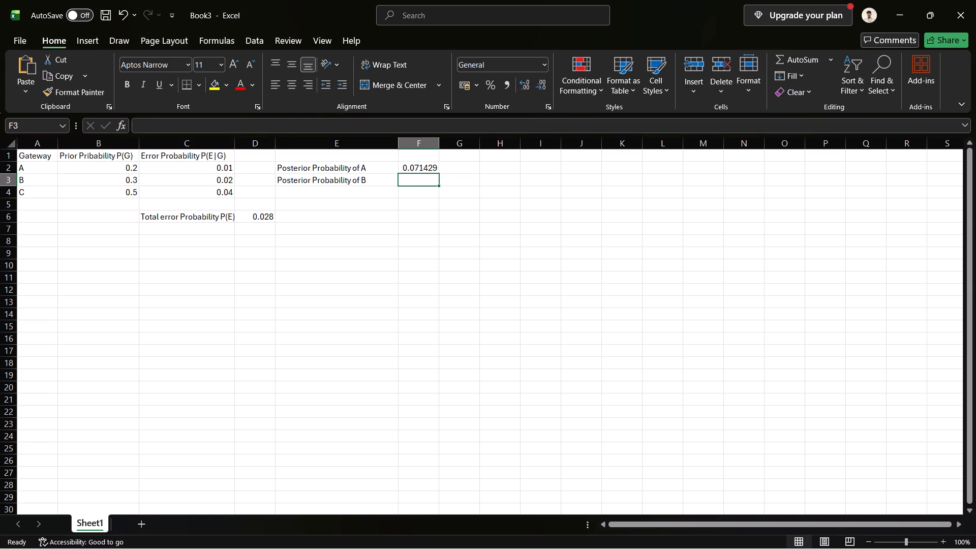
{"action": "key", "text": "ctrl+v"}
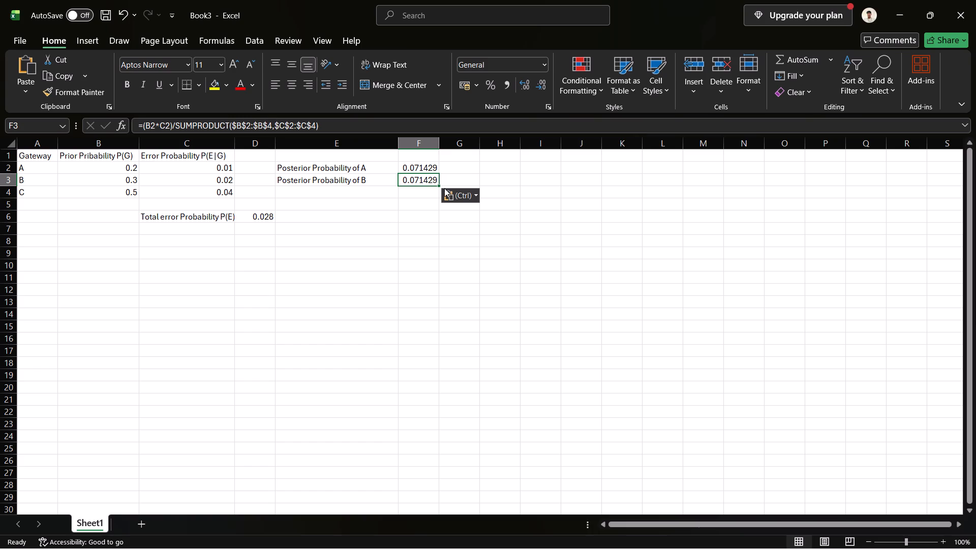
{"action": "key", "text": "BackSpace"}
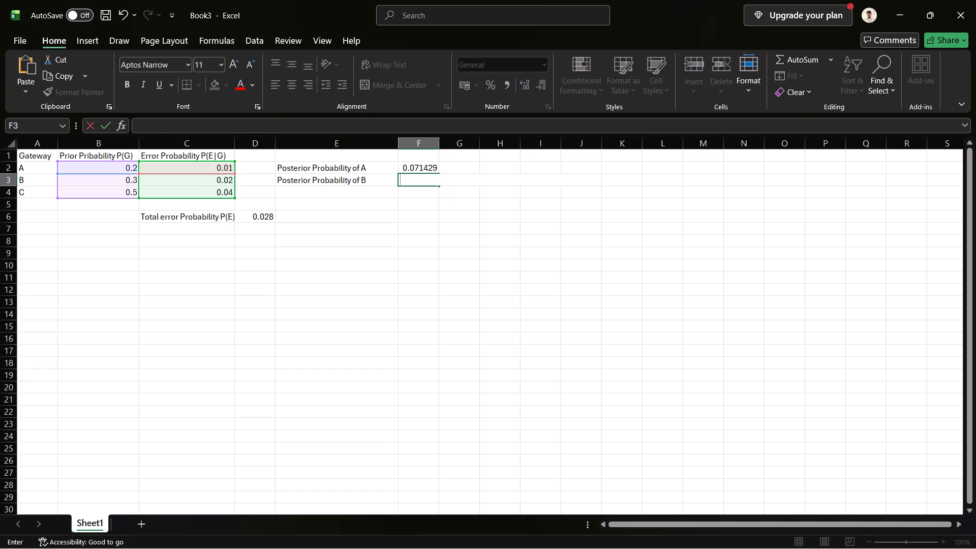
{"action": "left_click", "coordinate": [419, 166]}
{"action": "left_click", "coordinate": [416, 179]}
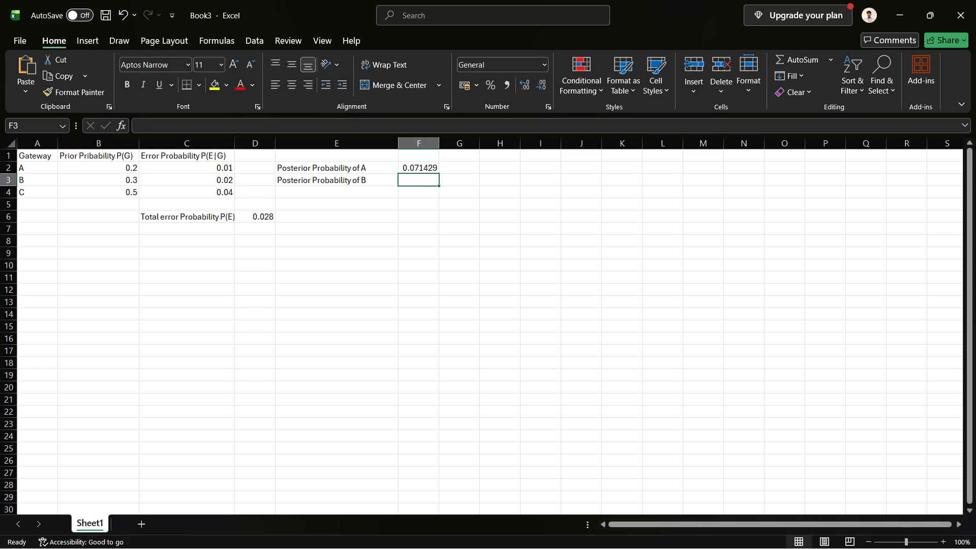
{"action": "key", "text": "ctrl+v"}
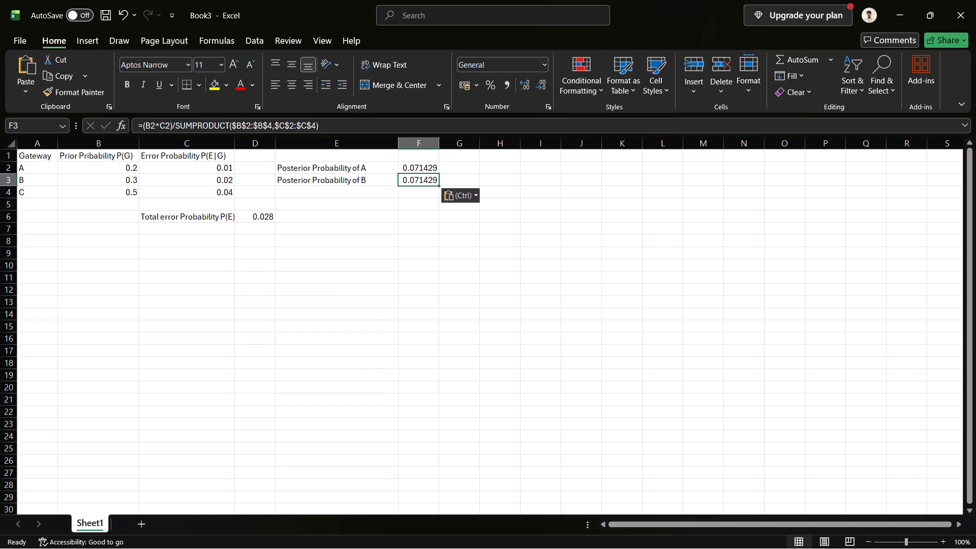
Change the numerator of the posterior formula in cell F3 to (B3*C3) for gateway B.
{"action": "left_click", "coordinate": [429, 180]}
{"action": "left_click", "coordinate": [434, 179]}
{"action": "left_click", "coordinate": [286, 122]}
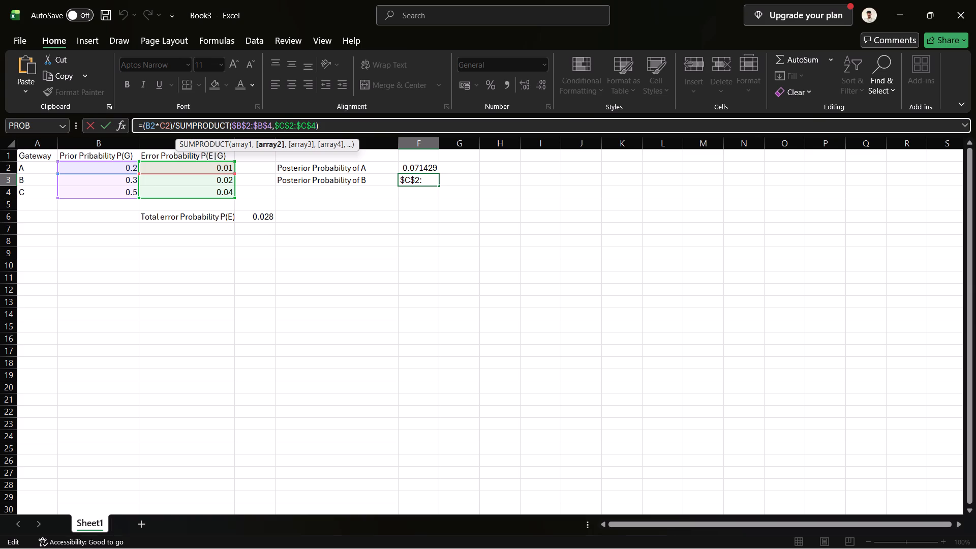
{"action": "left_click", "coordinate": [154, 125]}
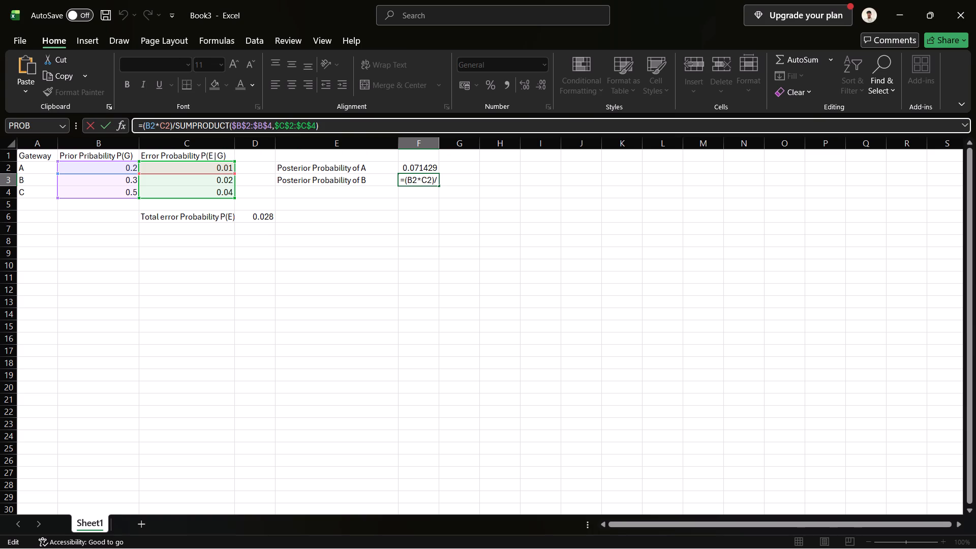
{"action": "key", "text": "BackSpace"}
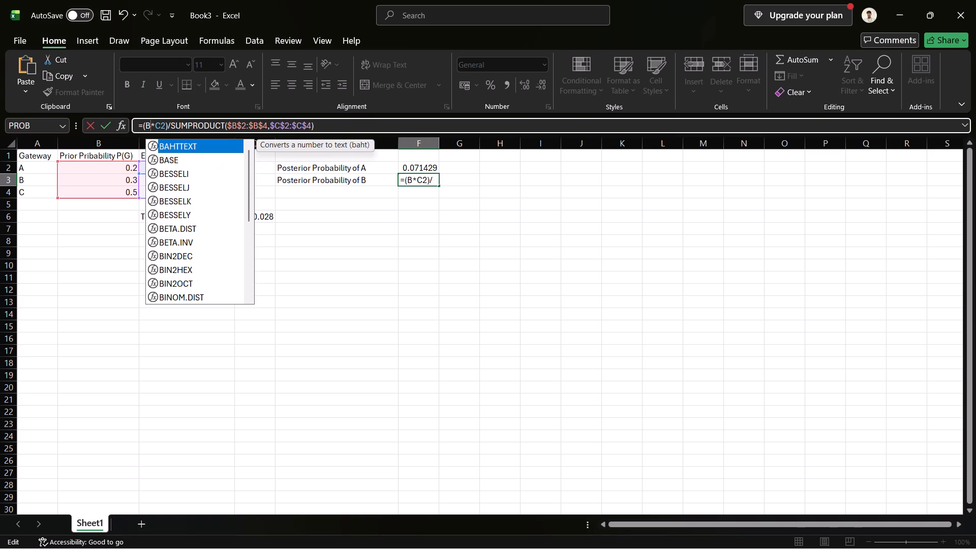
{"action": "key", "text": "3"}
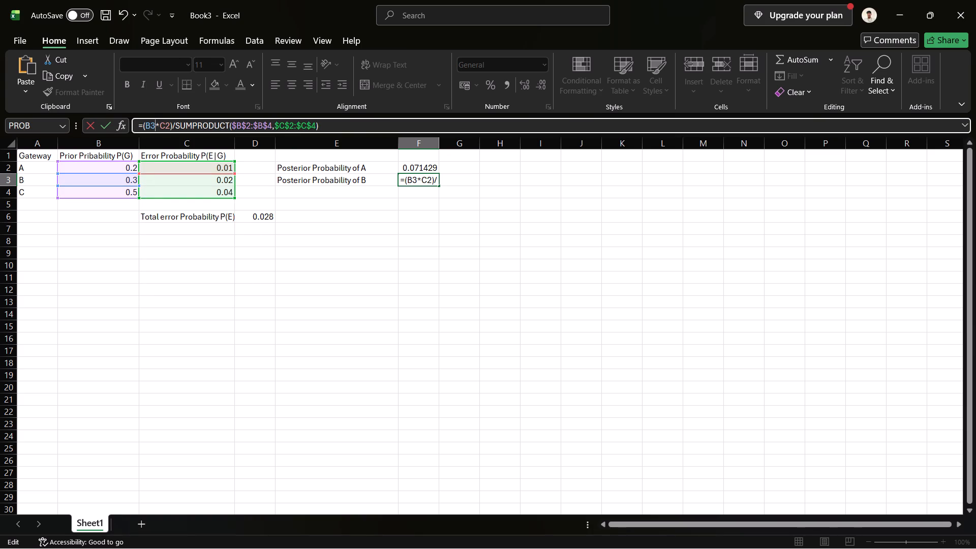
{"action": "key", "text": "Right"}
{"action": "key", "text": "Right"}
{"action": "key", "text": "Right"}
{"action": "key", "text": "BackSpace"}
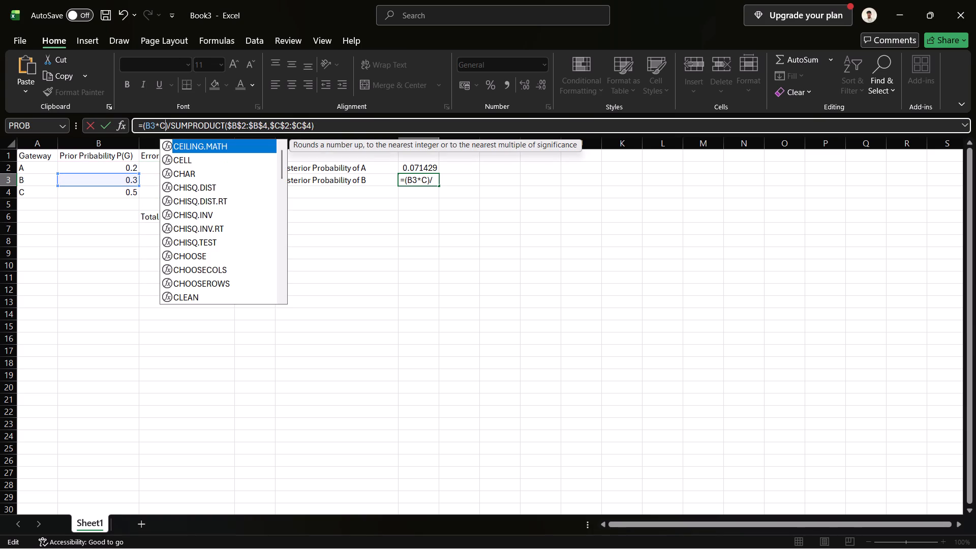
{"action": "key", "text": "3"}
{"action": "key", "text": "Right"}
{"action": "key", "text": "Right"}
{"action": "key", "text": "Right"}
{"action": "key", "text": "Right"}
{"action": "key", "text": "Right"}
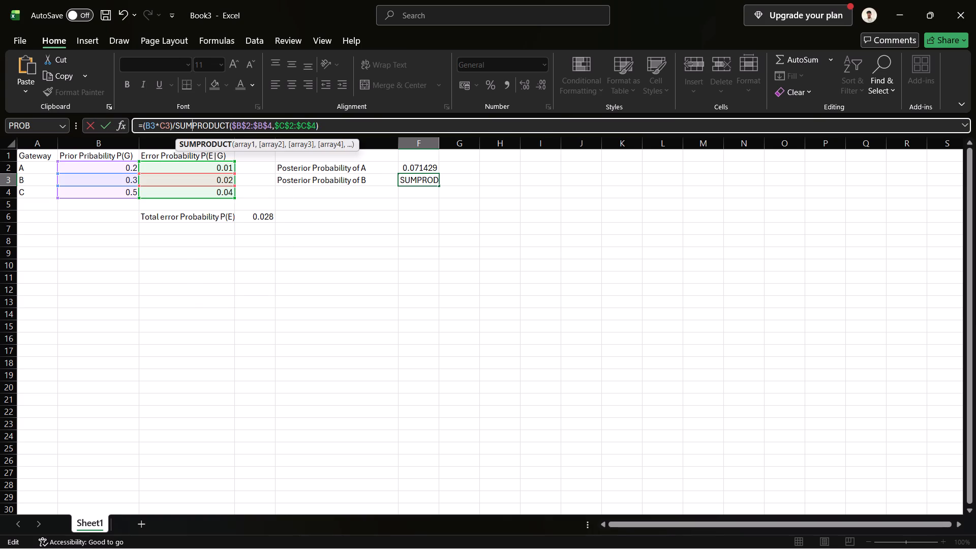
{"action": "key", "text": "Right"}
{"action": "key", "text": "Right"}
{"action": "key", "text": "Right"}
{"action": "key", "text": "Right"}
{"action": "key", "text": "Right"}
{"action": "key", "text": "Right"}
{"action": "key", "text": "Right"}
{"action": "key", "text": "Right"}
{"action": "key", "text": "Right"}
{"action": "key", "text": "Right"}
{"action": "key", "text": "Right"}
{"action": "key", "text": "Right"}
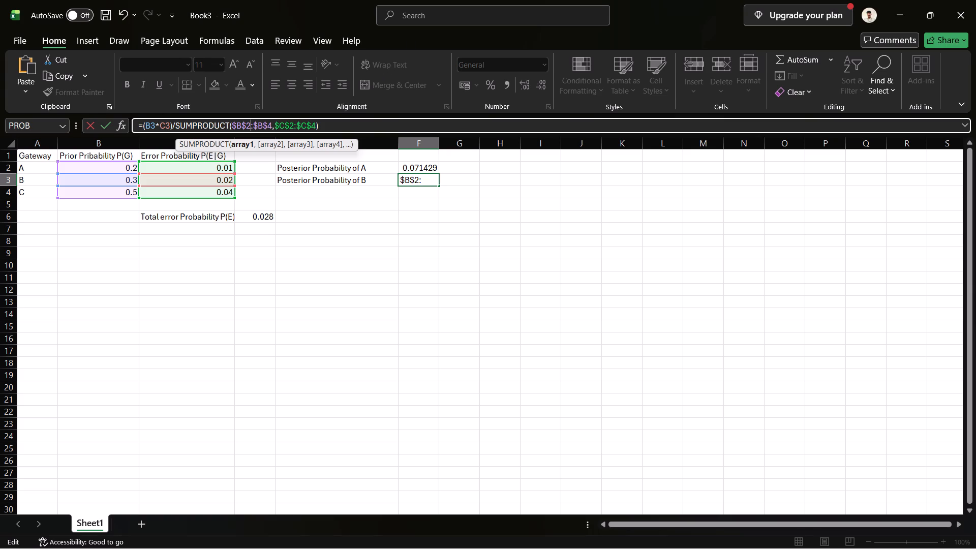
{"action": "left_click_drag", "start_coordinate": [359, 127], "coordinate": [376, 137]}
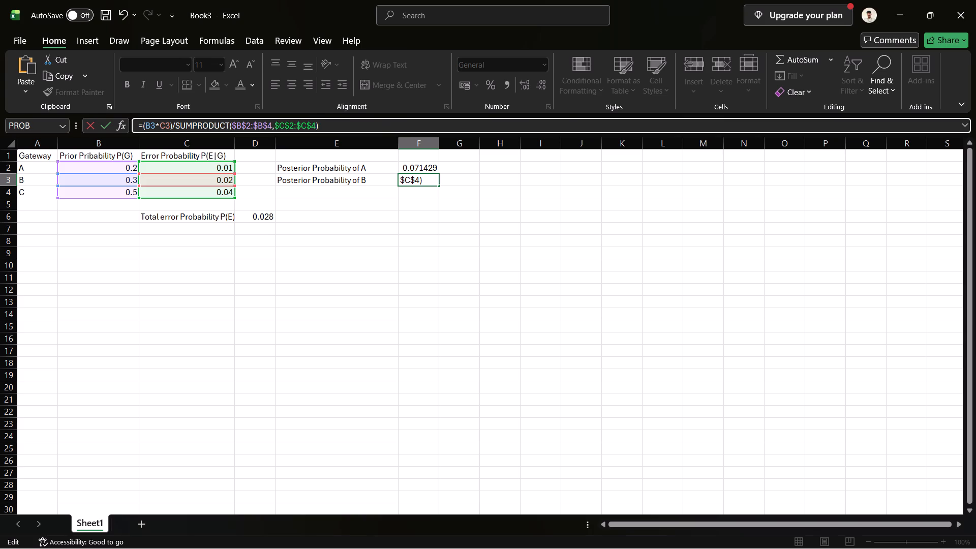
Replace the formula in cell F3 with the fixed value 0.2143 as gateway B's posterior probability.
{"action": "key", "text": "ctrl+a"}
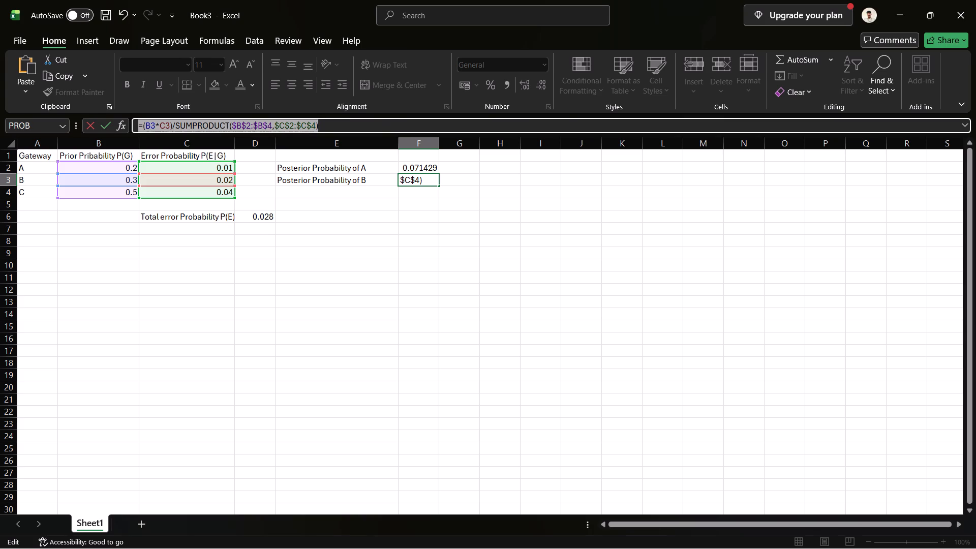
{"action": "key", "text": "BackSpace"}
{"action": "left_click", "coordinate": [416, 182]}
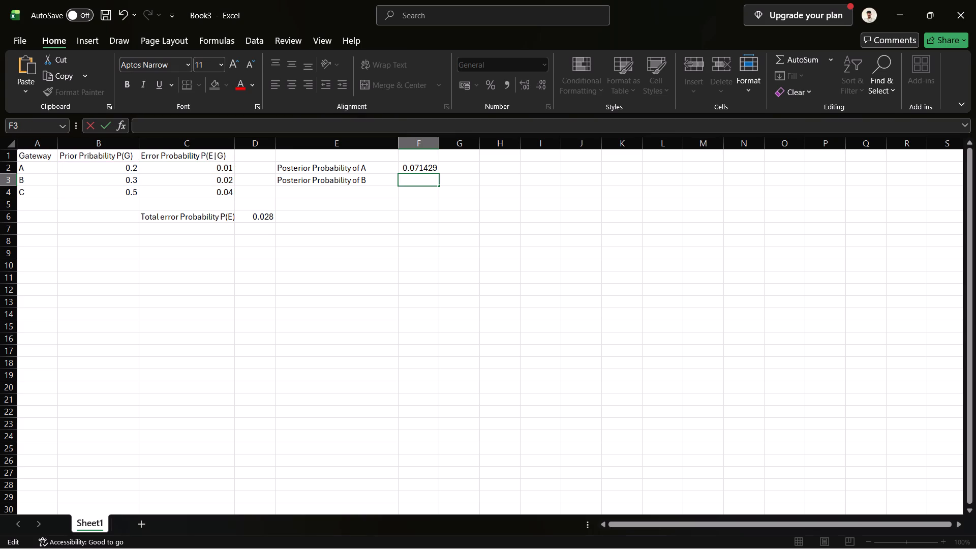
{"action": "type", "text": "0."}
{"action": "type", "text": "21"}
{"action": "type", "text": "43"}
{"action": "key", "text": "Down"}
{"action": "key", "text": "Down"}
{"action": "key", "text": "Down"}
Enter 0.7143 in cell F4 as gateway C's posterior probability.
{"action": "left_click", "coordinate": [422, 195]}
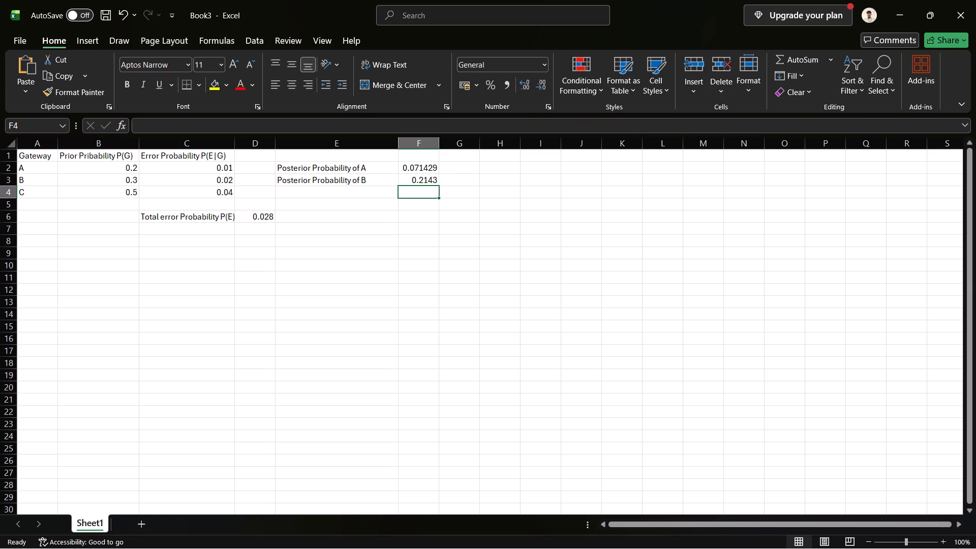
{"action": "type", "text": "0."}
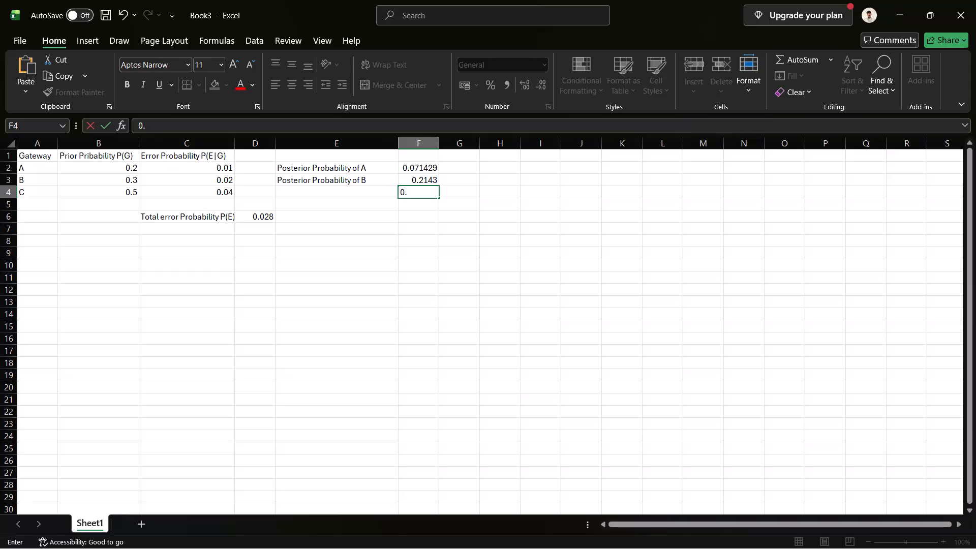
{"action": "type", "text": "7143"}
{"action": "key", "text": "Down"}
Label cell E5 "Total" beneath the posterior probability labels.
{"action": "key", "text": "Left"}
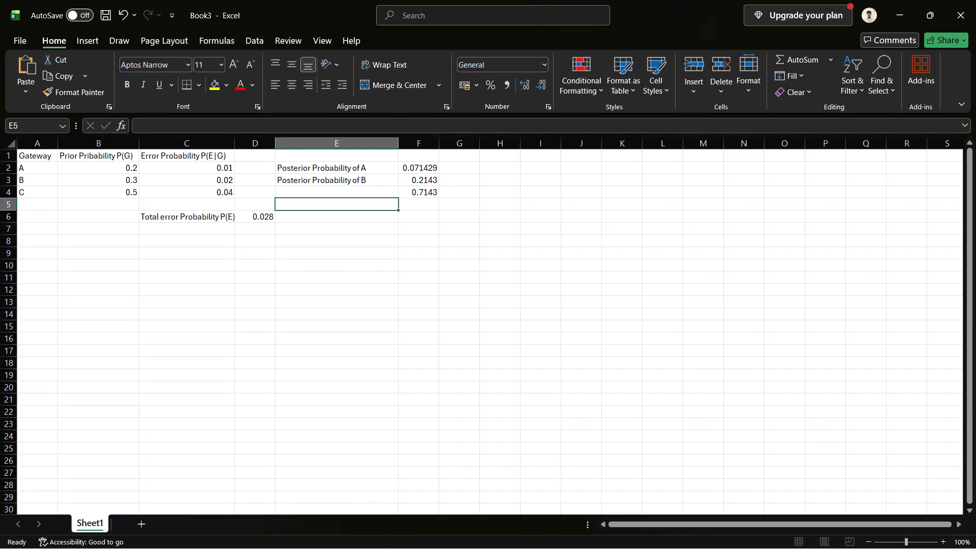
{"action": "key", "text": "t"}
{"action": "key", "text": "BackSpace"}
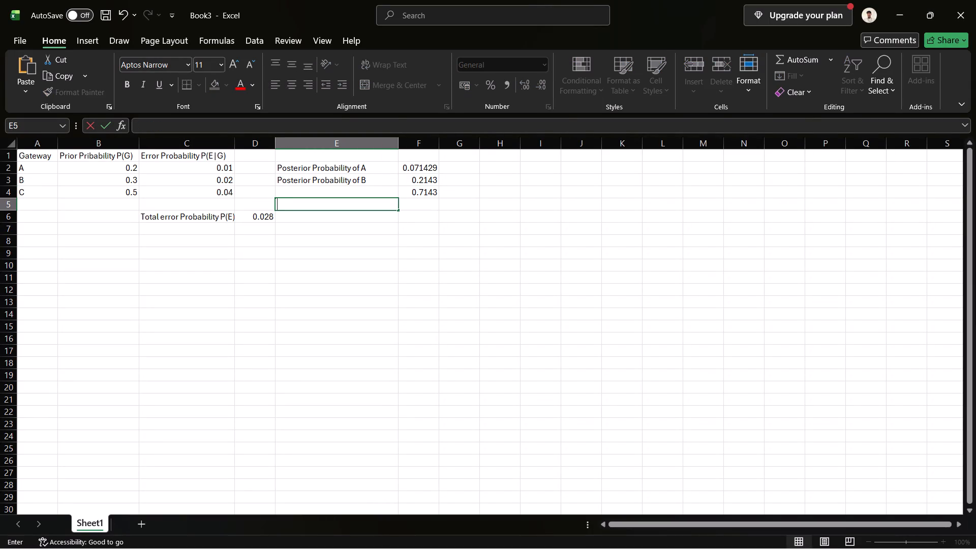
{"action": "type", "text": "T0"}
{"action": "key", "text": "BackSpace"}
{"action": "type", "text": "ota"}
{"action": "key", "text": "l"}
{"action": "key", "text": "Right"}
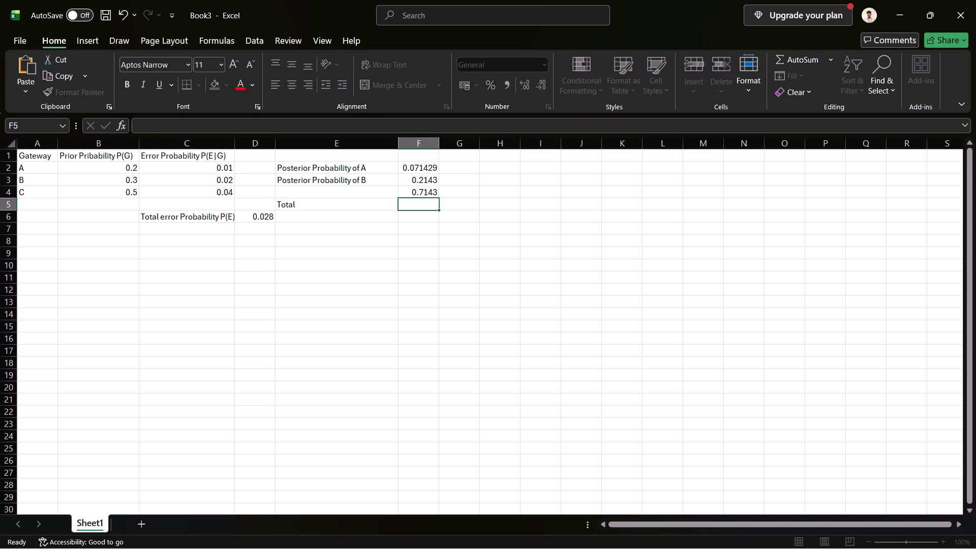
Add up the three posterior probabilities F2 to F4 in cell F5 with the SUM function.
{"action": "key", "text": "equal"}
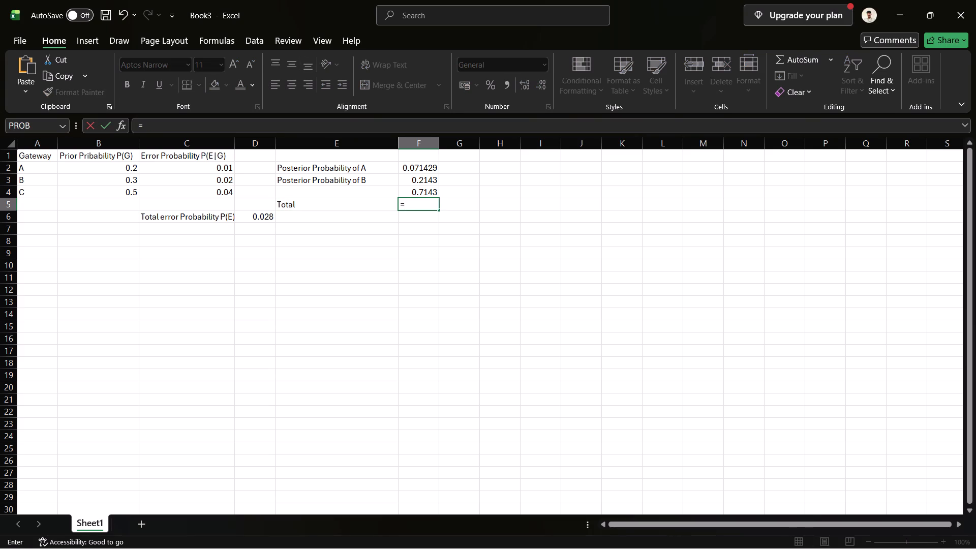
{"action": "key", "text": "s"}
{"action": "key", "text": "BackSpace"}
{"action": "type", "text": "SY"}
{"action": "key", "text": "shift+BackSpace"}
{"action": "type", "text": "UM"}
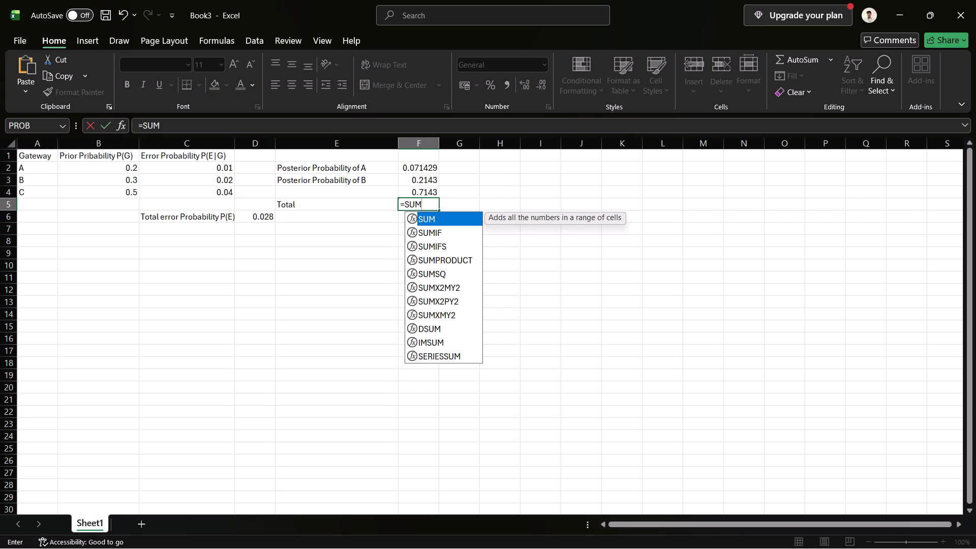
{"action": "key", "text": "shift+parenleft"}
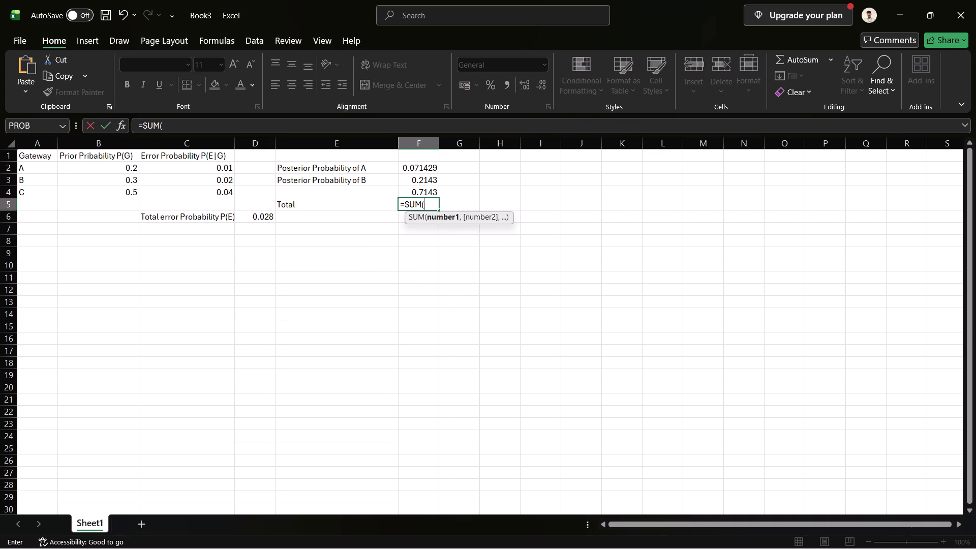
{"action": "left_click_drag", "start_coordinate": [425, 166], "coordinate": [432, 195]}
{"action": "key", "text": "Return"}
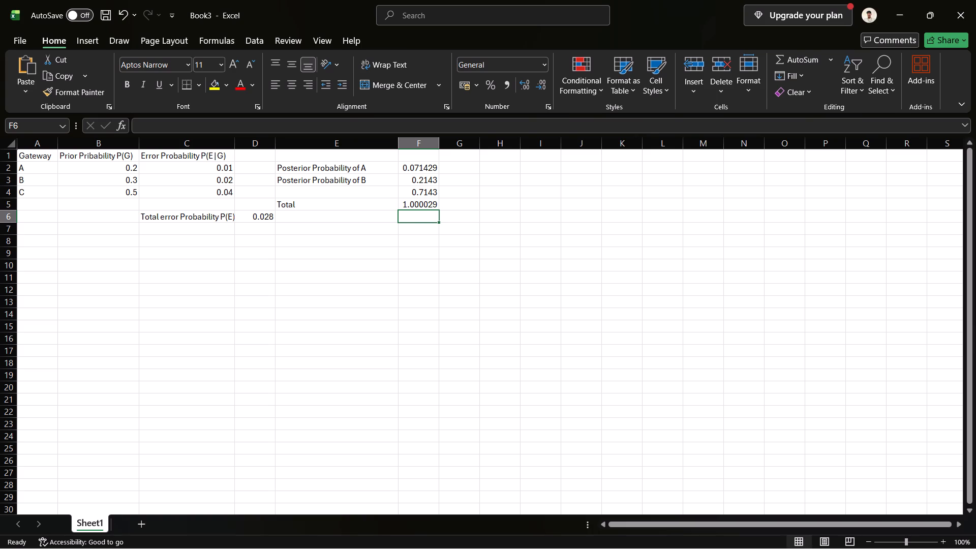
Replace the sum formula in the Total cell F5 with the fixed value 1.
{"action": "left_click", "coordinate": [433, 205]}
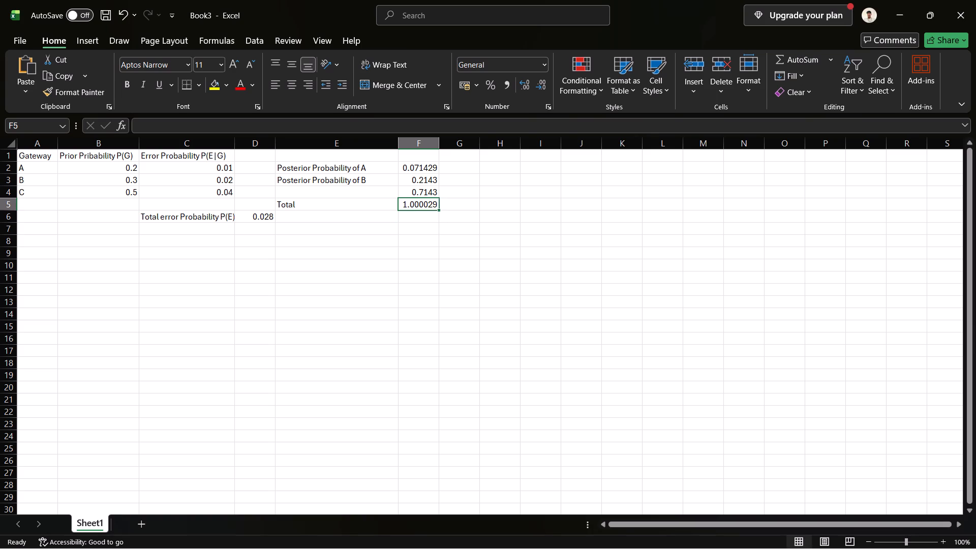
{"action": "key", "text": "BackSpace"}
{"action": "key", "text": "1"}
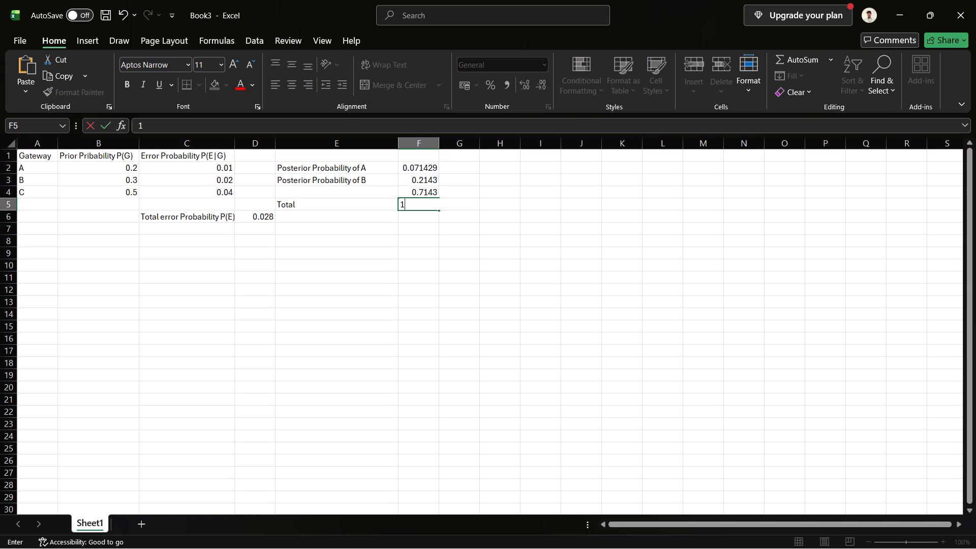
Complete the fixed value in the Total cell F5 as 1.0.
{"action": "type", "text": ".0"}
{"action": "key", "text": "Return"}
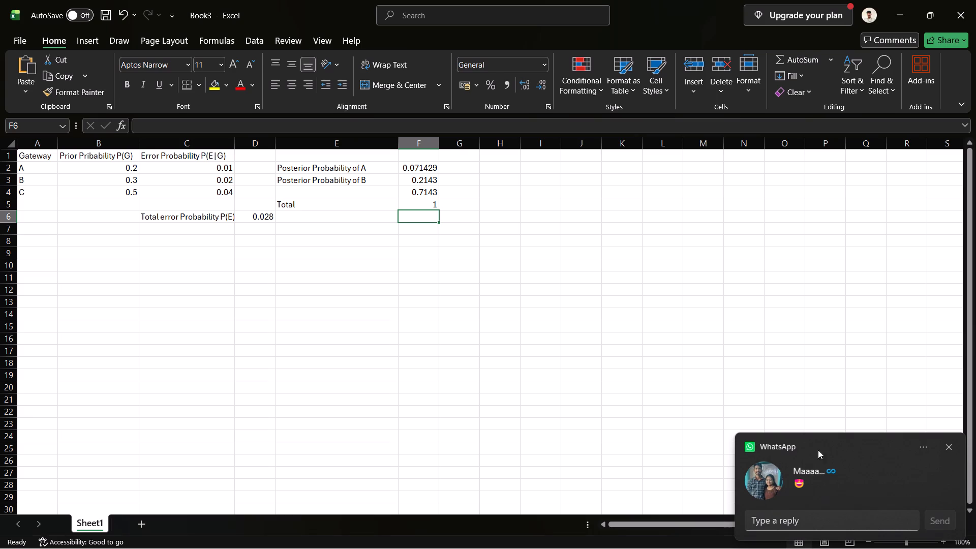
Dismiss the message notification and capture a full-screen screenshot of the gateway probability worksheet.
{"action": "left_click", "coordinate": [948, 445]}
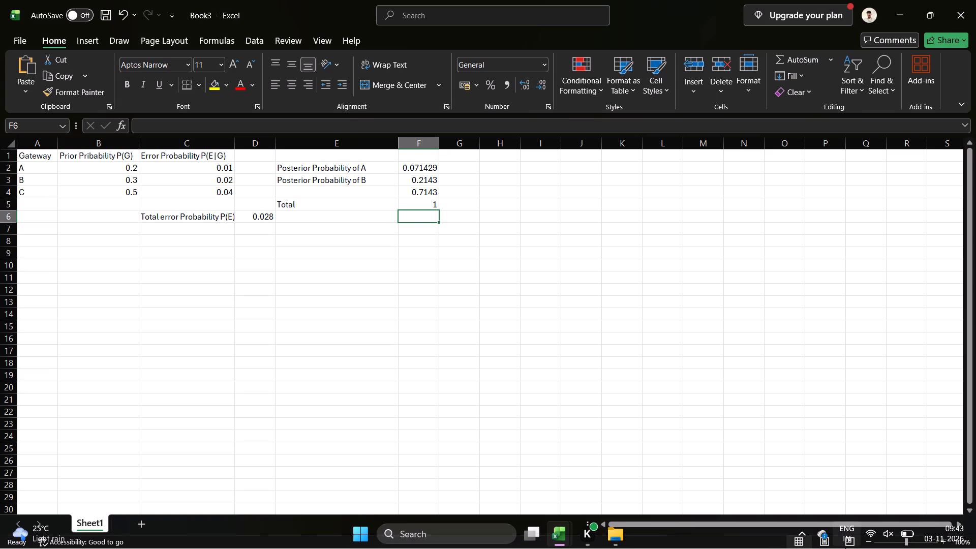
{"action": "key", "text": "super+Print"}
Switch to File Explorer's Screenshots folder and select Screenshot (169).
{"action": "left_click", "coordinate": [609, 533]}
{"action": "left_click", "coordinate": [140, 135]}
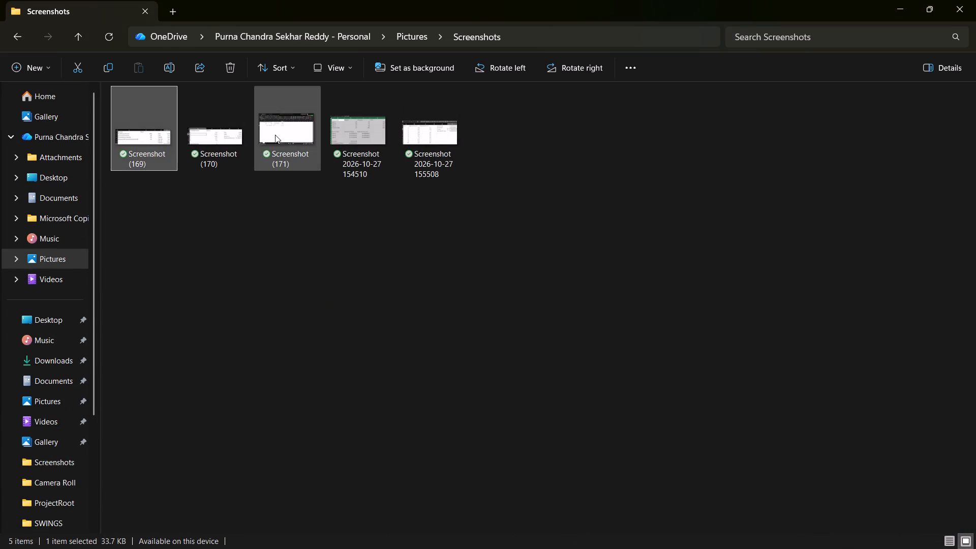
Open Screenshot (171) from the Screenshots folder in Photos and crop it to columns A–F and rows 1–6 with headings, about 863 x 167 pixels.
{"action": "double_click", "coordinate": [273, 134]}
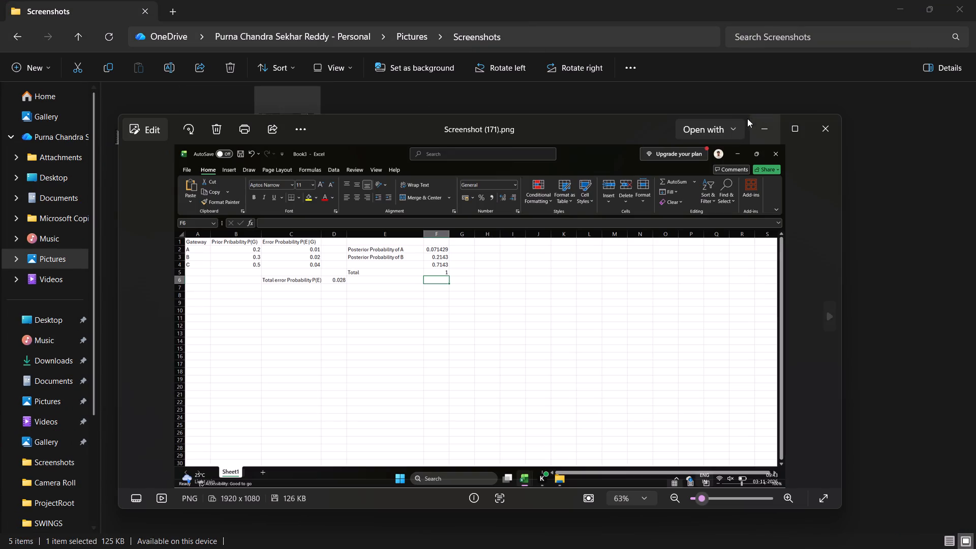
{"action": "left_click", "coordinate": [800, 123]}
{"action": "left_click", "coordinate": [20, 14]}
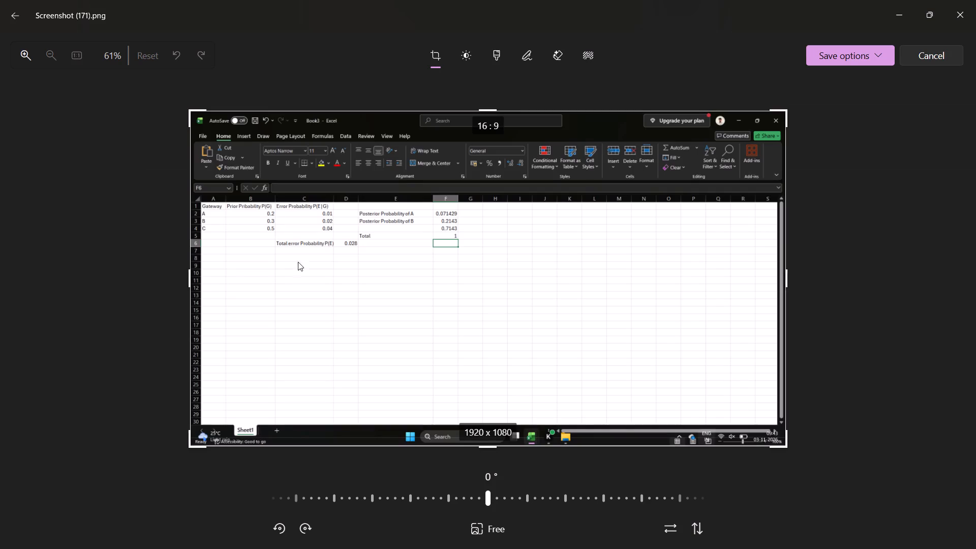
{"action": "left_click_drag", "start_coordinate": [784, 447], "coordinate": [470, 252]}
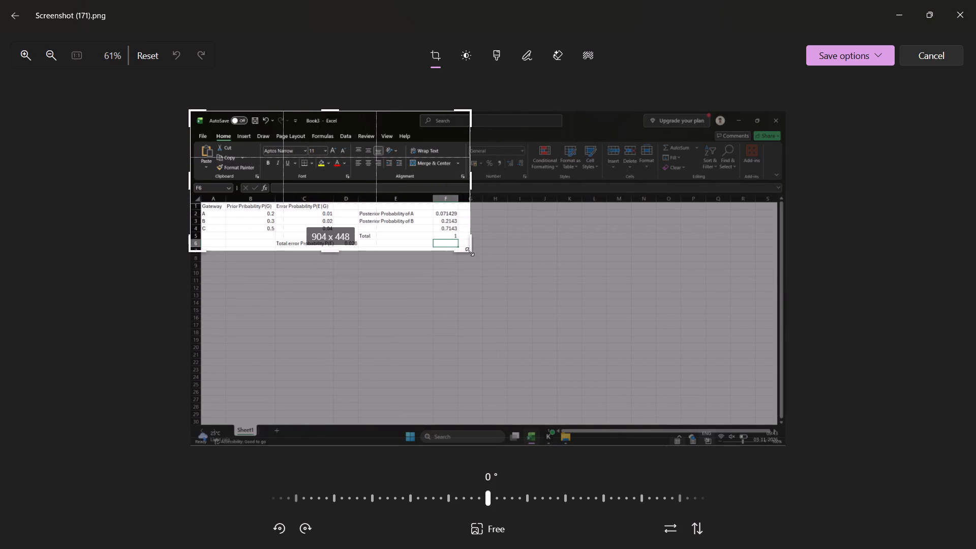
{"action": "left_click_drag", "start_coordinate": [470, 252], "coordinate": [454, 249]}
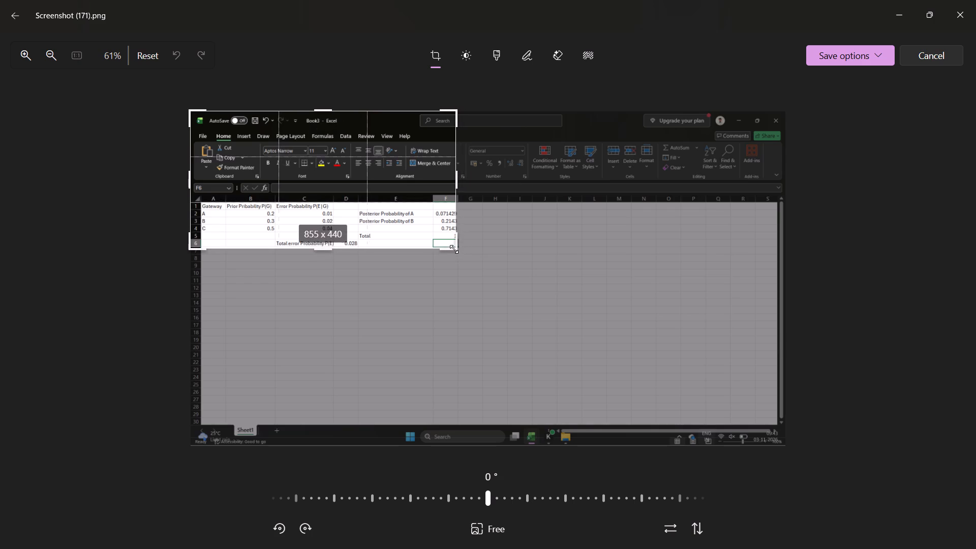
{"action": "left_click_drag", "start_coordinate": [454, 249], "coordinate": [457, 249]}
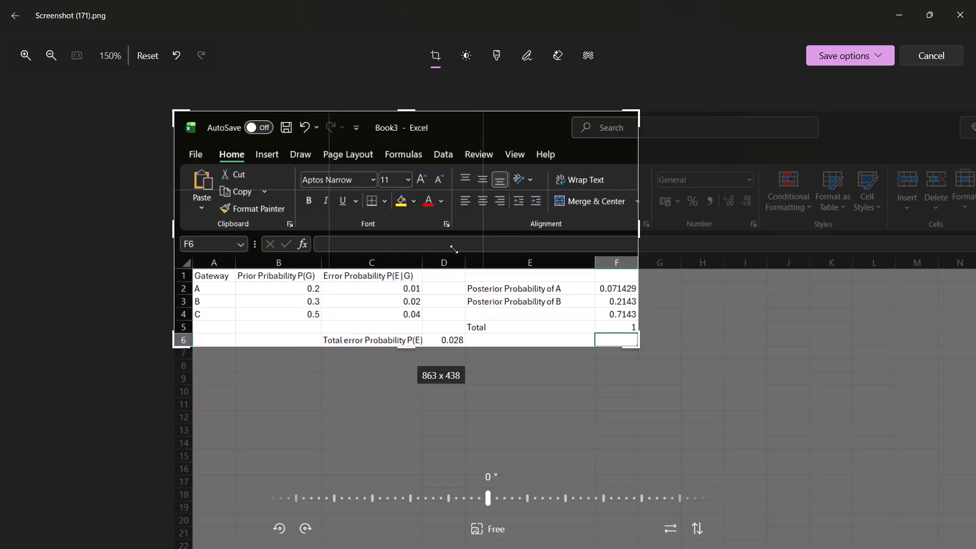
{"action": "left_click_drag", "start_coordinate": [485, 107], "coordinate": [505, 187]}
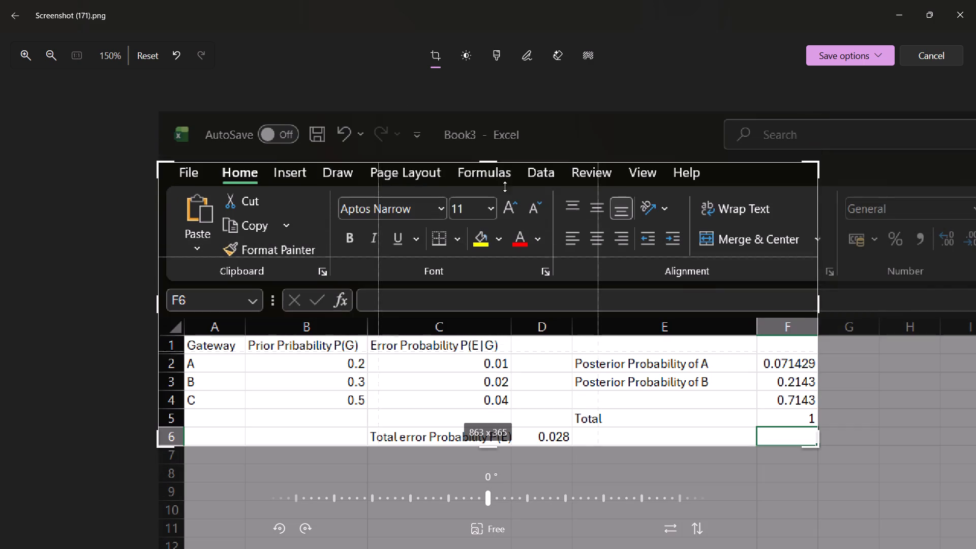
{"action": "left_click_drag", "start_coordinate": [505, 187], "coordinate": [535, 314]}
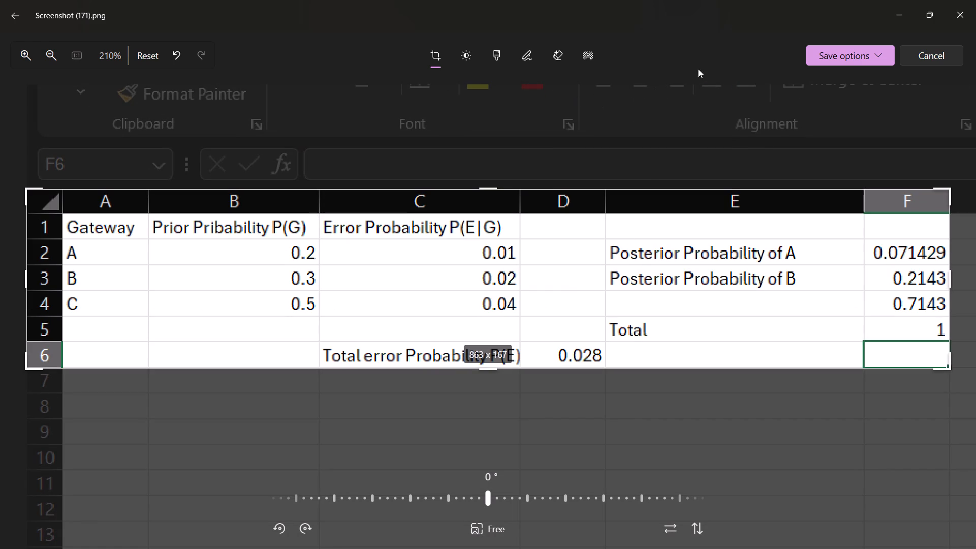
Save the cropped image over the original Screenshot (171) file.
{"action": "left_click", "coordinate": [825, 55]}
{"action": "left_click", "coordinate": [833, 102]}
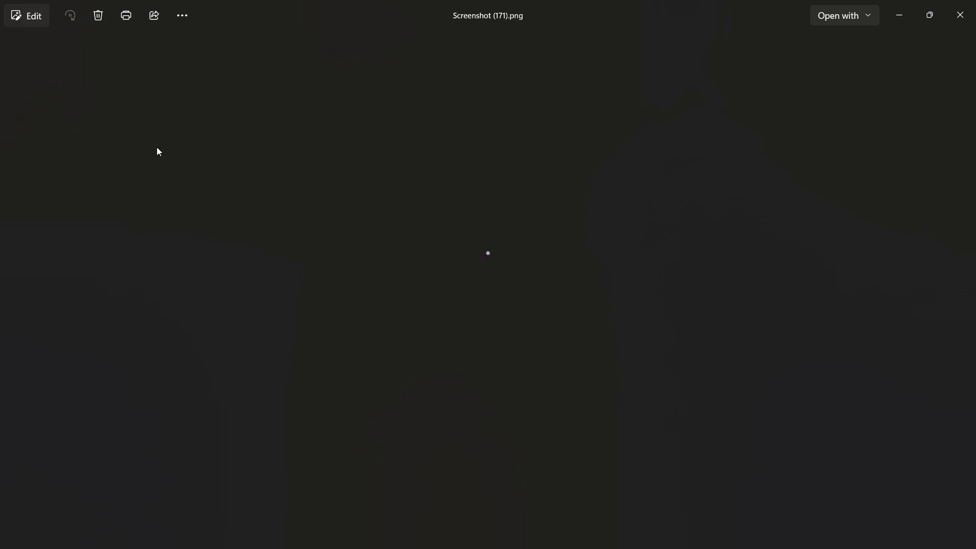
Leave Photos and the Screenshots folder and return to the Book3 workbook in Excel.
{"action": "left_click", "coordinate": [903, 1]}
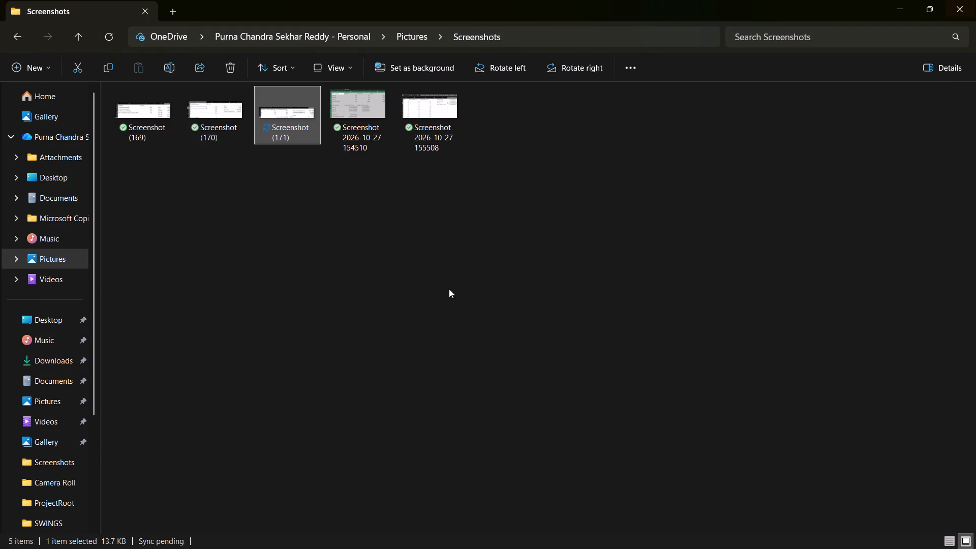
{"action": "left_click_drag", "start_coordinate": [902, 3], "coordinate": [895, 11]}
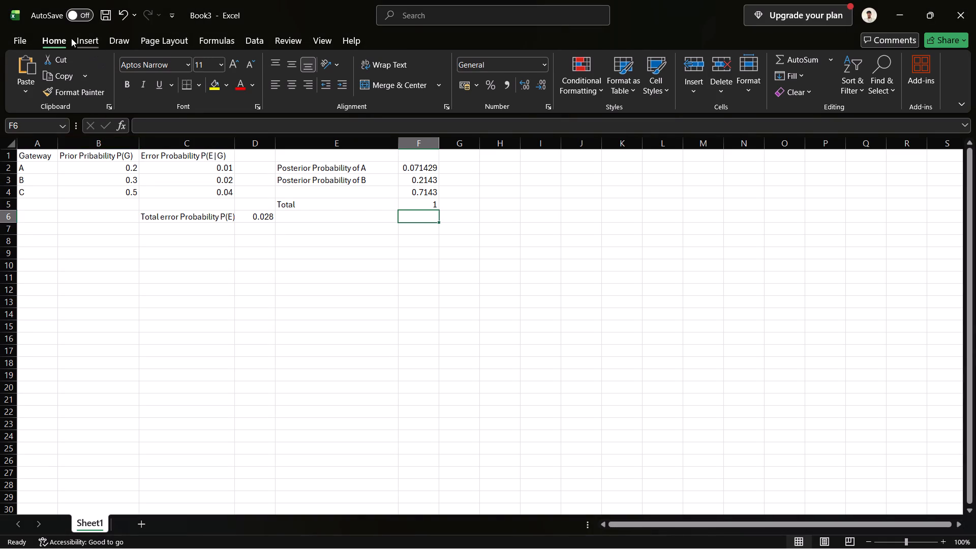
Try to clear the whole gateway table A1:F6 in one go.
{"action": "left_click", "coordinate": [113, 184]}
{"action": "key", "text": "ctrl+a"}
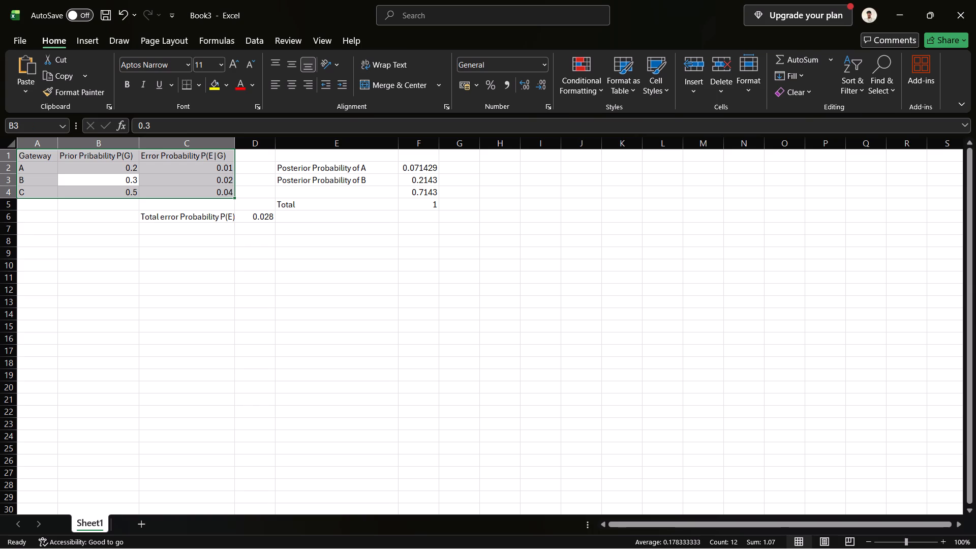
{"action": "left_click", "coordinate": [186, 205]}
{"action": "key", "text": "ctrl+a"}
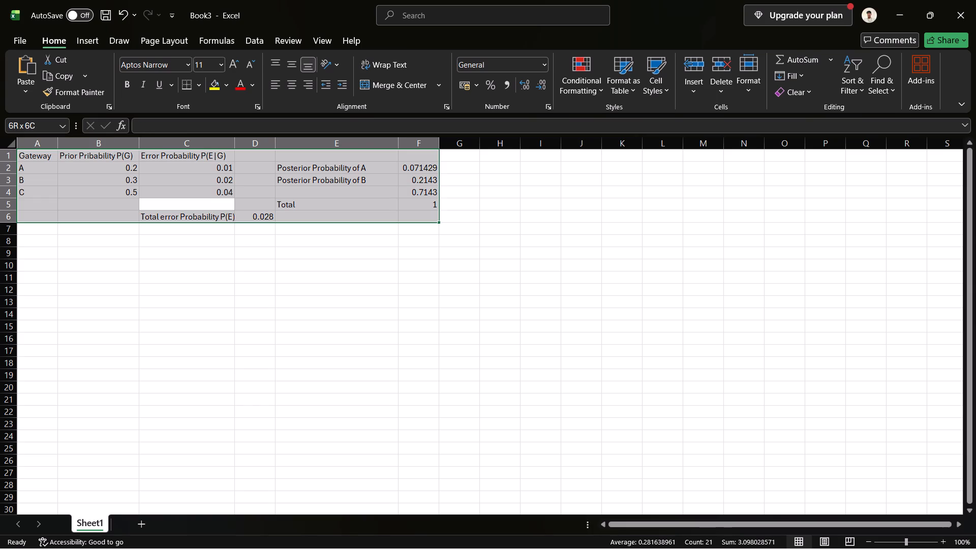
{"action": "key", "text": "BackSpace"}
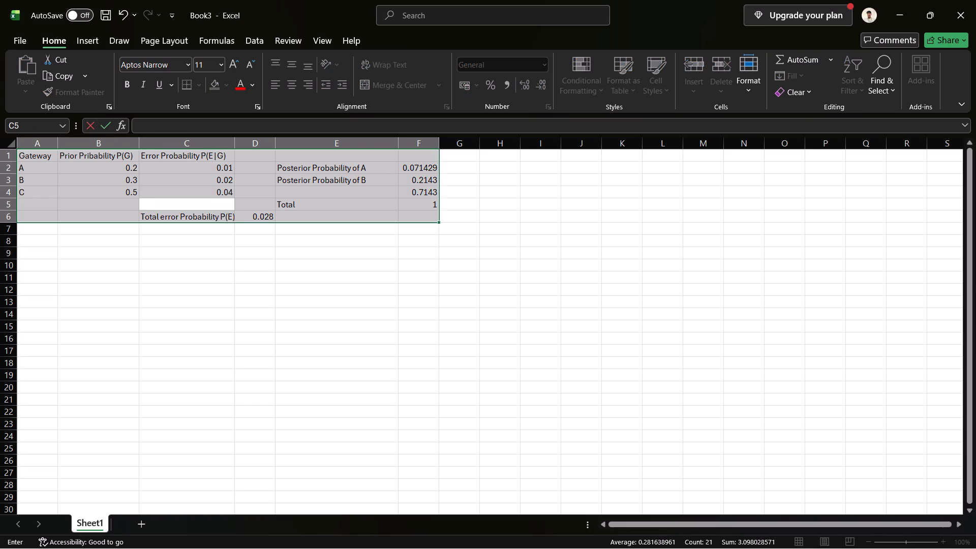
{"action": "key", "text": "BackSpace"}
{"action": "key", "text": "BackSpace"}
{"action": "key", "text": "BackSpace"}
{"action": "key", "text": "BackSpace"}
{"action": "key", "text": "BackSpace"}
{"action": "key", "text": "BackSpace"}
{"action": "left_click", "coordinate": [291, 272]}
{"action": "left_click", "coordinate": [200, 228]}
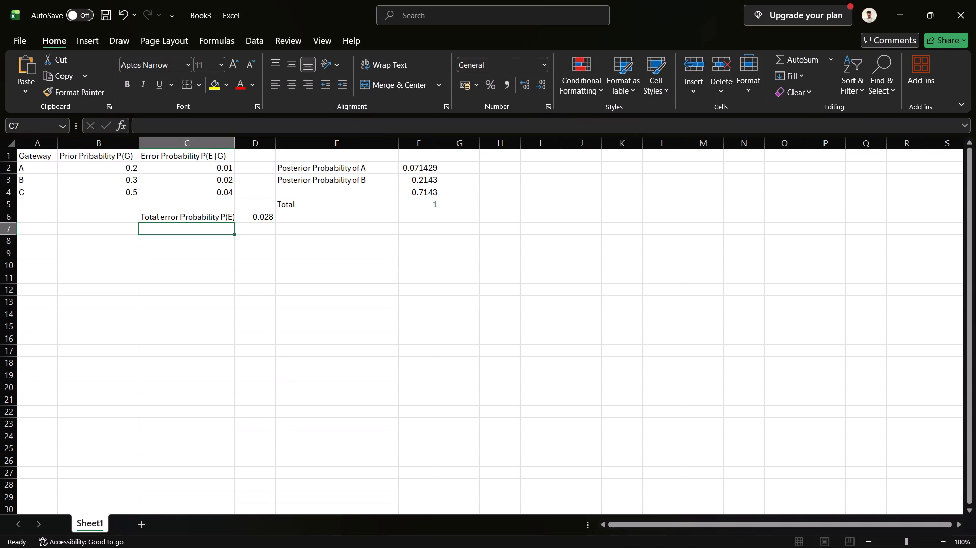
Clear the header cells A1 to C1 of the gateway table.
{"action": "left_click_drag", "start_coordinate": [34, 154], "coordinate": [369, 206]}
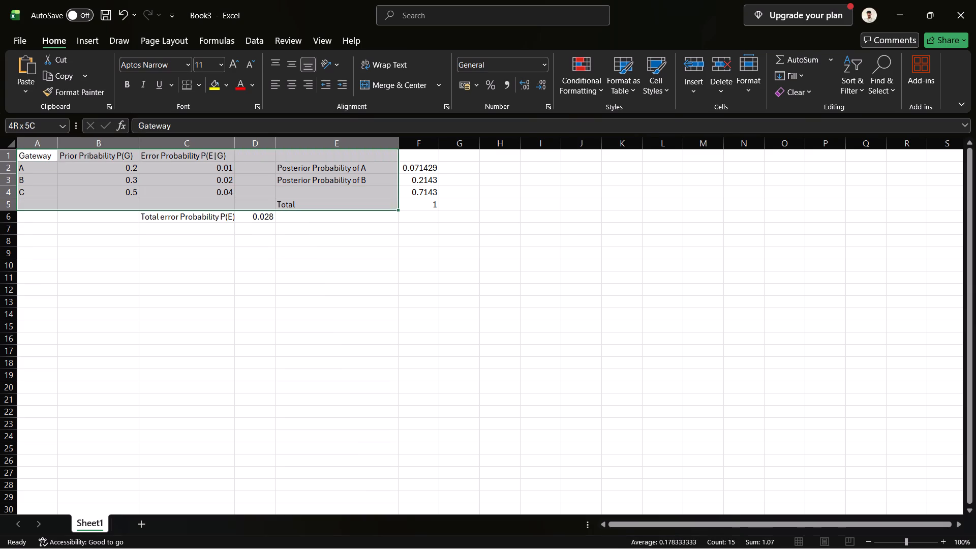
{"action": "left_click_drag", "start_coordinate": [369, 206], "coordinate": [429, 214]}
{"action": "key", "text": "BackSpace"}
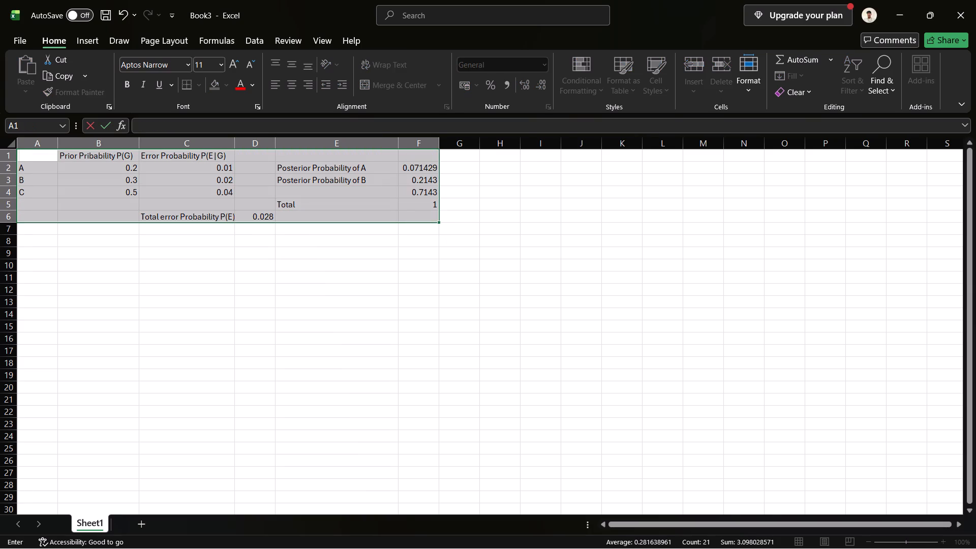
{"action": "key", "text": "BackSpace"}
{"action": "key", "text": "BackSpace"}
{"action": "key", "text": "BackSpace"}
{"action": "key", "text": "BackSpace"}
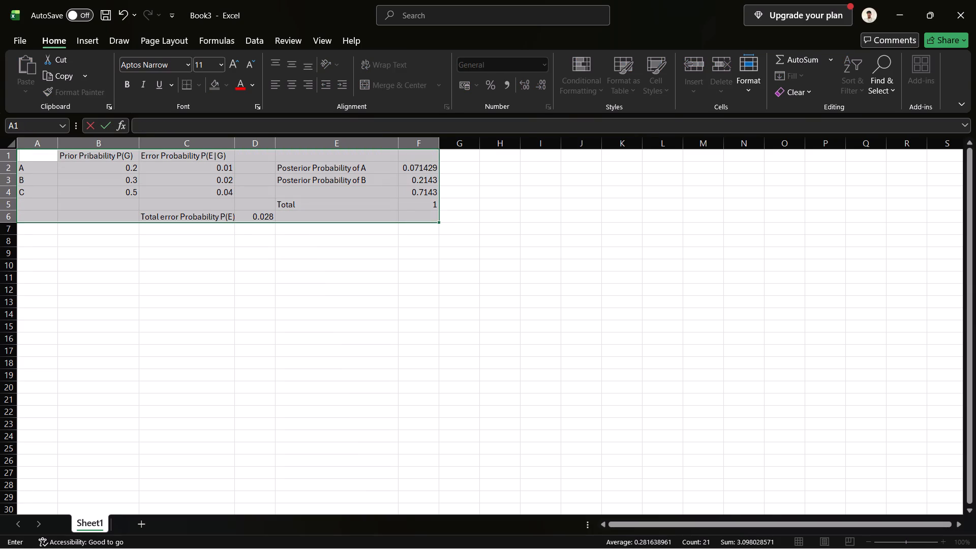
{"action": "left_click", "coordinate": [197, 201]}
{"action": "left_click_drag", "start_coordinate": [98, 158], "coordinate": [134, 176]}
{"action": "key", "text": "BackSpace"}
{"action": "key", "text": "BackSpace"}
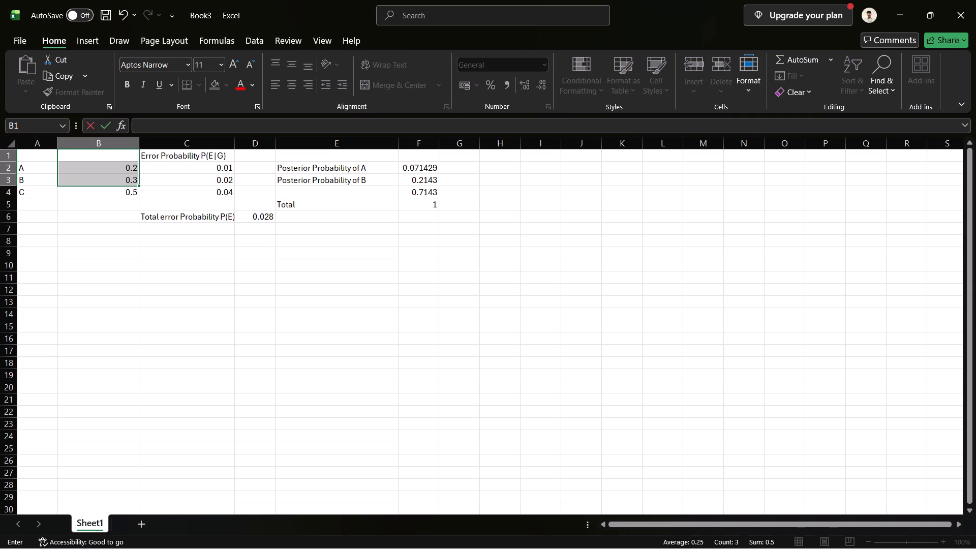
{"action": "left_click", "coordinate": [165, 159]}
{"action": "key", "text": "BackSpace"}
{"action": "left_click", "coordinate": [238, 170]}
{"action": "key", "text": "BackSpace"}
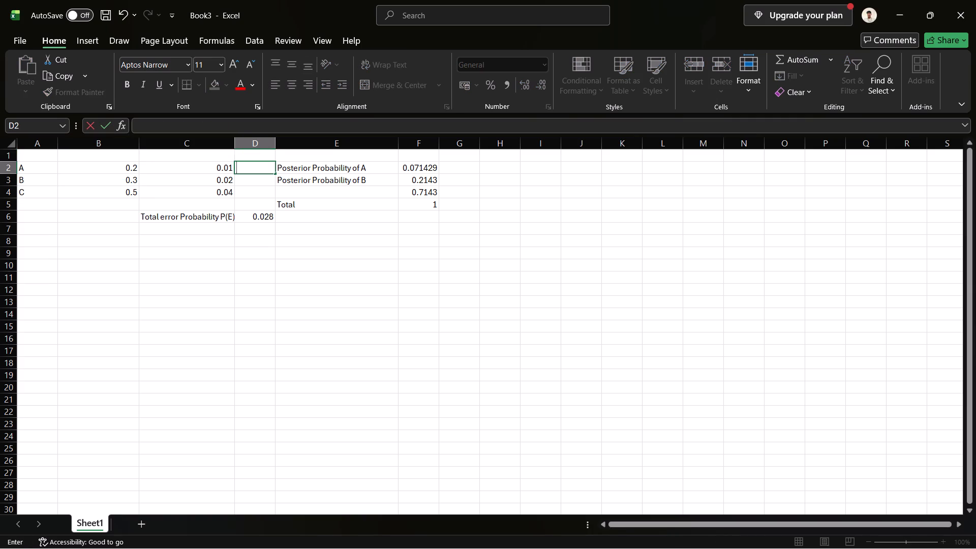
Clear the Posterior Probability of A label in E2 and the values in F2 to F5.
{"action": "left_click", "coordinate": [291, 171]}
{"action": "key", "text": "BackSpace"}
{"action": "left_click", "coordinate": [415, 166]}
{"action": "key", "text": "BackSpace"}
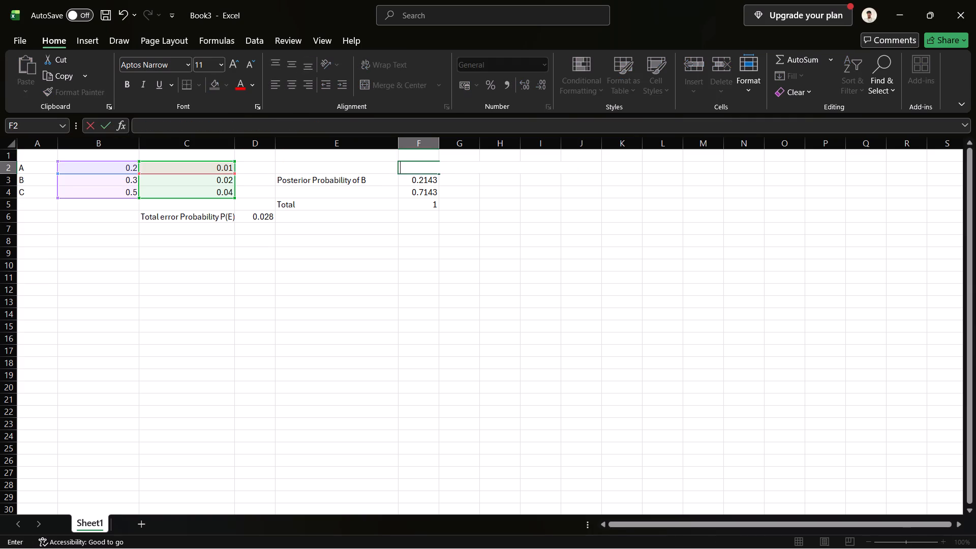
{"action": "left_click", "coordinate": [422, 179]}
{"action": "key", "text": "BackSpace"}
{"action": "left_click", "coordinate": [425, 194]}
{"action": "key", "text": "BackSpace"}
{"action": "left_click", "coordinate": [427, 203]}
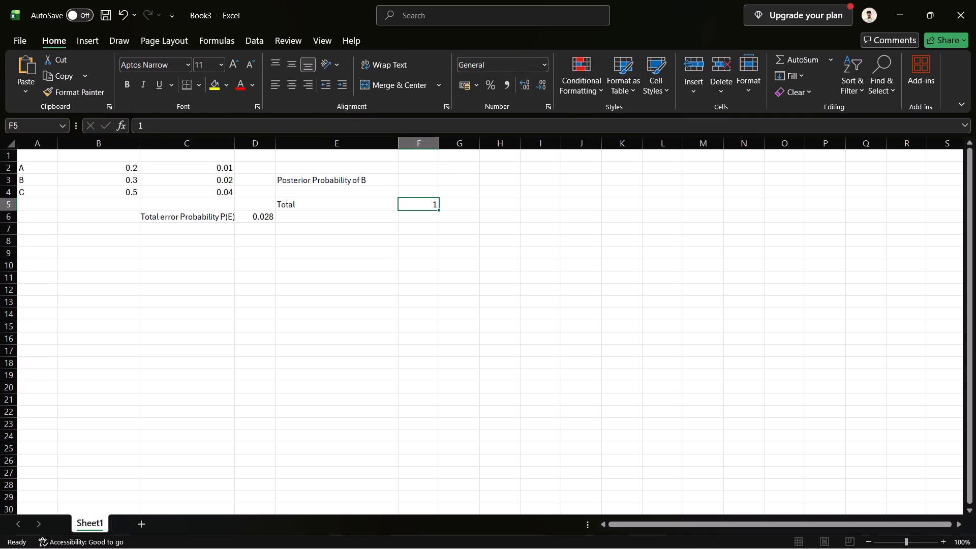
{"action": "key", "text": "BackSpace"}
Clear the remaining labels in E5, E3 and C6 and the total error probability in D6.
{"action": "left_click", "coordinate": [323, 198]}
{"action": "left_click", "coordinate": [325, 201]}
{"action": "key", "text": "BackSpace"}
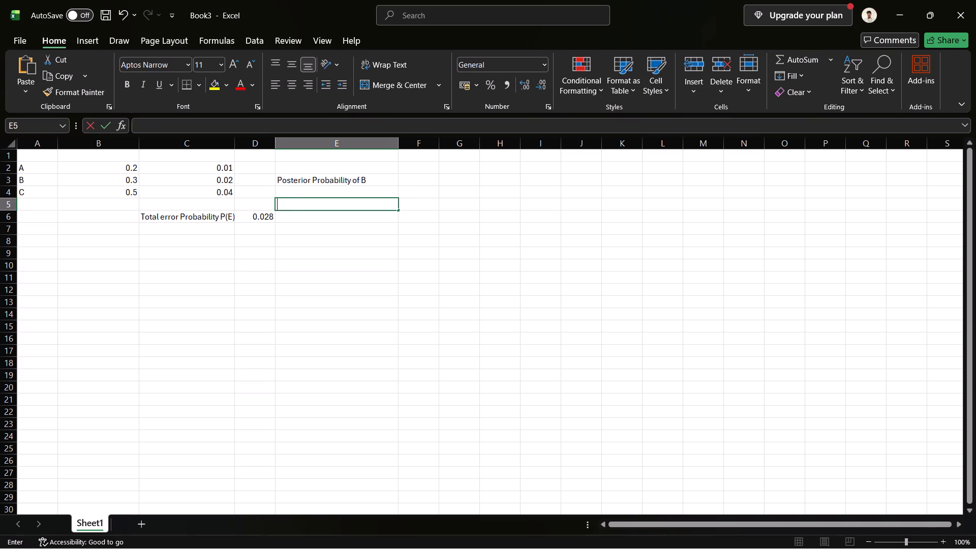
{"action": "left_click", "coordinate": [326, 184]}
{"action": "key", "text": "BackSpace"}
{"action": "left_click", "coordinate": [259, 216]}
{"action": "key", "text": "BackSpace"}
{"action": "left_click", "coordinate": [210, 217]}
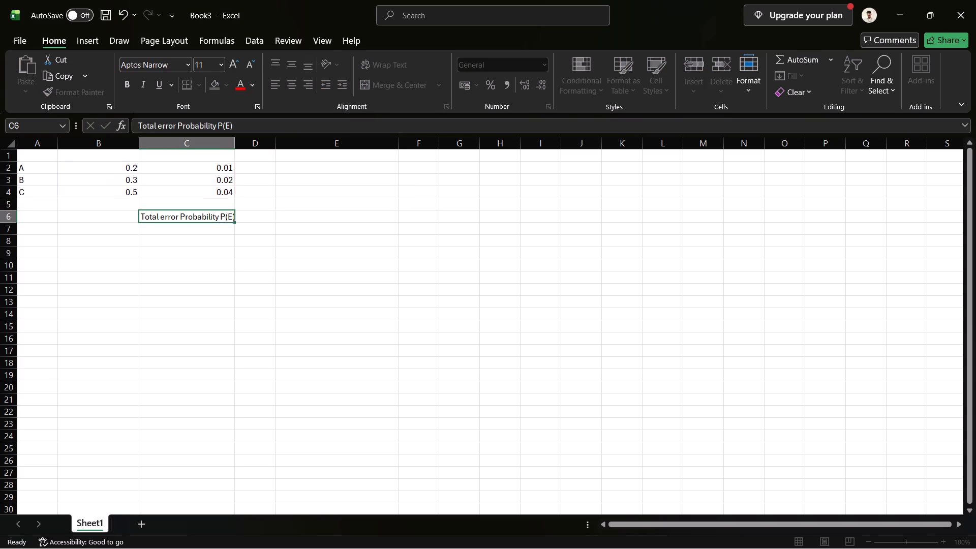
{"action": "key", "text": "BackSpace"}
Clear the error probabilities in C2 to C4 and the prior probabilities in B2 to B4.
{"action": "left_click", "coordinate": [212, 188]}
{"action": "key", "text": "BackSpace"}
{"action": "left_click", "coordinate": [214, 179]}
{"action": "key", "text": "BackSpace"}
{"action": "left_click", "coordinate": [212, 170]}
{"action": "key", "text": "BackSpace"}
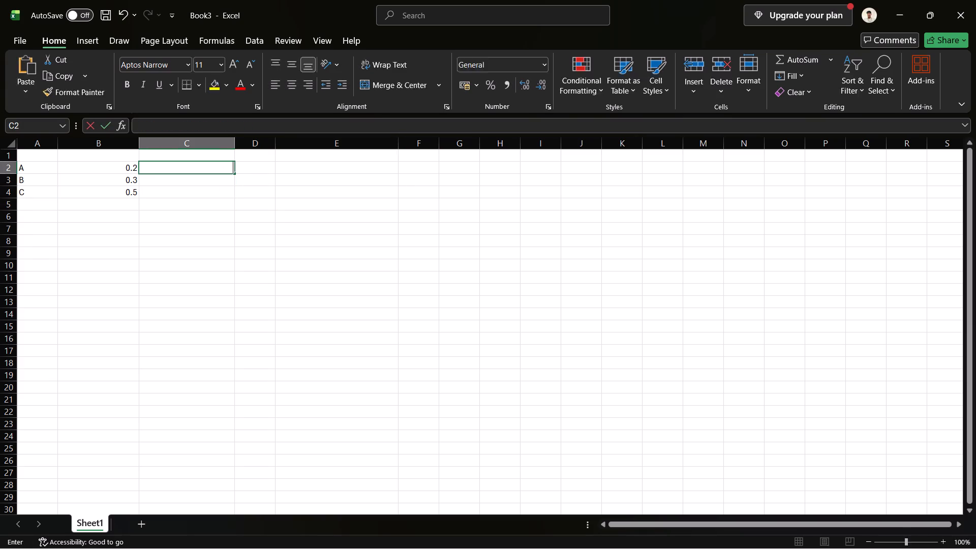
{"action": "left_click", "coordinate": [110, 164]}
{"action": "key", "text": "BackSpace"}
{"action": "left_click", "coordinate": [120, 179]}
{"action": "key", "text": "BackSpace"}
{"action": "left_click", "coordinate": [123, 186]}
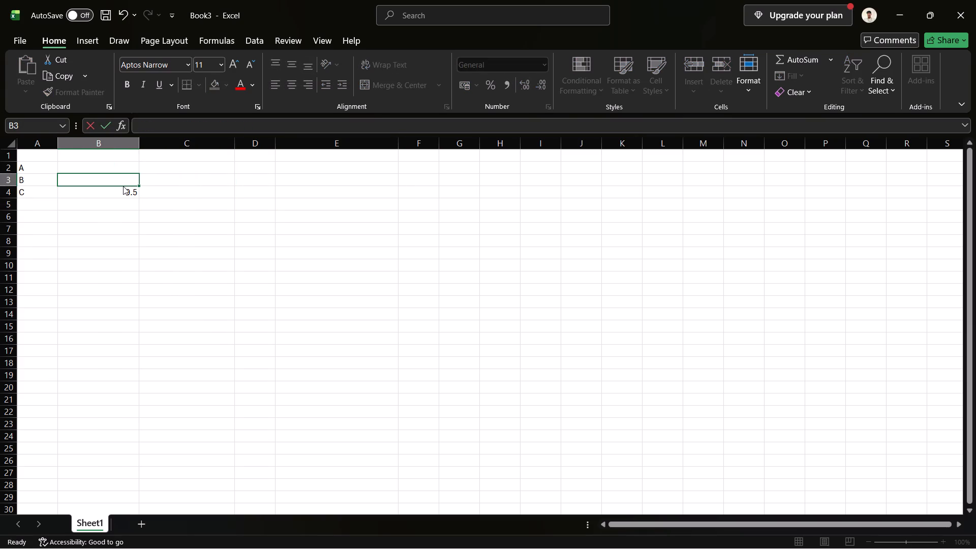
{"action": "left_click", "coordinate": [124, 186]}
{"action": "left_click", "coordinate": [127, 189]}
{"action": "key", "text": "BackSpace"}
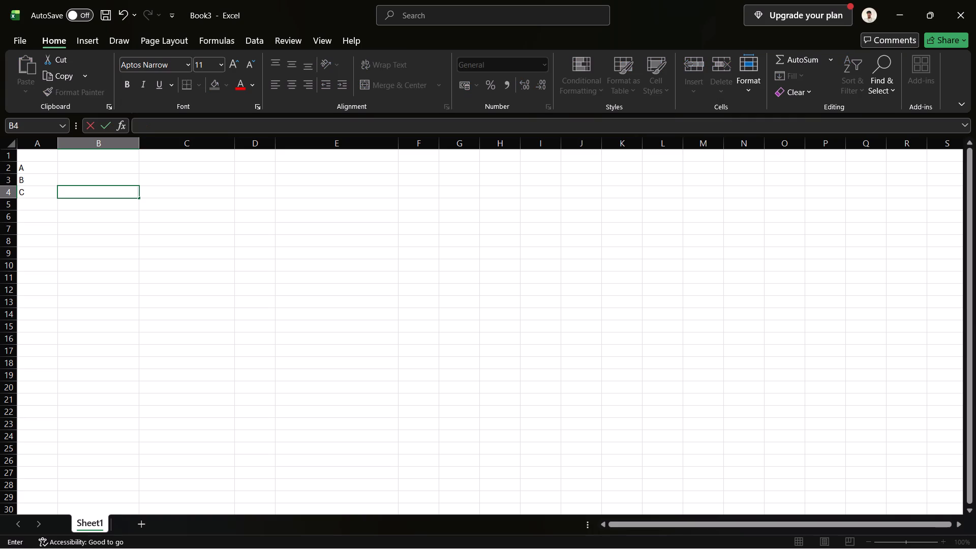
Clear the gateway names A, B and C in cells A2 to A4.
{"action": "left_click", "coordinate": [30, 166]}
{"action": "key", "text": "BackSpace"}
{"action": "left_click", "coordinate": [45, 181]}
{"action": "key", "text": "BackSpace"}
{"action": "left_click", "coordinate": [50, 187]}
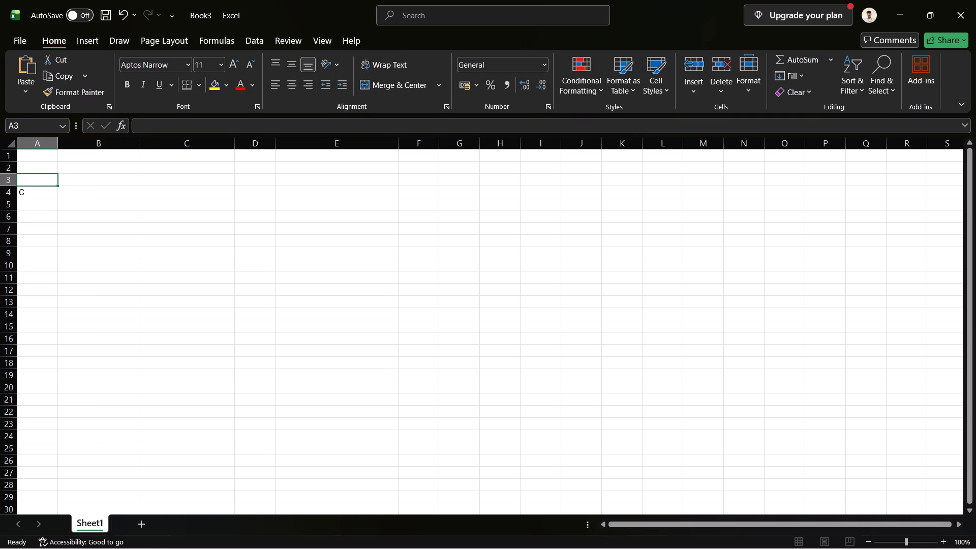
{"action": "left_click", "coordinate": [52, 198]}
{"action": "key", "text": "BackSpace"}
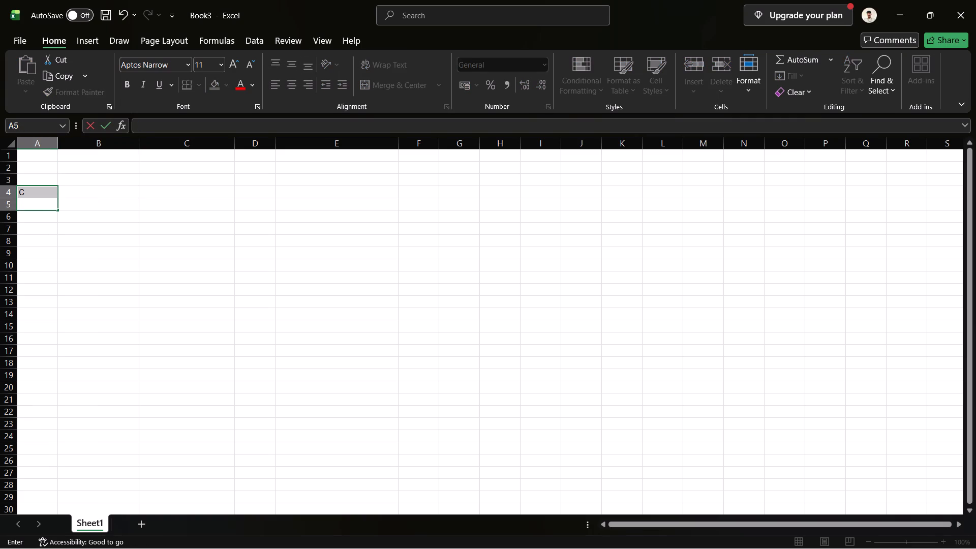
Clear the remaining gateway name C from cell A4.
{"action": "left_click", "coordinate": [35, 194]}
{"action": "key", "text": "BackSpace"}
{"action": "left_click", "coordinate": [30, 154]}
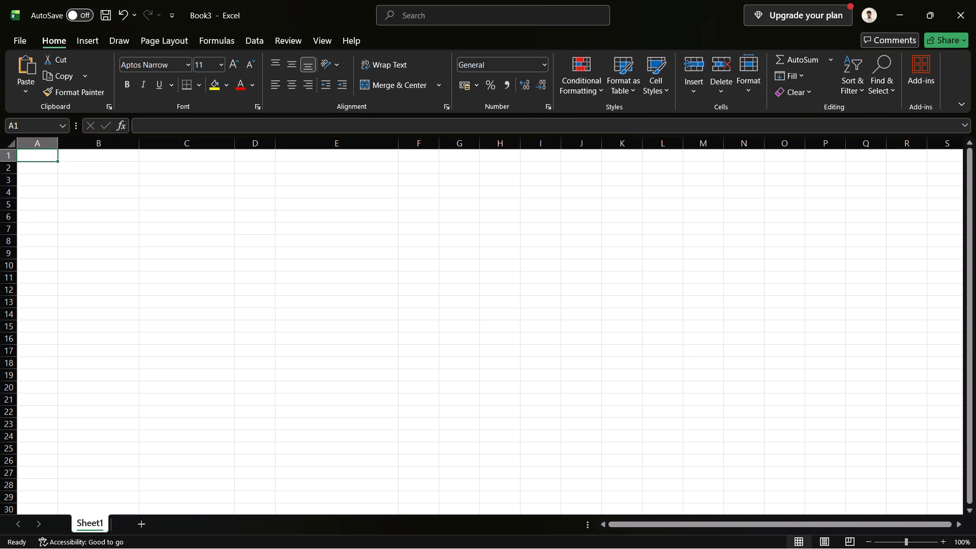
Widen column A to roughly three default columns and narrow column B to less than half of column A's width.
{"action": "left_click", "coordinate": [51, 145]}
{"action": "left_click_drag", "start_coordinate": [55, 146], "coordinate": [101, 152]}
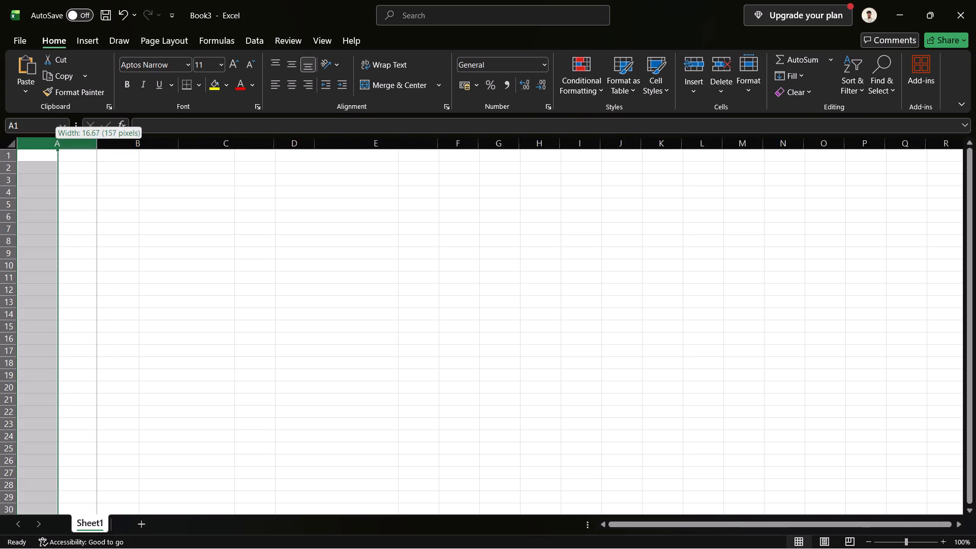
{"action": "left_click_drag", "start_coordinate": [101, 152], "coordinate": [132, 157]}
{"action": "left_click", "coordinate": [151, 147]}
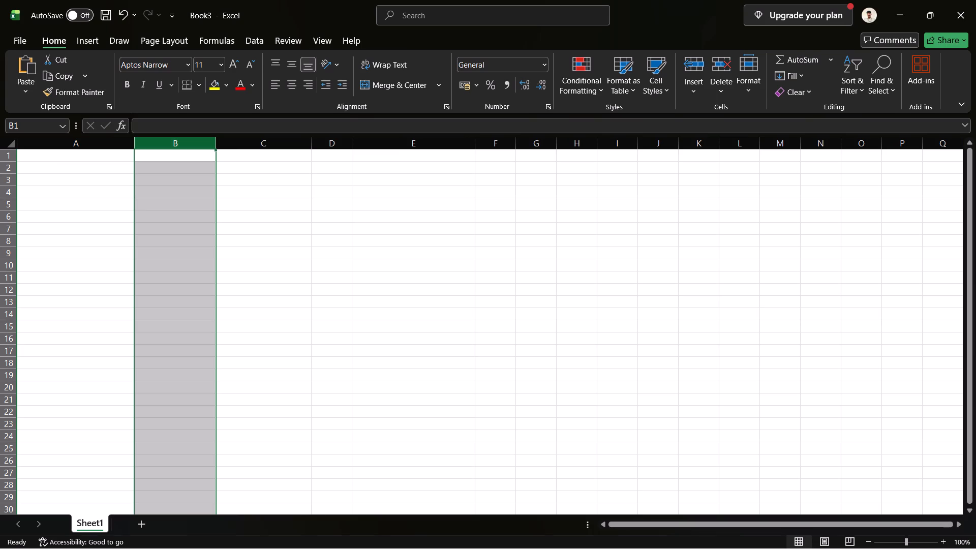
{"action": "left_click_drag", "start_coordinate": [216, 145], "coordinate": [190, 139]}
Enter the label Parameter in cell A1 and start the label in A2 with Number Of.
{"action": "left_click", "coordinate": [78, 156]}
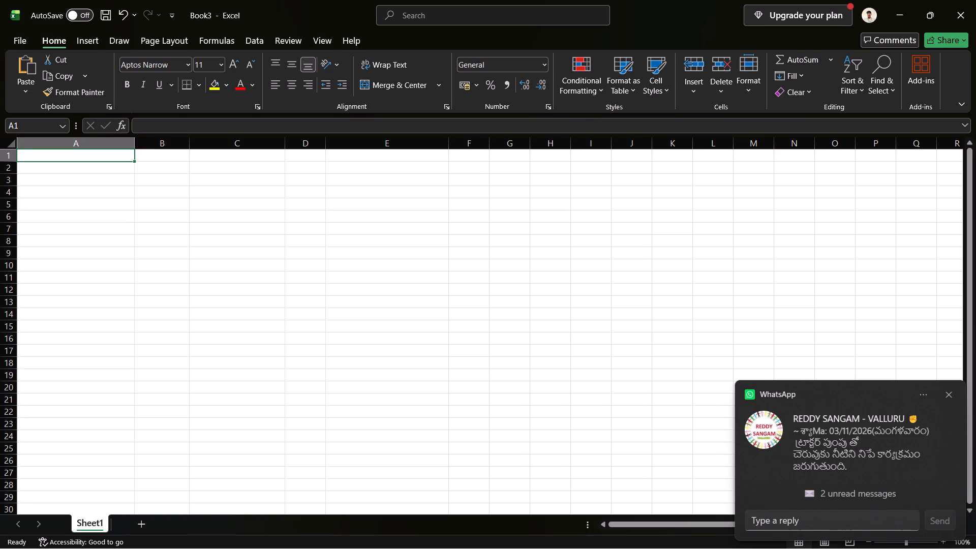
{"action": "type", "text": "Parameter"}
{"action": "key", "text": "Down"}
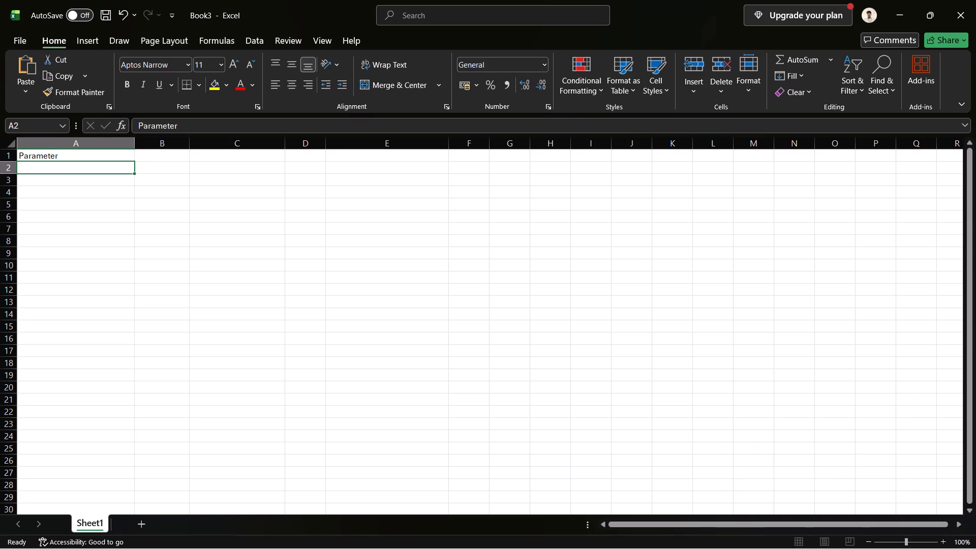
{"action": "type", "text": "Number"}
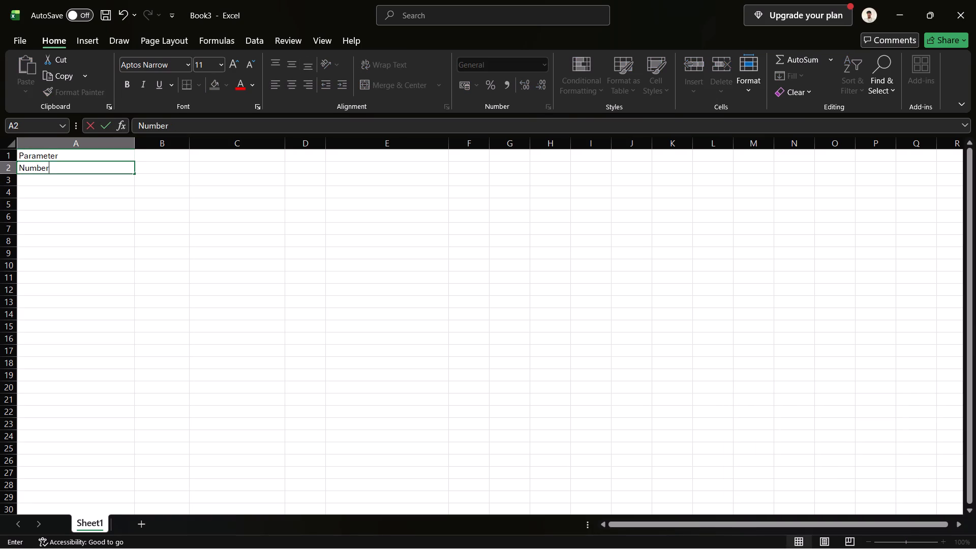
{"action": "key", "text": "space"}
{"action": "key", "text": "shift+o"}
Complete the label in cell A2 as "Number Of Trails (n)".
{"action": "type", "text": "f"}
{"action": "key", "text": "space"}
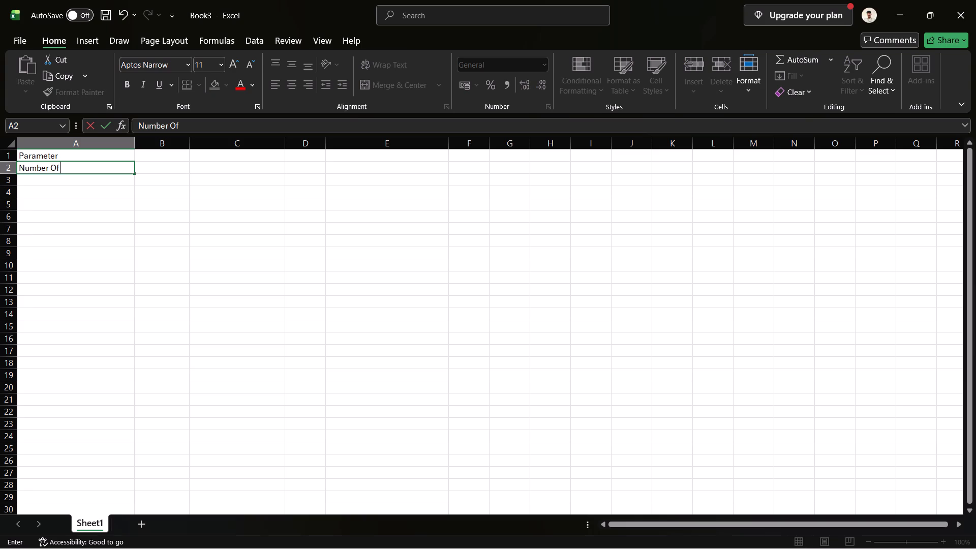
{"action": "type", "text": "Trails"}
{"action": "key", "text": "space"}
{"action": "key", "text": "n"}
{"action": "key", "text": "BackSpace"}
{"action": "type", "text": "(n"}
{"action": "key", "text": "shift+parenright"}
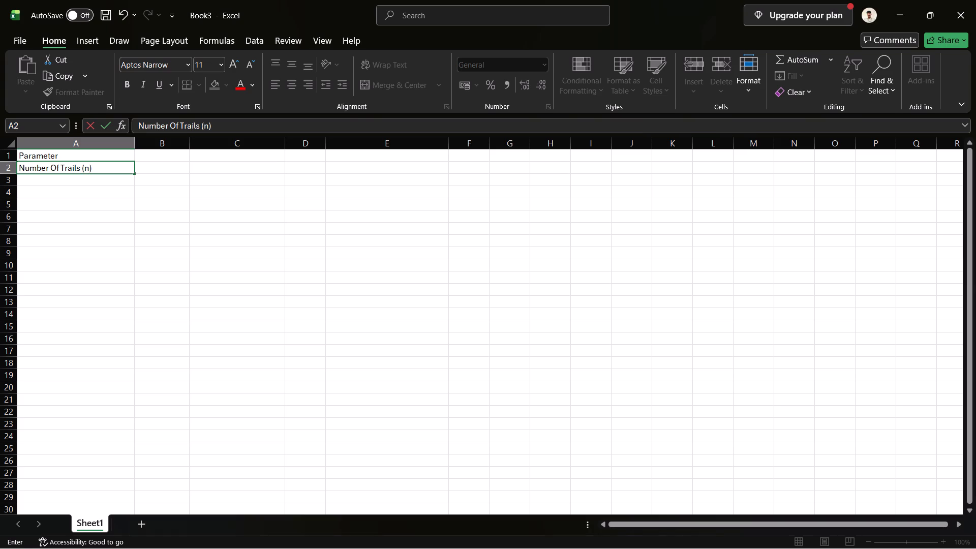
{"action": "key", "text": "Down"}
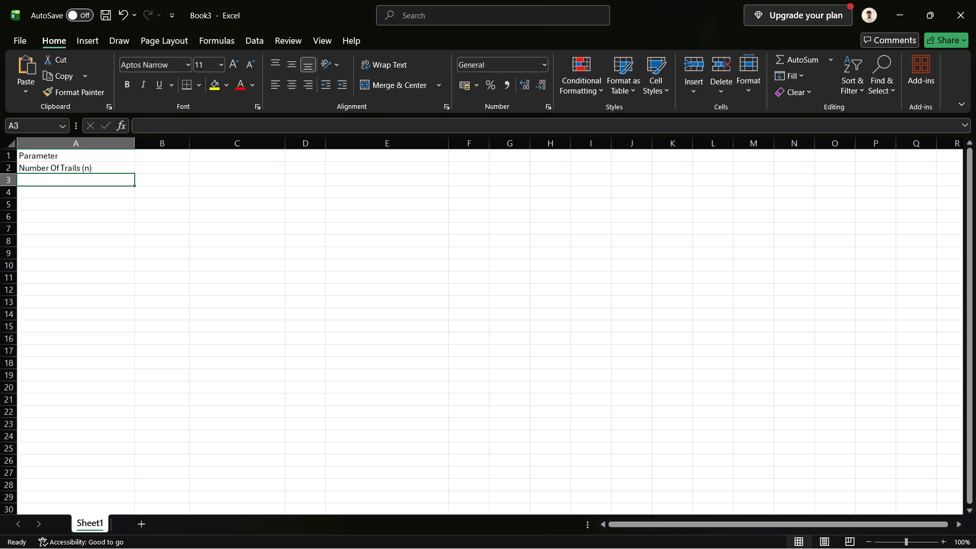
Enter the label "Success probability (p)" in cell A3.
{"action": "type", "text": "Success"}
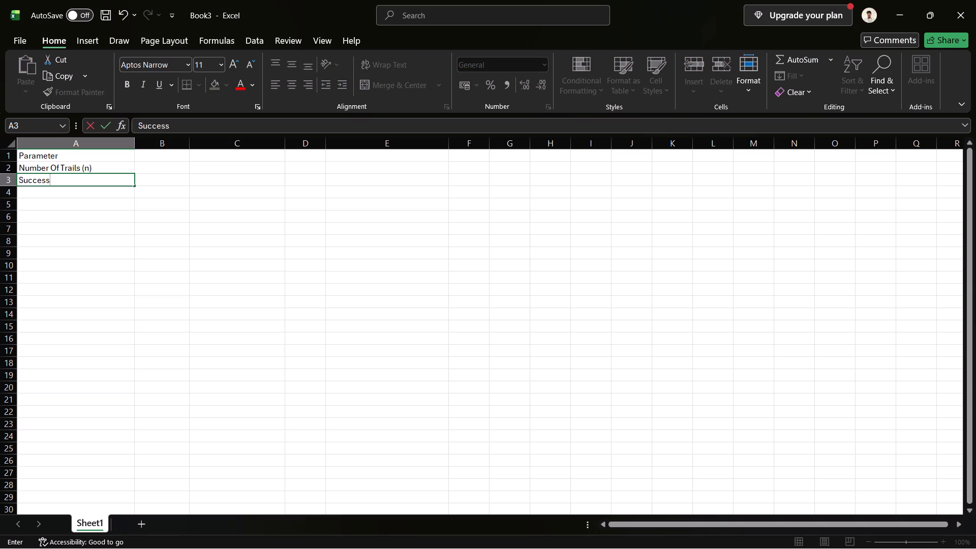
{"action": "key", "text": "space"}
{"action": "type", "text": "p"}
{"action": "type", "text": "robability (p)"}
{"action": "key", "text": "Down"}
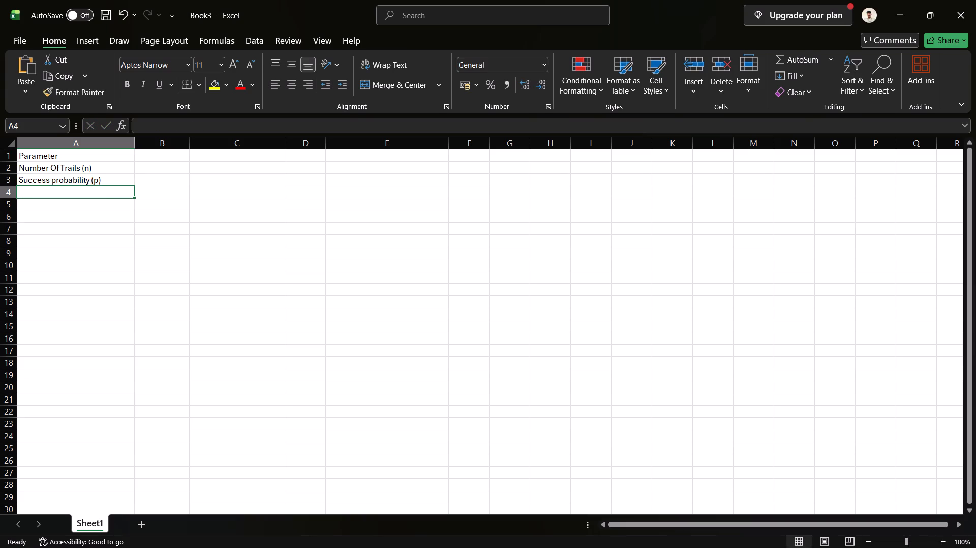
Enter the label "Failure Probability (q)" in cell A4.
{"action": "type", "text": "Failure"}
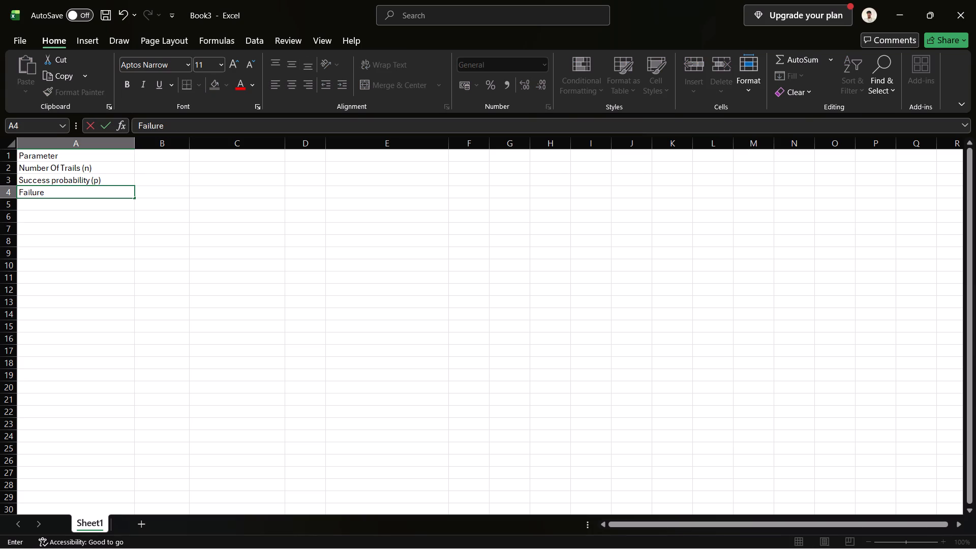
{"action": "key", "text": "space"}
{"action": "type", "text": "Probabi"}
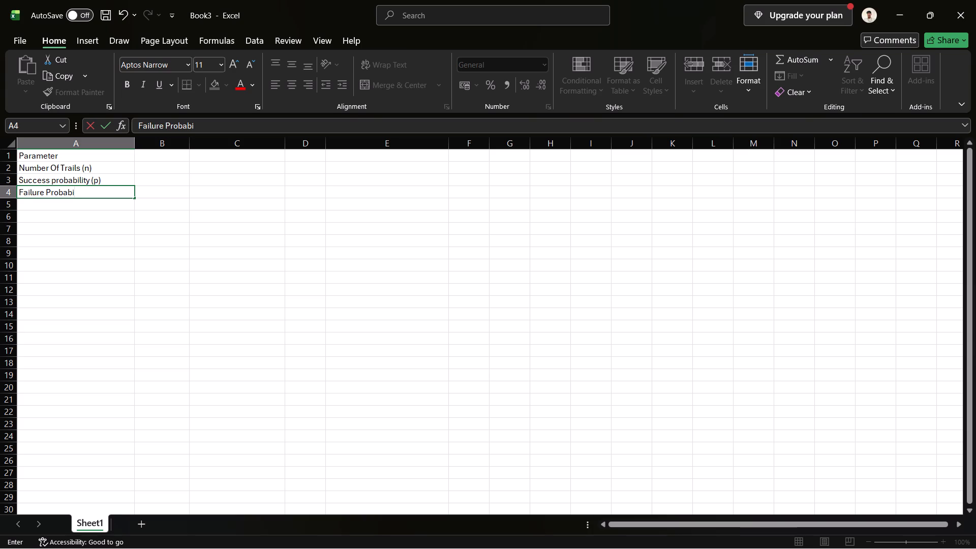
{"action": "type", "text": "lity"}
{"action": "key", "text": "space"}
{"action": "key", "text": "space"}
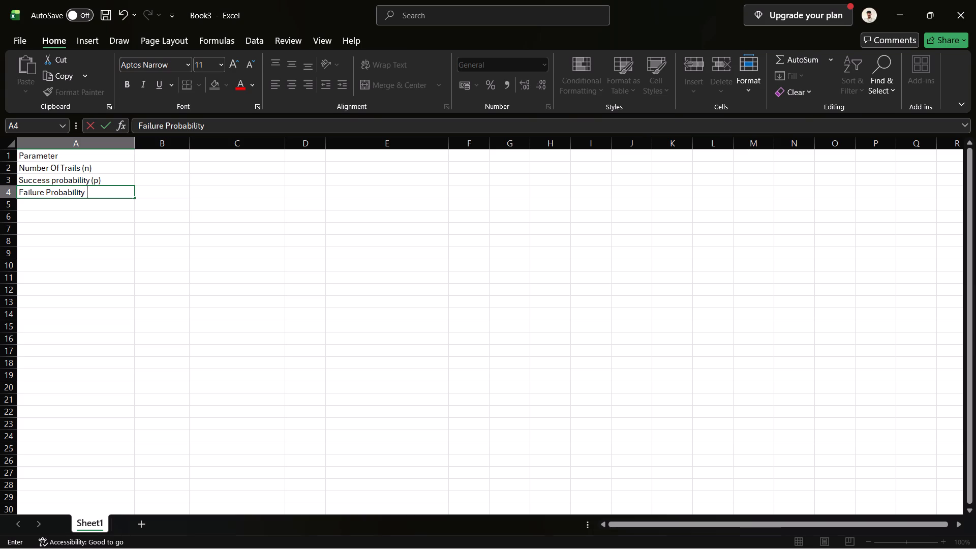
{"action": "key", "text": "shift+parenleft"}
{"action": "key", "text": "q"}
{"action": "key", "text": "shift+parenright"}
{"action": "key", "text": "Right"}
Fill column B with the header "Value" in B1 and the values 10, 0.8 and 0.2 in B2 to B4.
{"action": "key", "text": "Up"}
{"action": "key", "text": "Up"}
{"action": "key", "text": "Up"}
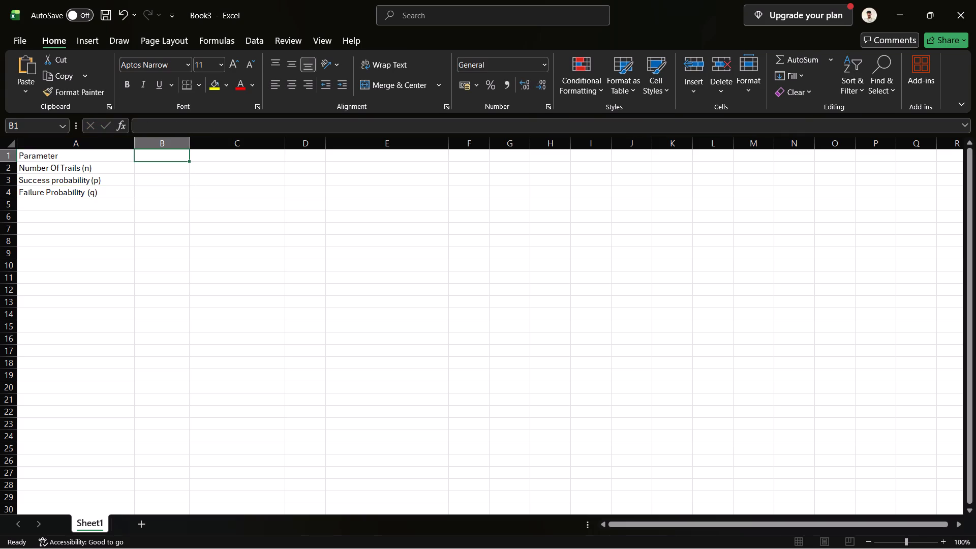
{"action": "type", "text": "Value"}
{"action": "key", "text": "Down"}
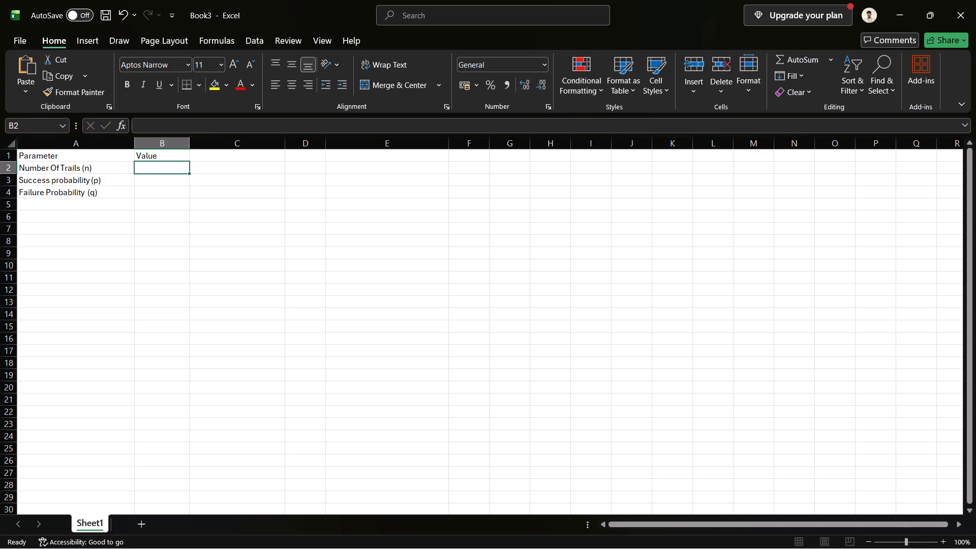
{"action": "type", "text": "10"}
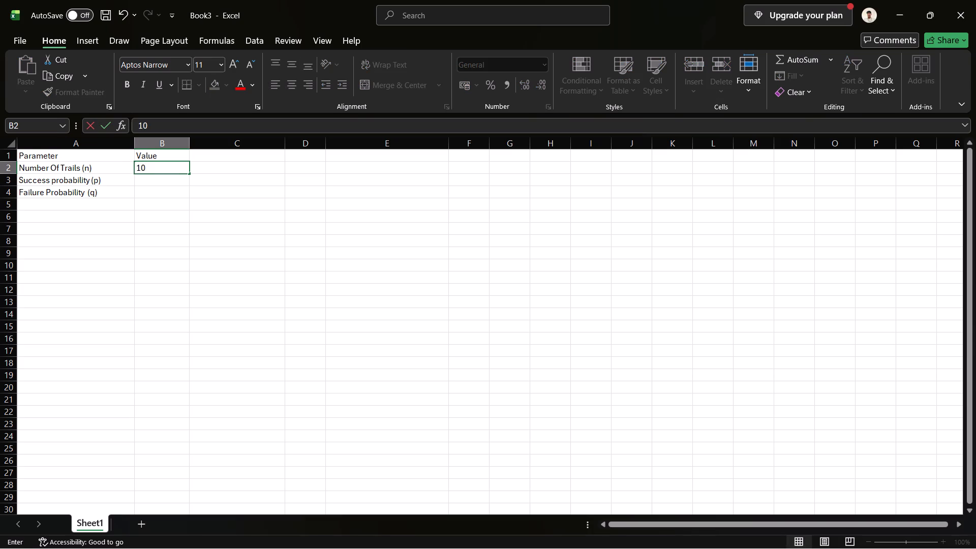
{"action": "key", "text": "Down"}
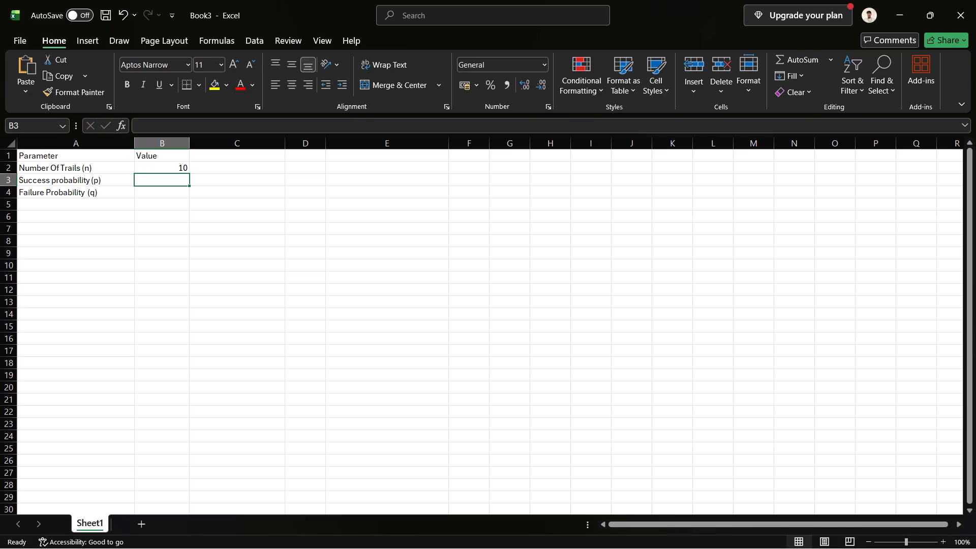
{"action": "type", "text": "0."}
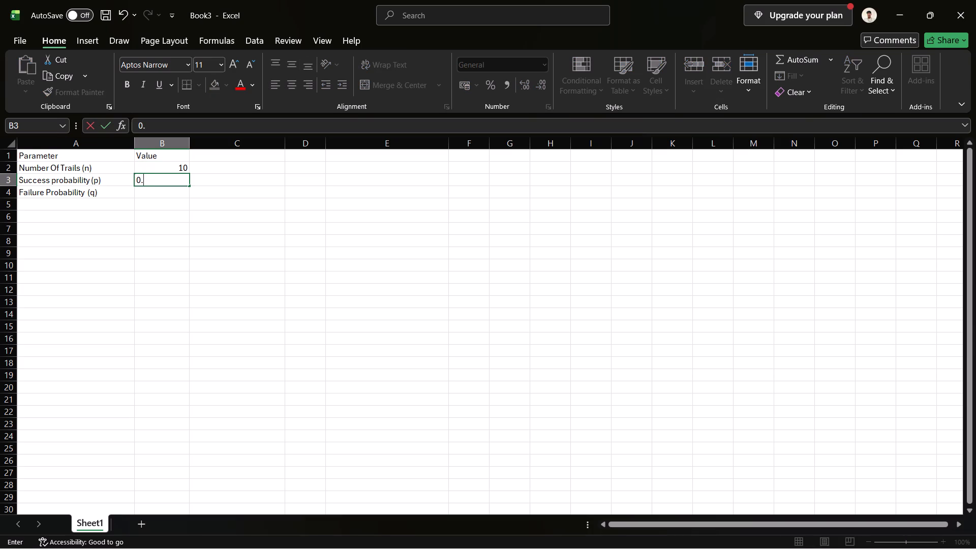
{"action": "key", "text": "8"}
{"action": "key", "text": "Down"}
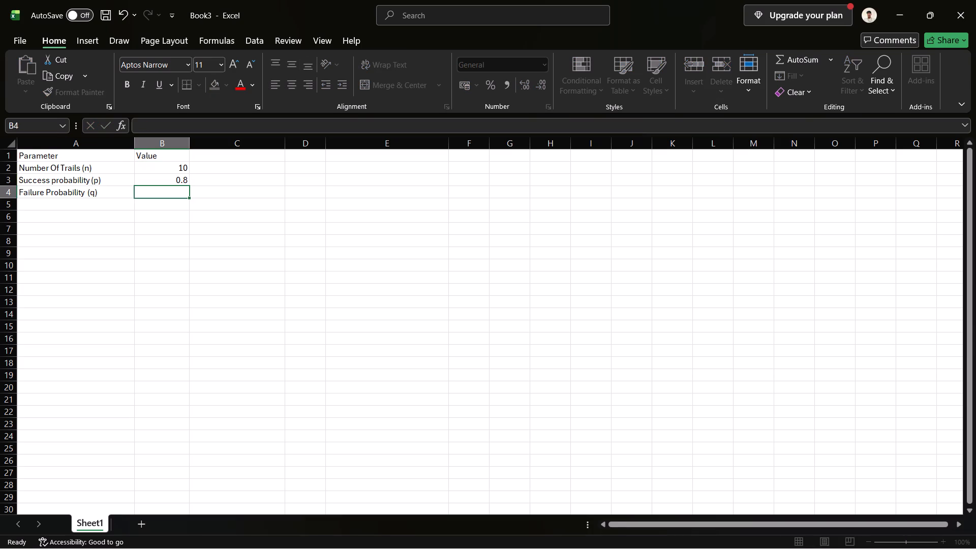
{"action": "type", "text": "0."}
{"action": "key", "text": "2"}
{"action": "key", "text": "Down"}
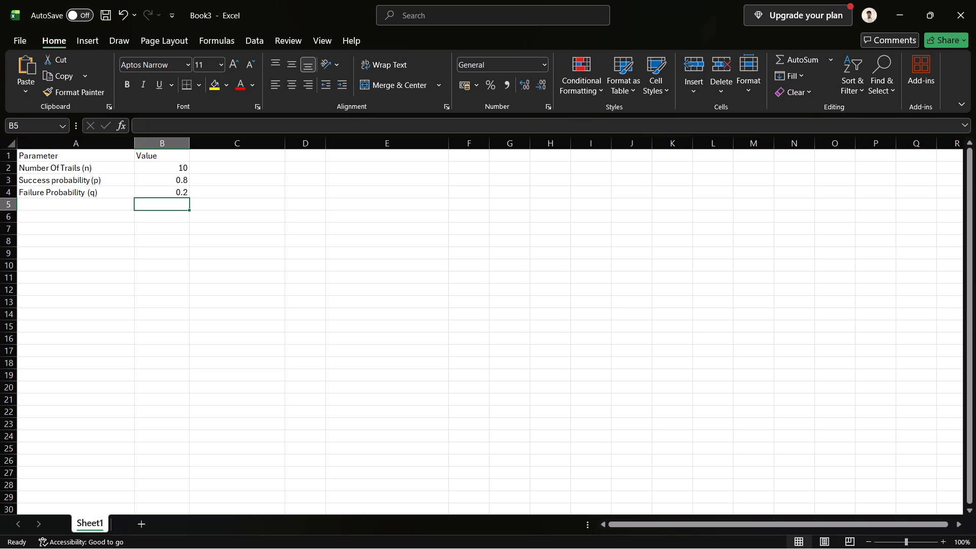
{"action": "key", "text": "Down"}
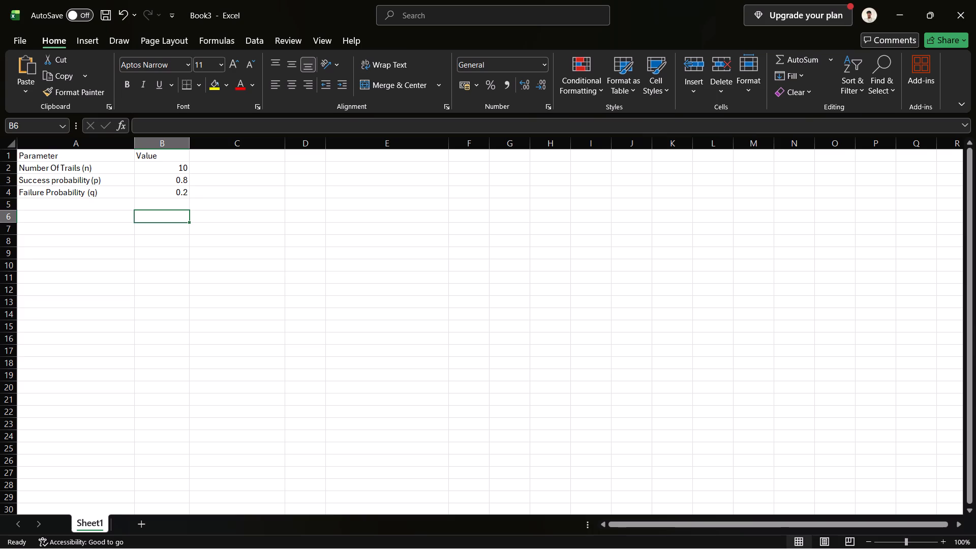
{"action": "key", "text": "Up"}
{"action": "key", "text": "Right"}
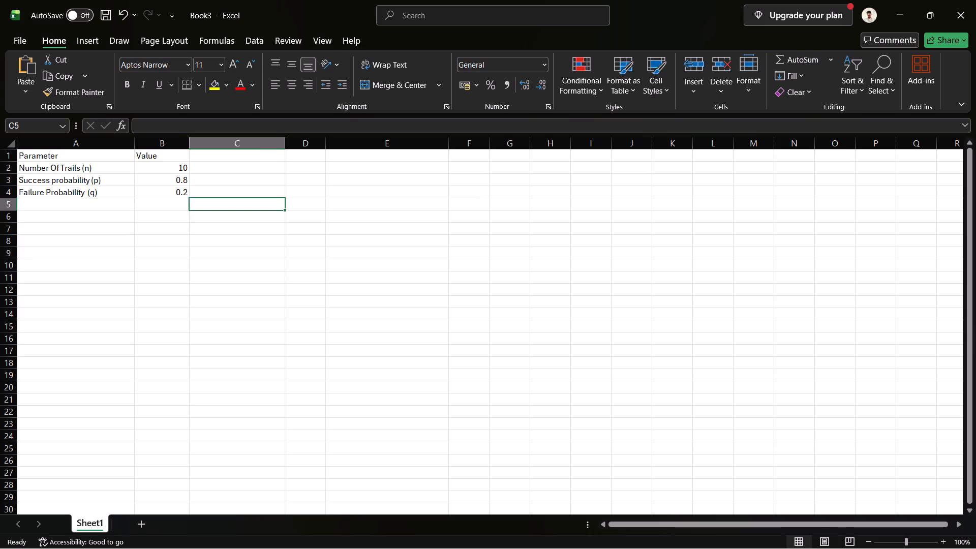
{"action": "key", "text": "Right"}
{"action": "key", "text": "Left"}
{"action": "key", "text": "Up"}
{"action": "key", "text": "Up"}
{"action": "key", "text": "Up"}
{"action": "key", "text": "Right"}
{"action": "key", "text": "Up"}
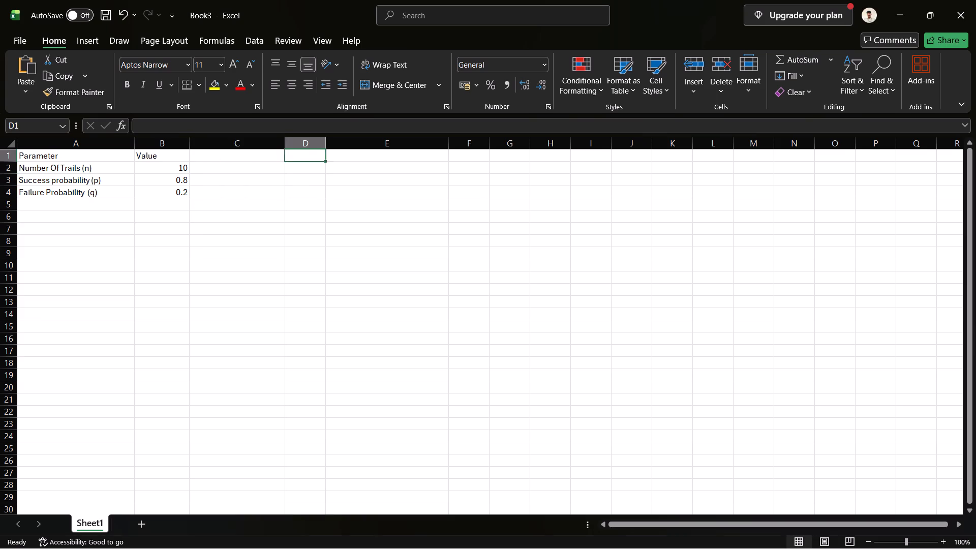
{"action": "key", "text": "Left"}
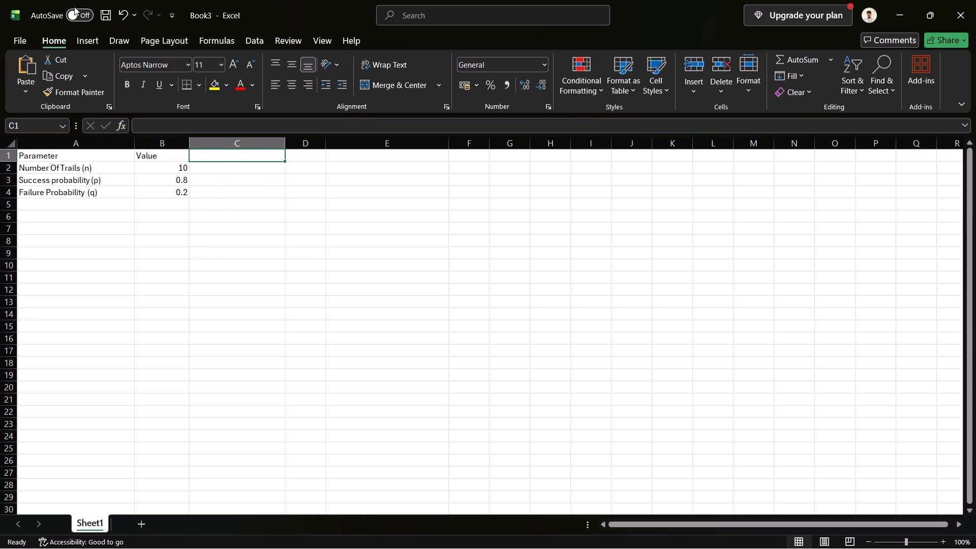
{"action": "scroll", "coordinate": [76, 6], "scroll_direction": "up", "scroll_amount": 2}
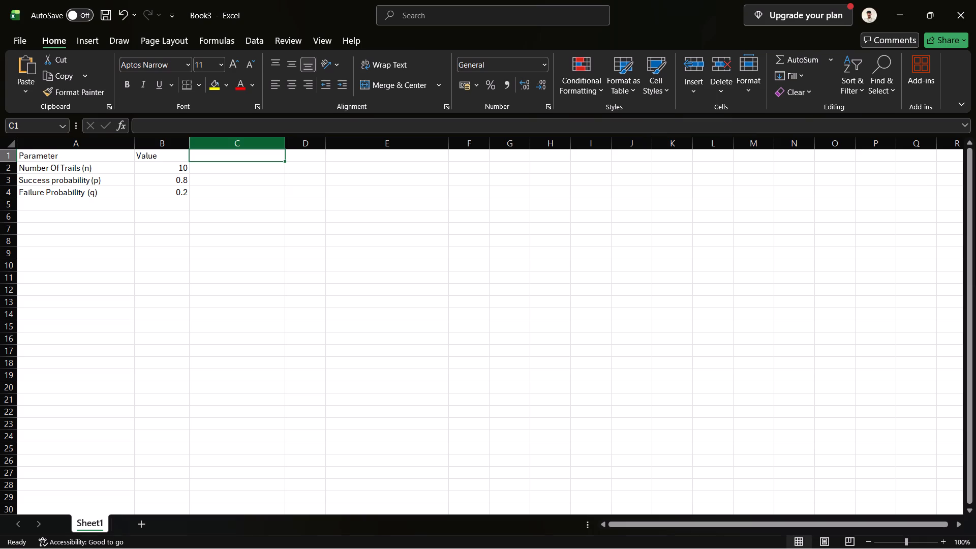
Adjust the column widths by narrowing columns C and E and slightly widening column D.
{"action": "left_click_drag", "start_coordinate": [287, 146], "coordinate": [222, 145]}
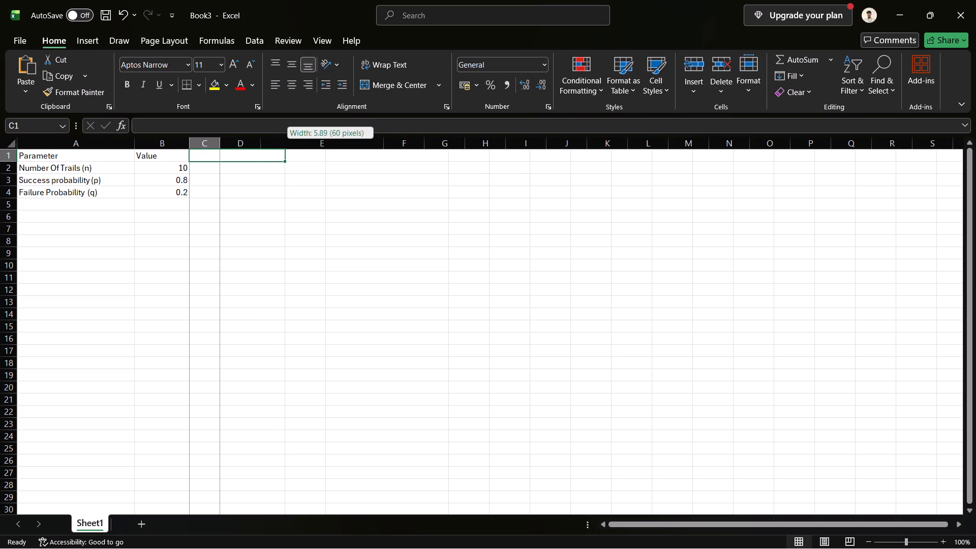
{"action": "left_click_drag", "start_coordinate": [222, 145], "coordinate": [226, 145]}
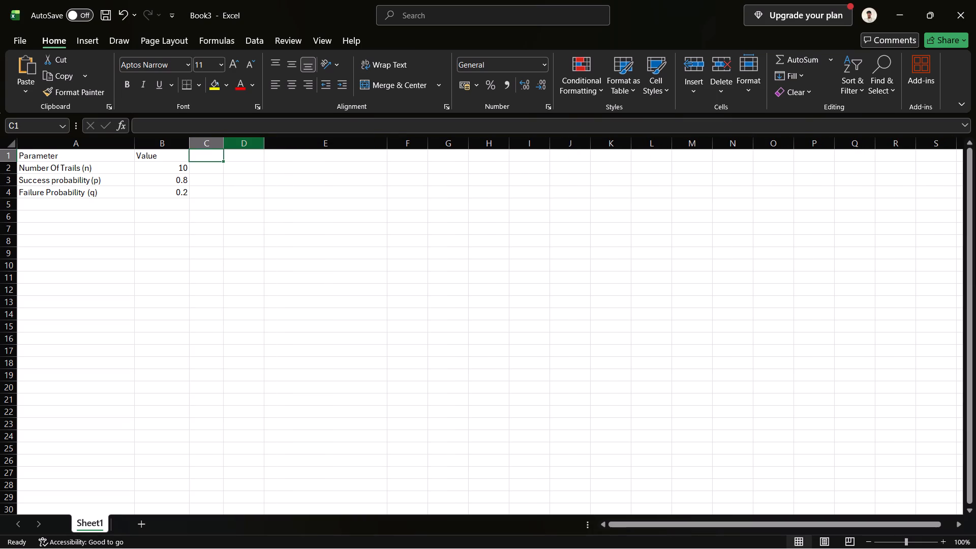
{"action": "left_click_drag", "start_coordinate": [264, 143], "coordinate": [280, 143]}
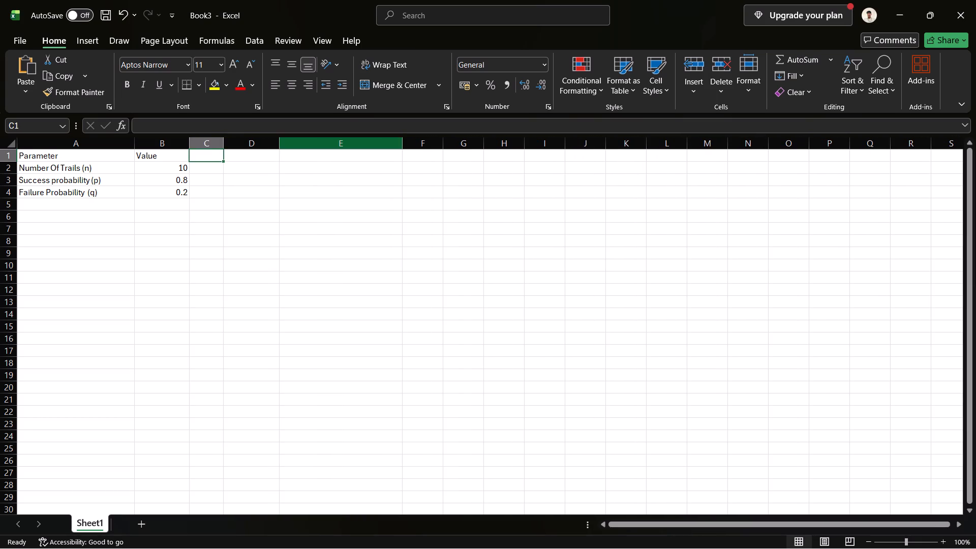
{"action": "left_click_drag", "start_coordinate": [400, 142], "coordinate": [391, 142]}
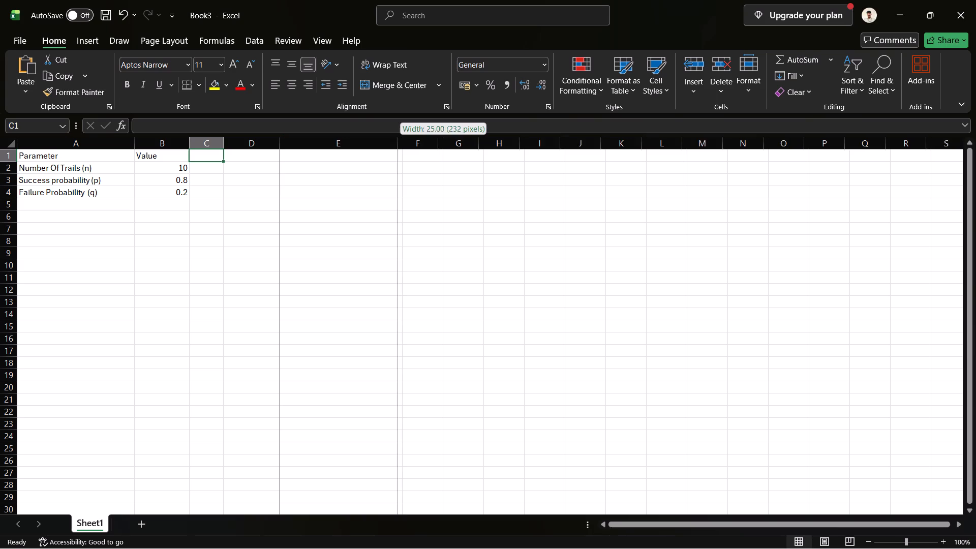
{"action": "left_click_drag", "start_coordinate": [391, 142], "coordinate": [334, 139]}
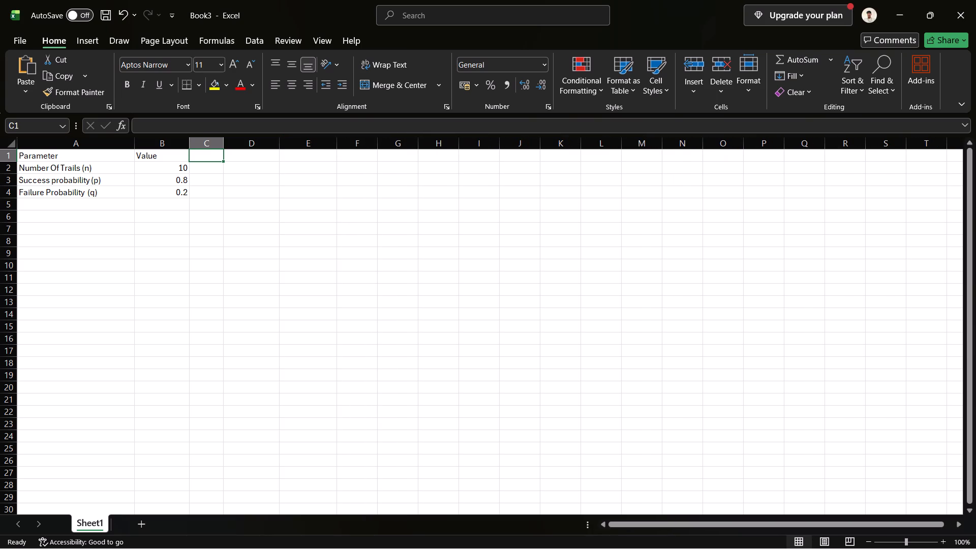
Enter the label "P(X=8)" in cell D2.
{"action": "left_click", "coordinate": [243, 168]}
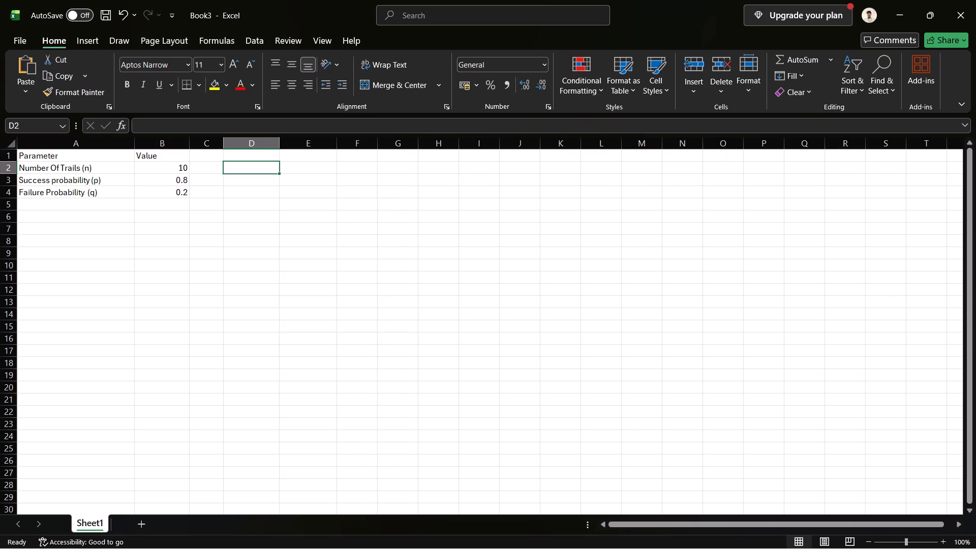
{"action": "key", "text": "shift+p"}
{"action": "key", "text": "shift+parenleft"}
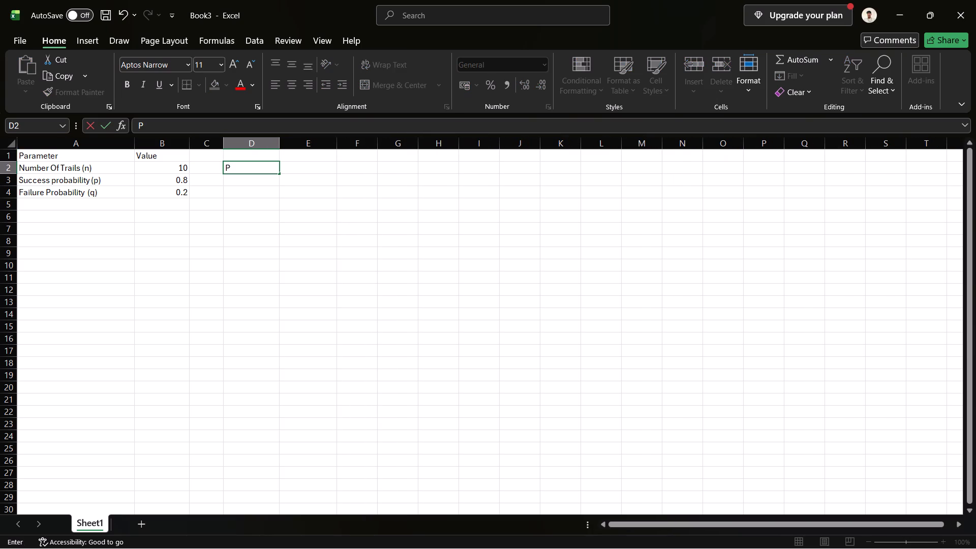
{"action": "key", "text": "shift+x"}
{"action": "key", "text": "equal"}
{"action": "key", "text": "8"}
{"action": "key", "text": "shift+parenright"}
{"action": "key", "text": "Right"}
Compute P(X=8) in cell E2 with the formula =BINOM.DIST(8,10,0.8,FALSE).
{"action": "key", "text": "equal"}
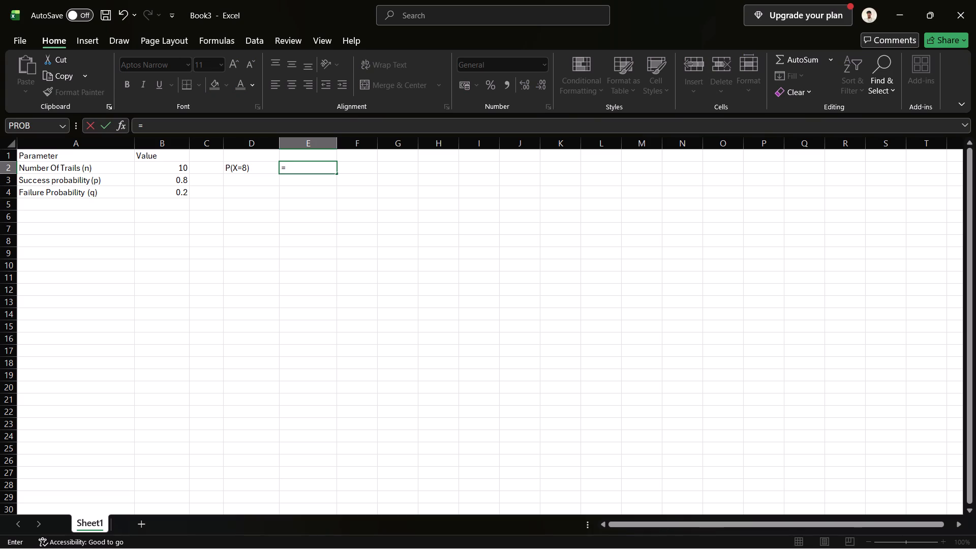
{"action": "type", "text": "BINOM>"}
{"action": "key", "text": "shift+BackSpace"}
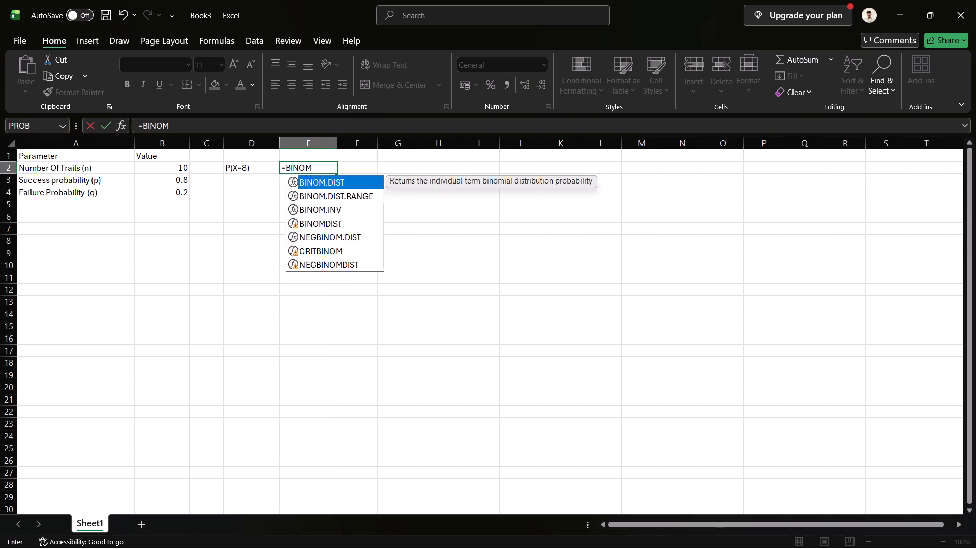
{"action": "key", "text": "period"}
{"action": "type", "text": "DIST"}
{"action": "key", "text": "shift+parenleft"}
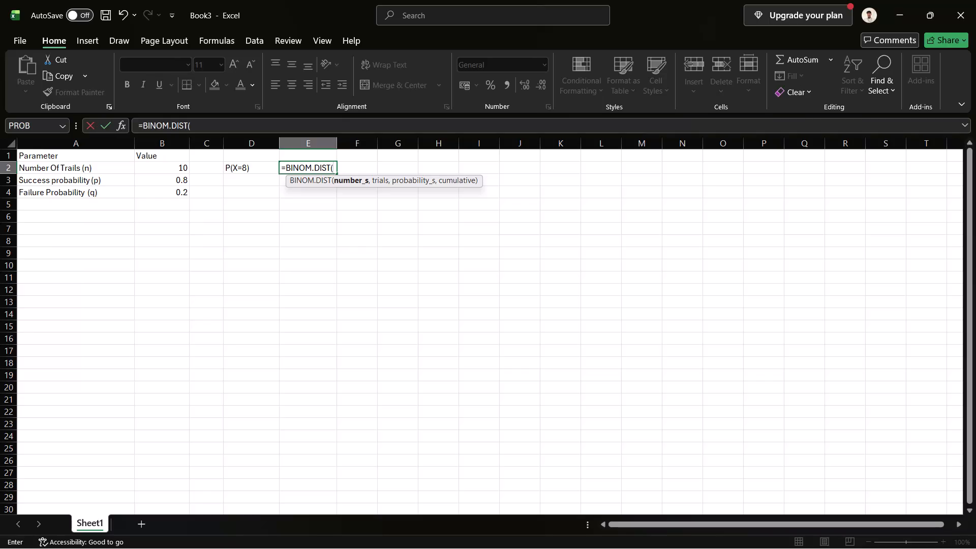
{"action": "type", "text": "8,10,"}
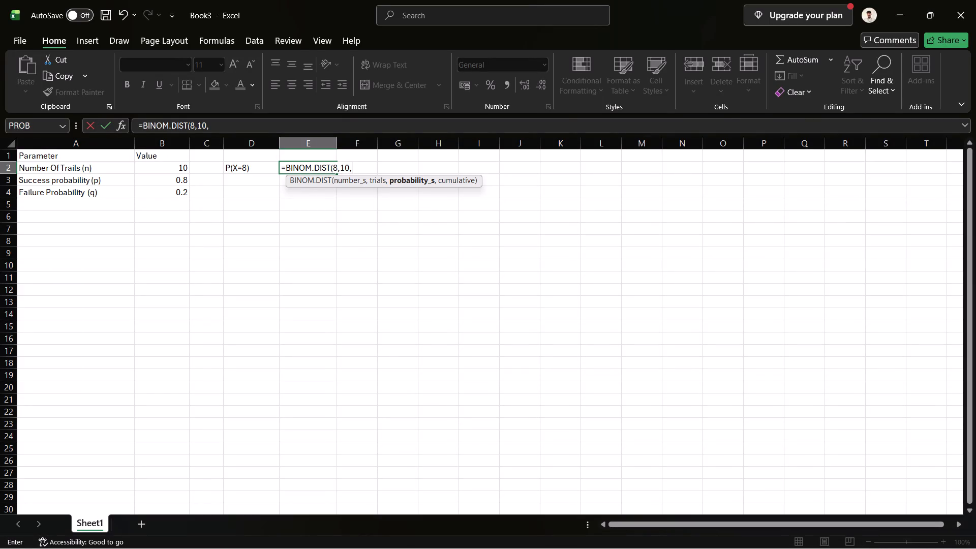
{"action": "type", "text": "0."}
{"action": "type", "text": "8,"}
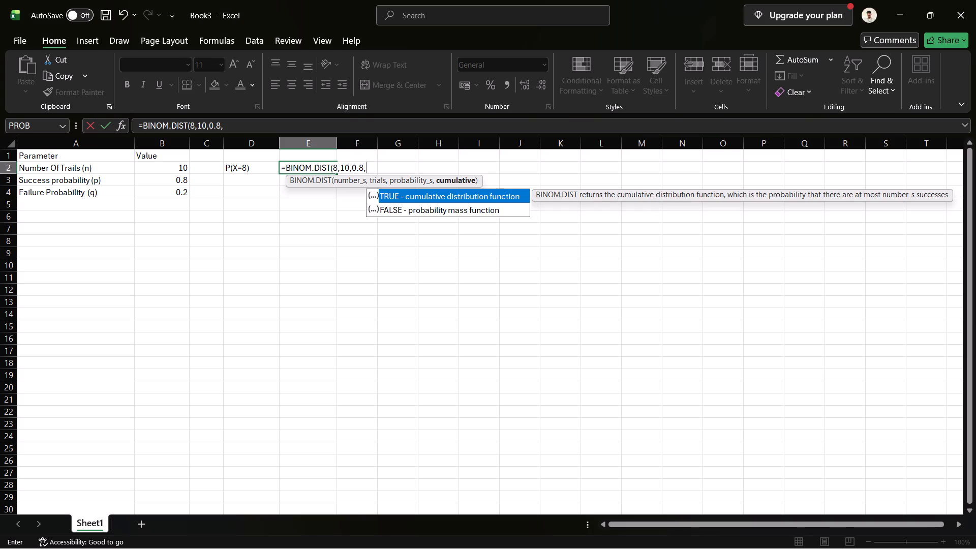
{"action": "type", "text": "FALSE"}
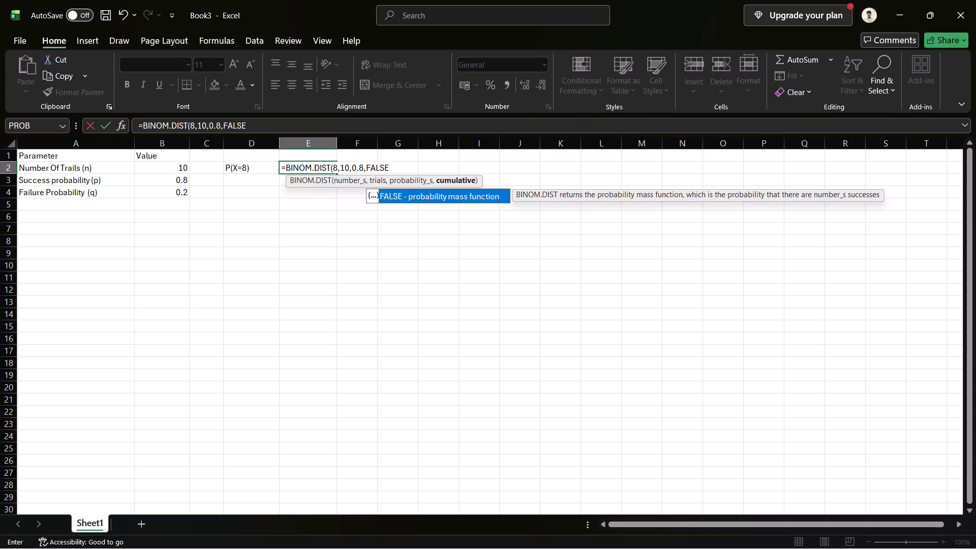
{"action": "key", "text": "Return"}
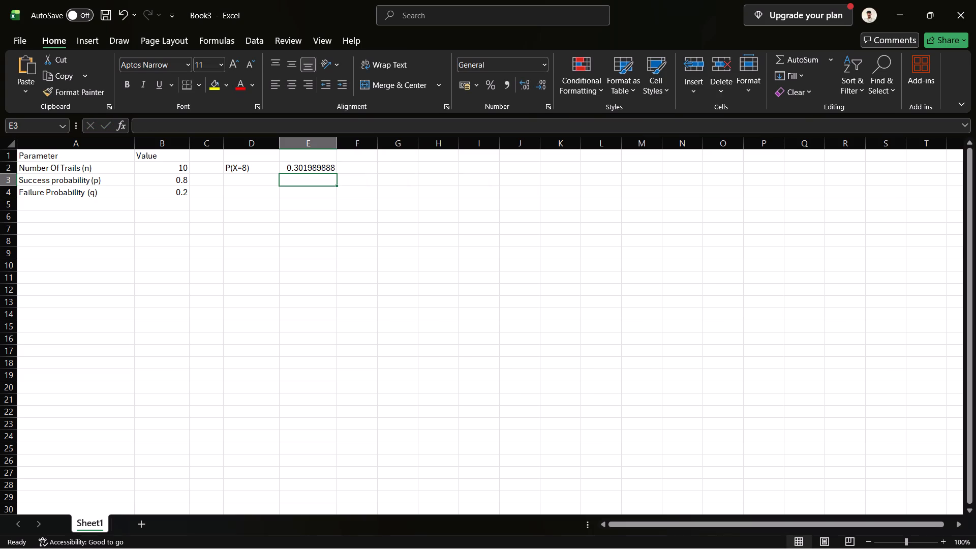
Enter the label "P(X>=8)" in cell D3.
{"action": "left_click", "coordinate": [240, 178]}
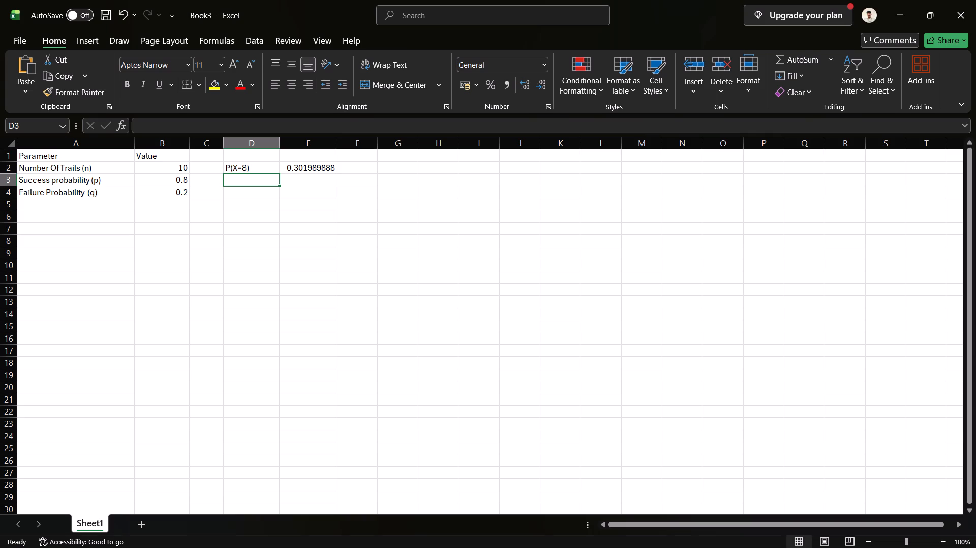
{"action": "key", "text": "shift+p"}
{"action": "type", "text": "(X"}
{"action": "key", "text": "shift+greater"}
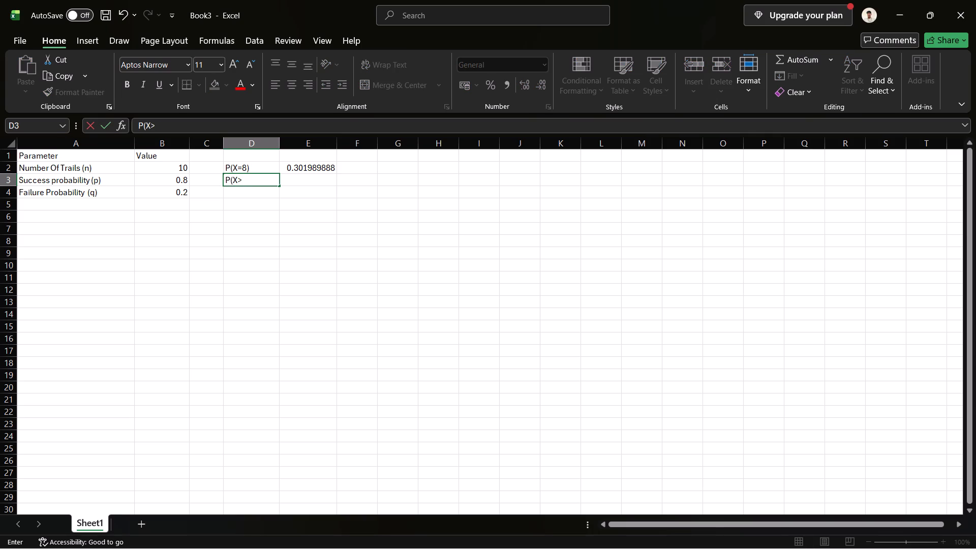
{"action": "key", "text": "shift+plus"}
{"action": "key", "text": "8"}
{"action": "key", "text": "shift+parenright"}
{"action": "key", "text": "Left"}
{"action": "key", "text": "Left"}
{"action": "key", "text": "Right"}
{"action": "key", "text": "Right"}
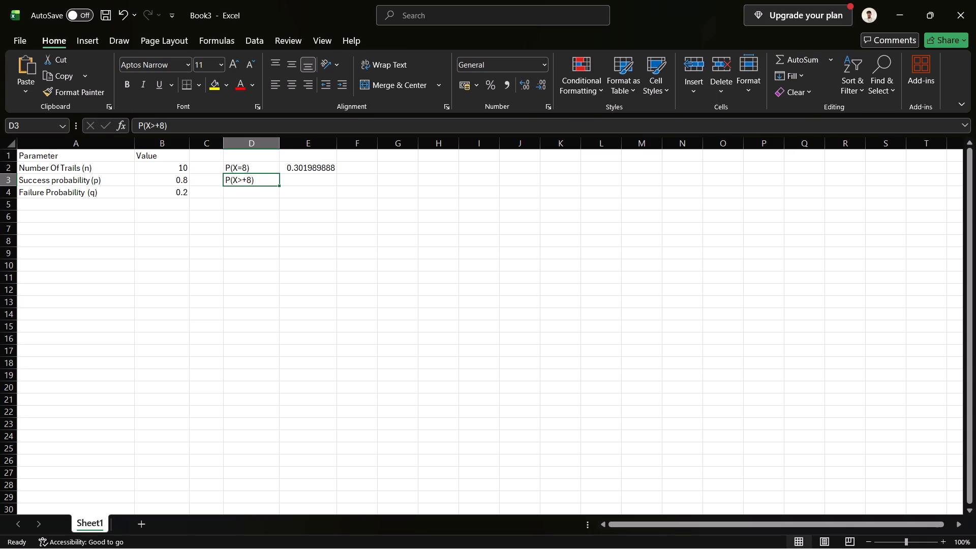
{"action": "double_click", "coordinate": [246, 179]}
{"action": "key", "text": "BackSpace"}
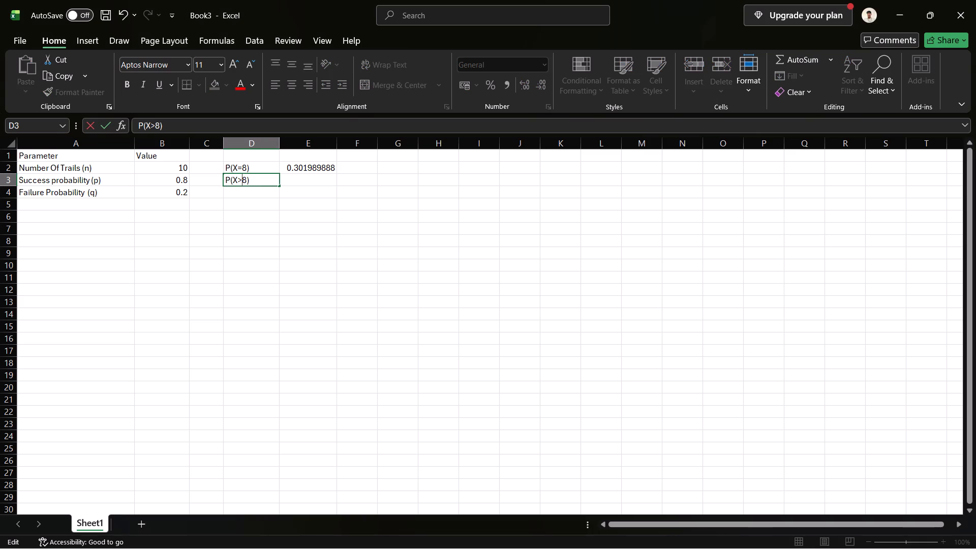
{"action": "key", "text": "equal"}
Enter the expression 1-BINOM.DIST(7,10,0.8,TRUE in cell E3 beside the P(X>=8) label.
{"action": "left_click", "coordinate": [310, 181]}
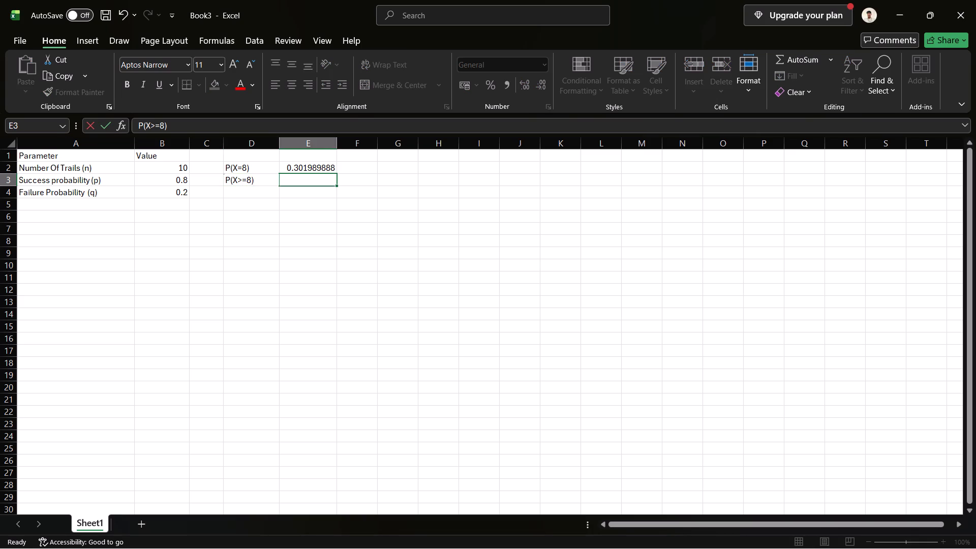
{"action": "key", "text": "1"}
{"action": "key", "text": "minus"}
{"action": "type", "text": "BINOM>"}
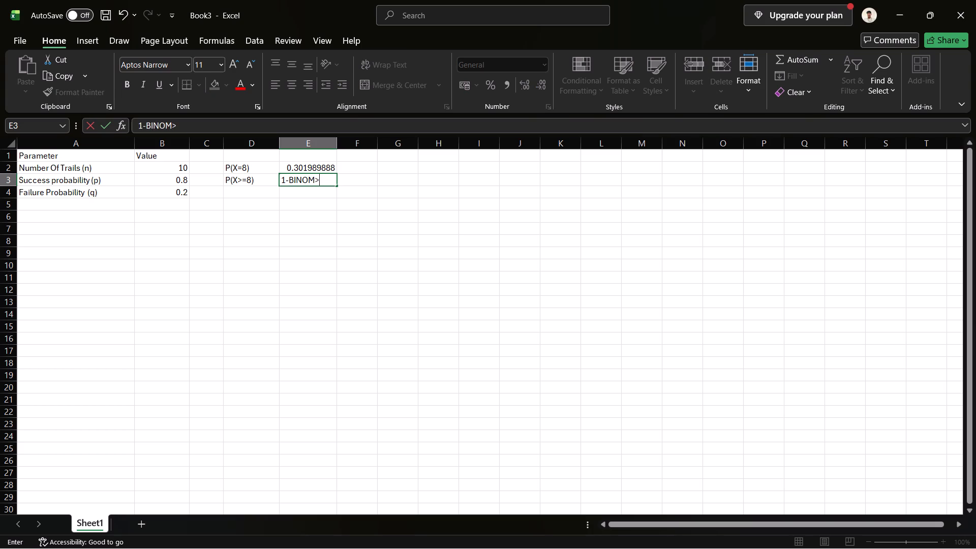
{"action": "key", "text": "shift+BackSpace"}
{"action": "key", "text": "period"}
{"action": "type", "text": "DIST"}
{"action": "key", "text": "shift+parenleft"}
{"action": "type", "text": "7,10,"}
{"action": "type", "text": "0."}
{"action": "key", "text": "8"}
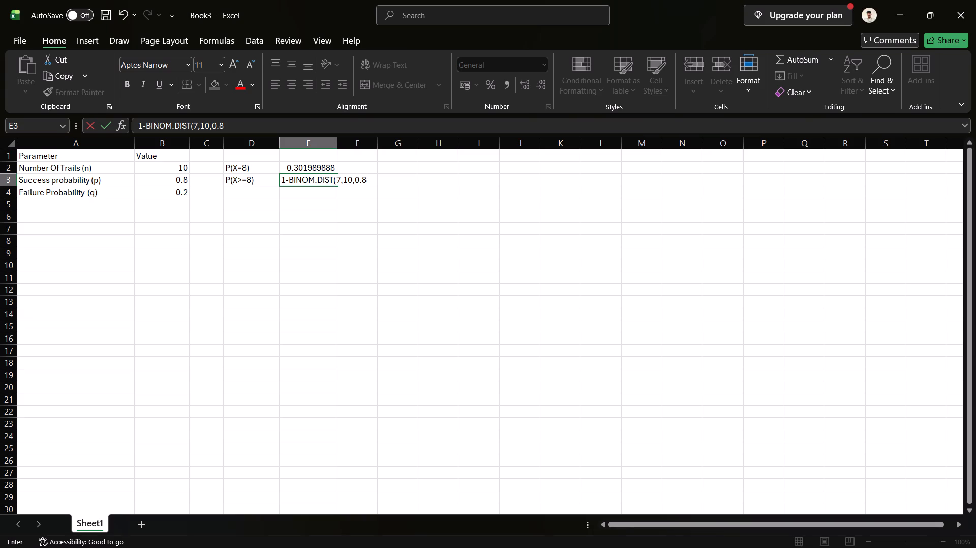
{"action": "key", "text": "comma"}
{"action": "type", "text": "TRUE"}
{"action": "key", "text": "Return"}
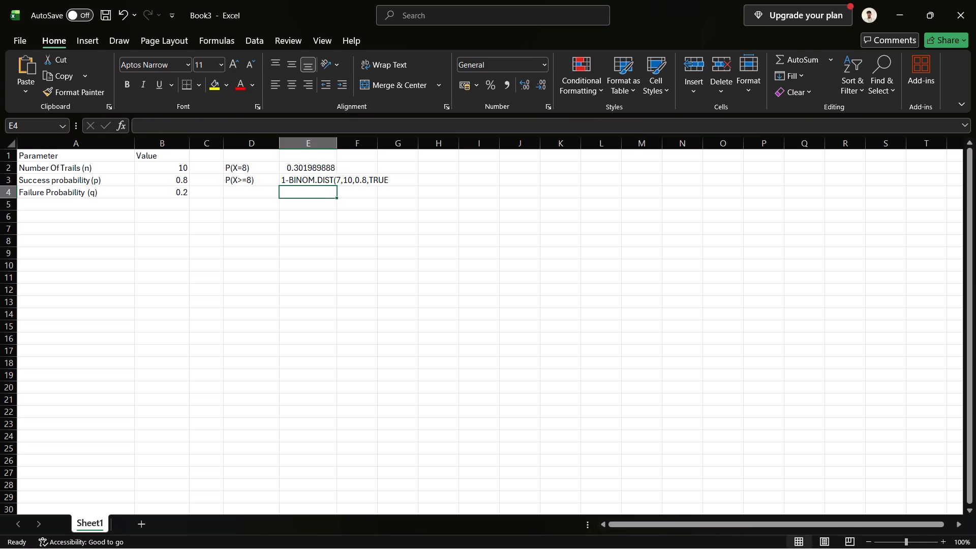
Turn the E3 entry into a formula with a leading equals sign and closing parenthesis: =1-BINOM.DIST(7,10,0.8,TRUE).
{"action": "left_click", "coordinate": [320, 181]}
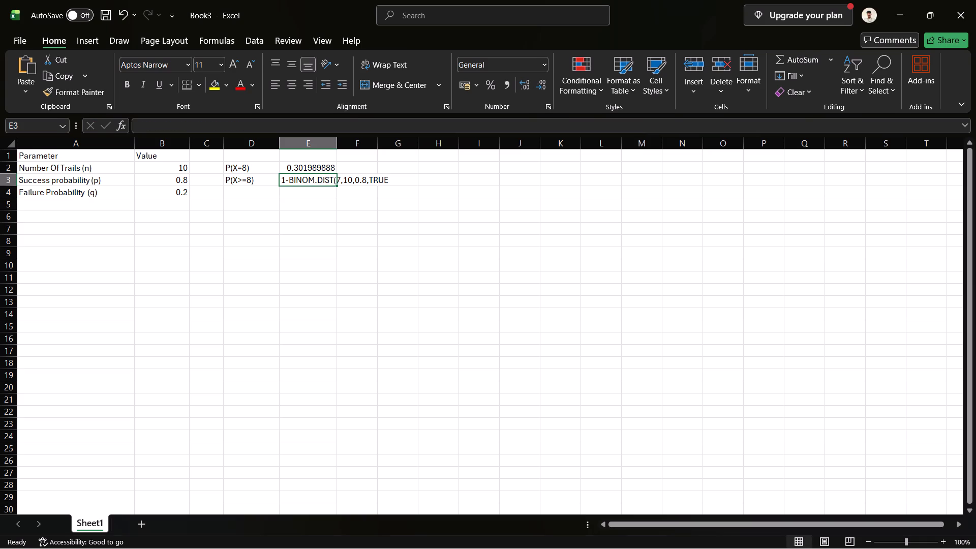
{"action": "left_click", "coordinate": [281, 179]}
{"action": "left_click", "coordinate": [282, 178]}
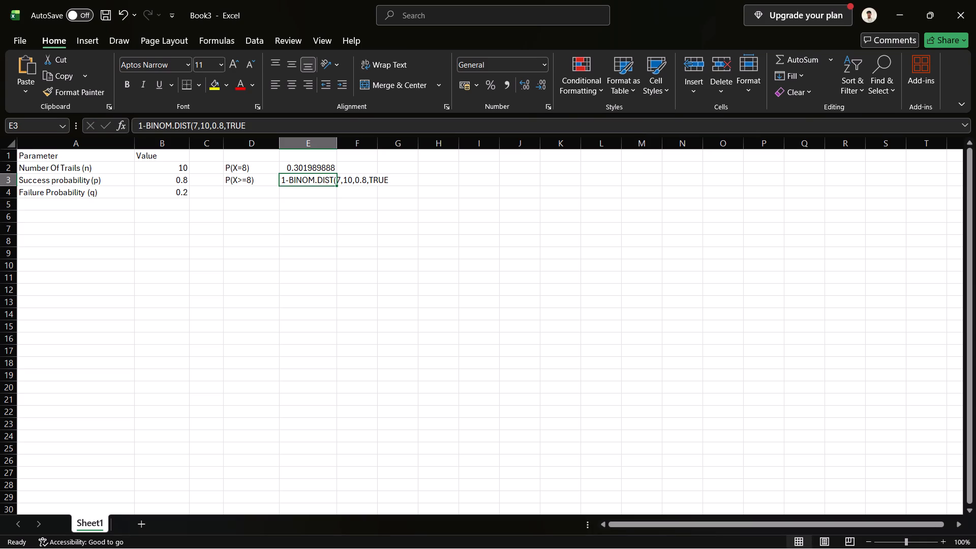
{"action": "left_click", "coordinate": [284, 179]}
{"action": "left_click", "coordinate": [300, 181]}
{"action": "left_click", "coordinate": [300, 181]}
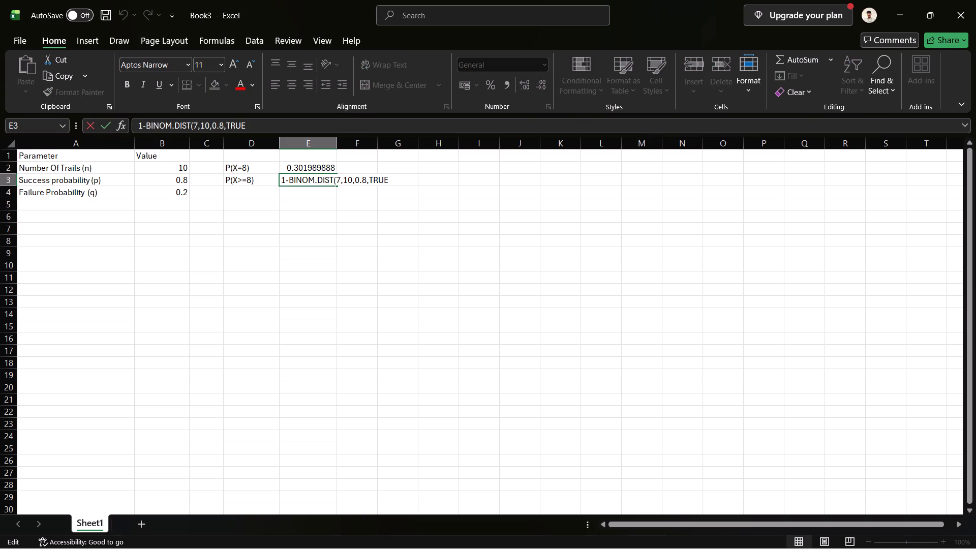
{"action": "key", "text": "Left"}
{"action": "key", "text": "Left"}
{"action": "key", "text": "Left"}
{"action": "key", "text": "Left"}
{"action": "key", "text": "Left"}
{"action": "key", "text": "equal"}
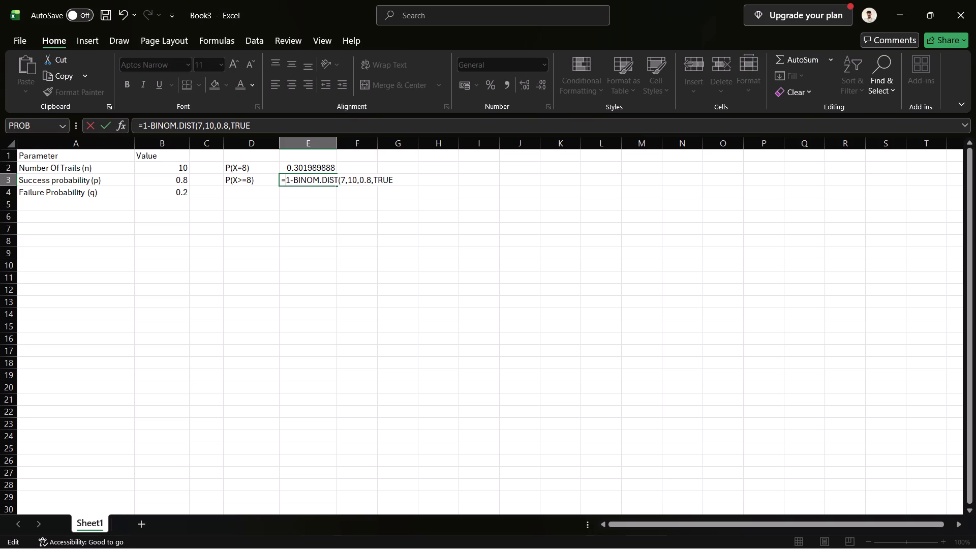
{"action": "key", "text": "Return"}
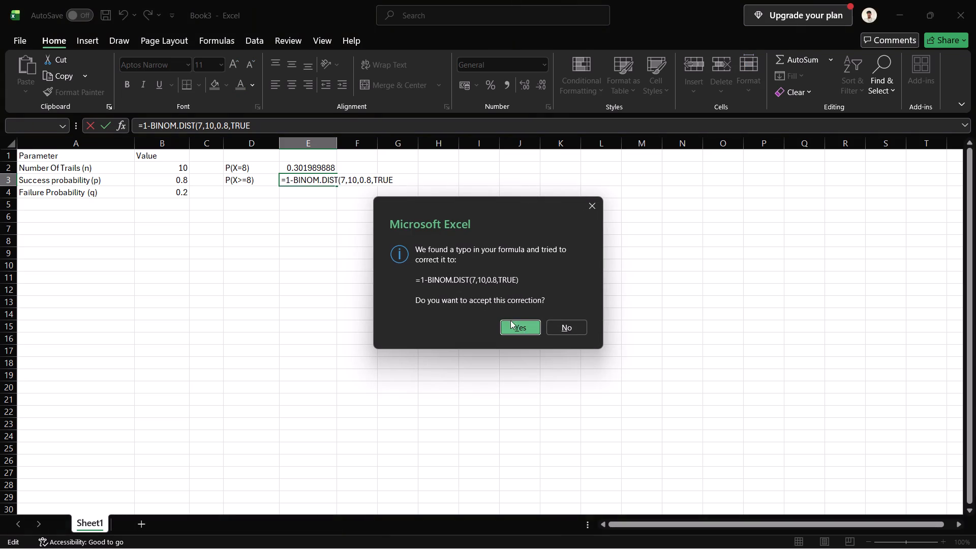
{"action": "left_click", "coordinate": [511, 324]}
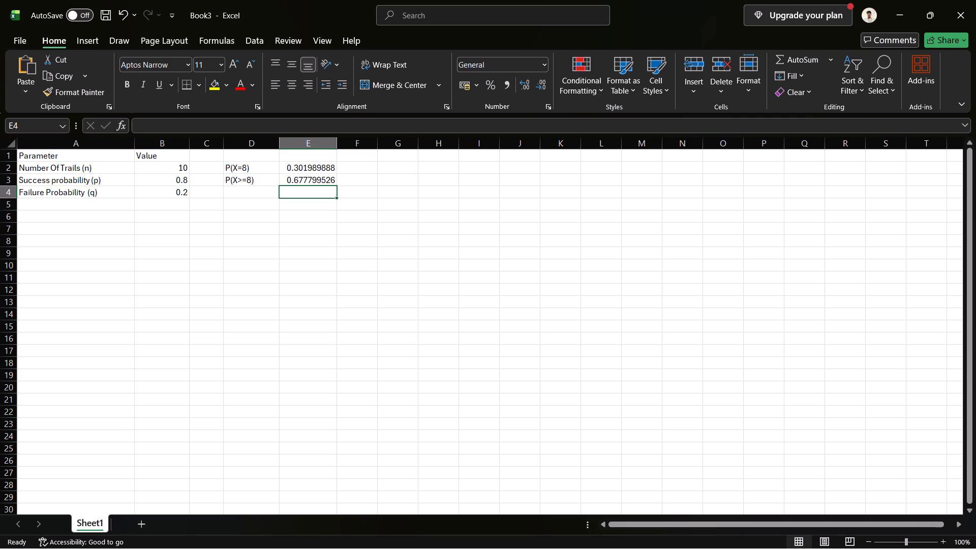
Add the label "Mean" in cell D4 and compute it in E4 with the formula =10*0.8.
{"action": "left_click", "coordinate": [242, 192]}
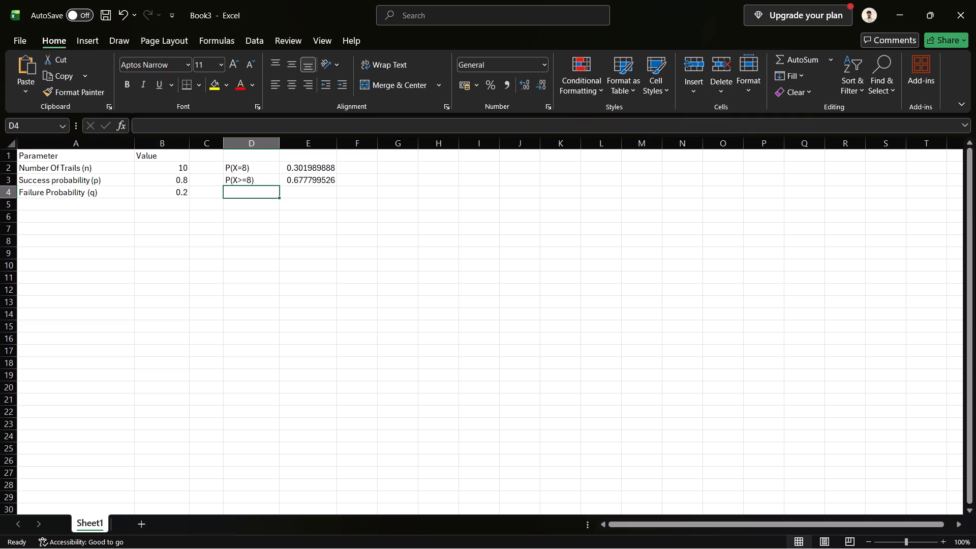
{"action": "key", "text": "shift+m"}
{"action": "type", "text": "ean"}
{"action": "key", "text": "Right"}
{"action": "key", "text": "equal"}
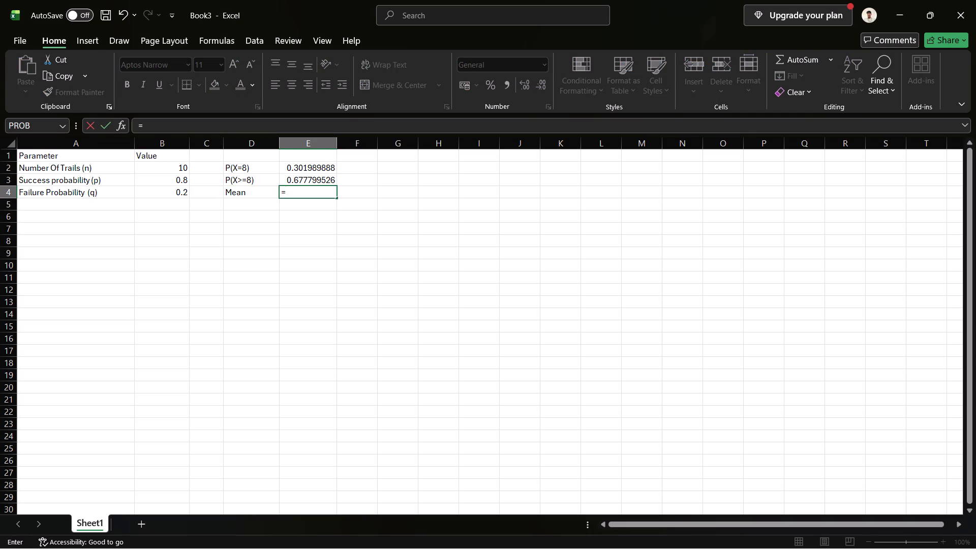
{"action": "type", "text": "10"}
{"action": "key", "text": "shift+asterisk"}
{"action": "type", "text": "0."}
{"action": "key", "text": "8"}
{"action": "key", "text": "Return"}
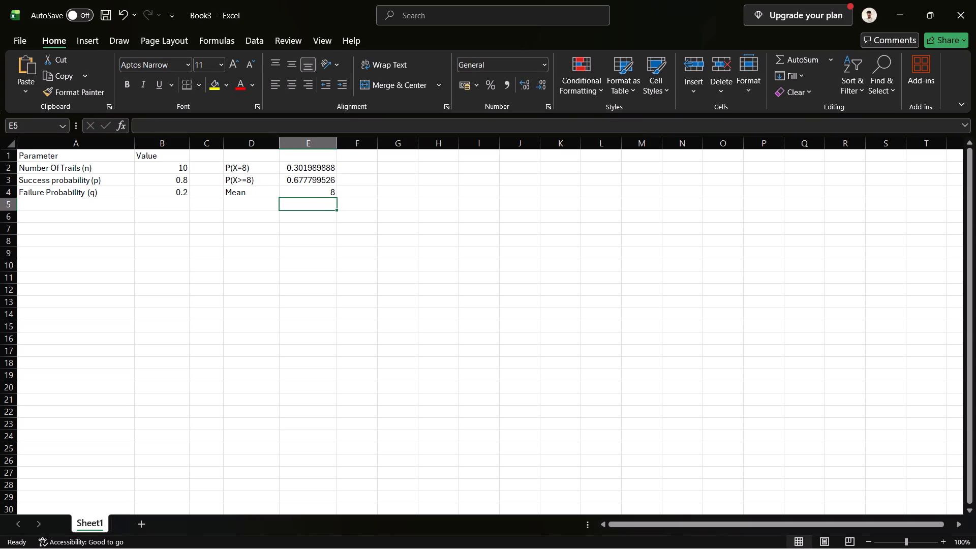
Add the label "Varience" in cell D5 below the Mean label.
{"action": "left_click", "coordinate": [248, 204]}
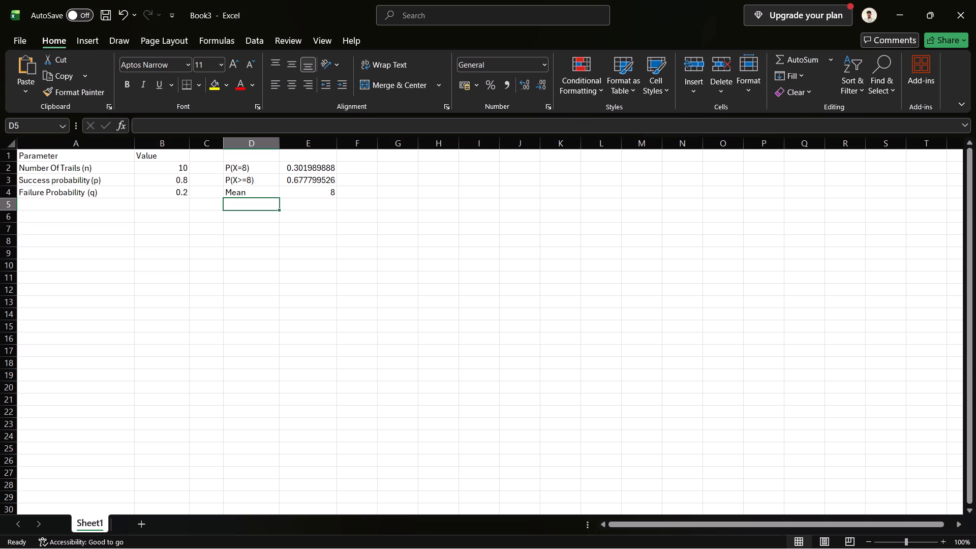
{"action": "type", "text": "Va"}
{"action": "type", "text": "rience"}
{"action": "key", "text": "Right"}
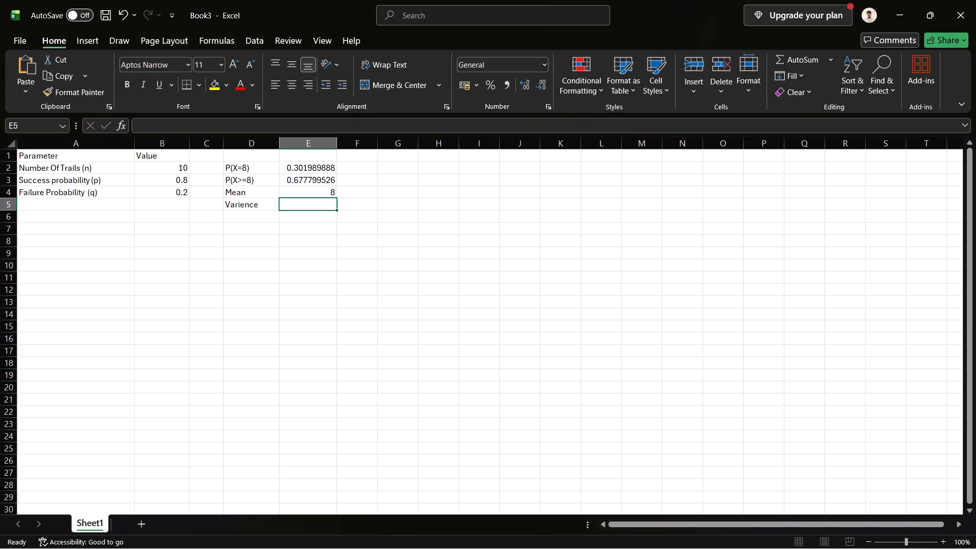
Start the variance formula in cell E5 as =10*0.8, correcting any mistyped characters.
{"action": "key", "text": "equal"}
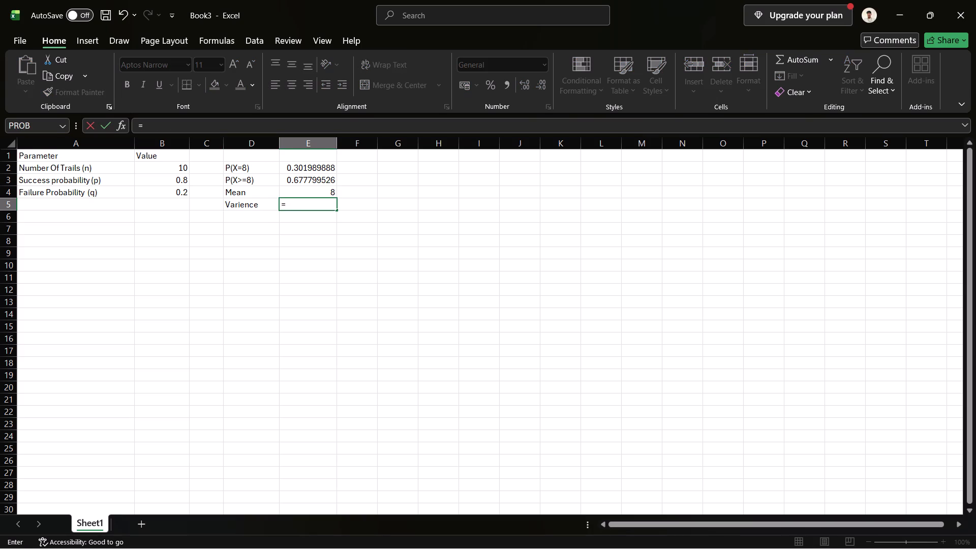
{"action": "type", "text": "!0"}
{"action": "key", "text": "shift+asciicircum"}
{"action": "type", "text": "0."}
{"action": "key", "text": "8"}
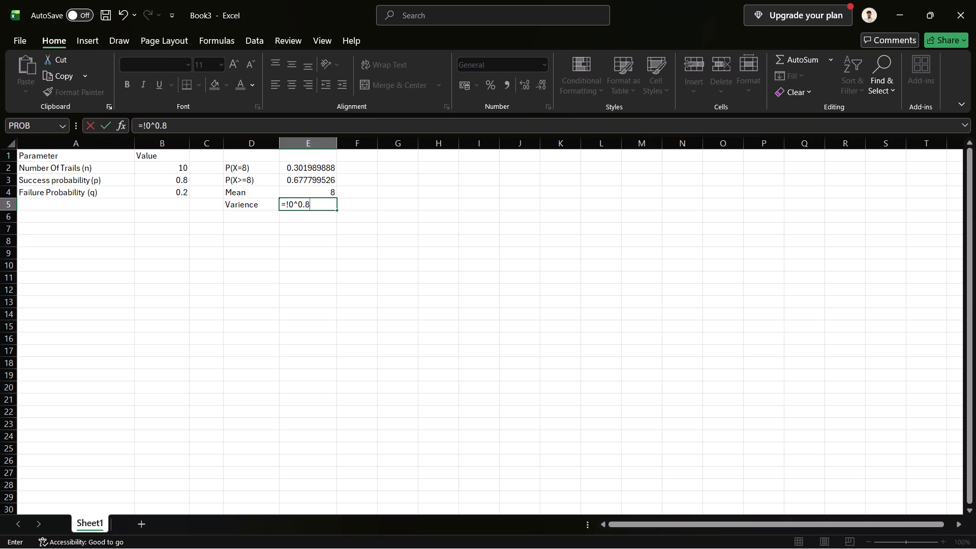
{"action": "key", "text": "Left"}
{"action": "key", "text": "Left"}
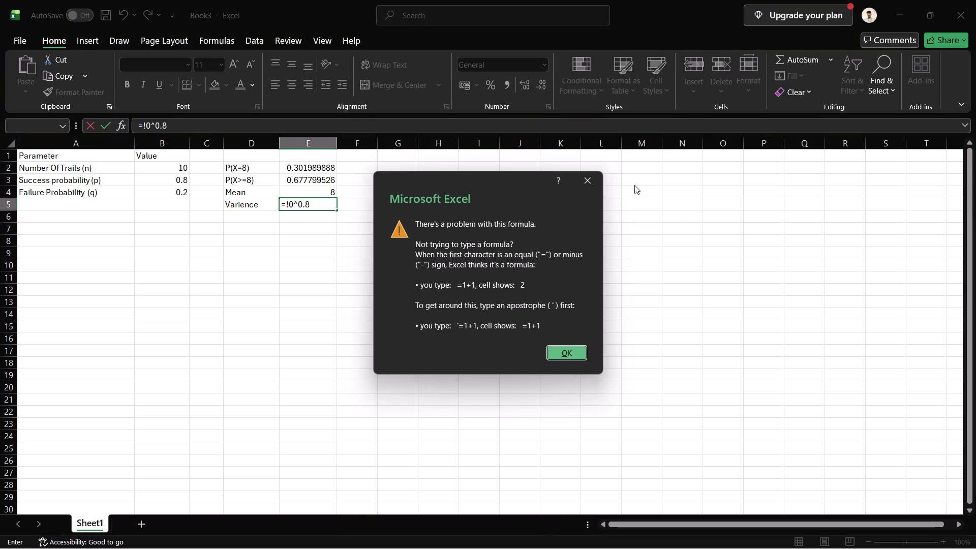
{"action": "left_click", "coordinate": [595, 177]}
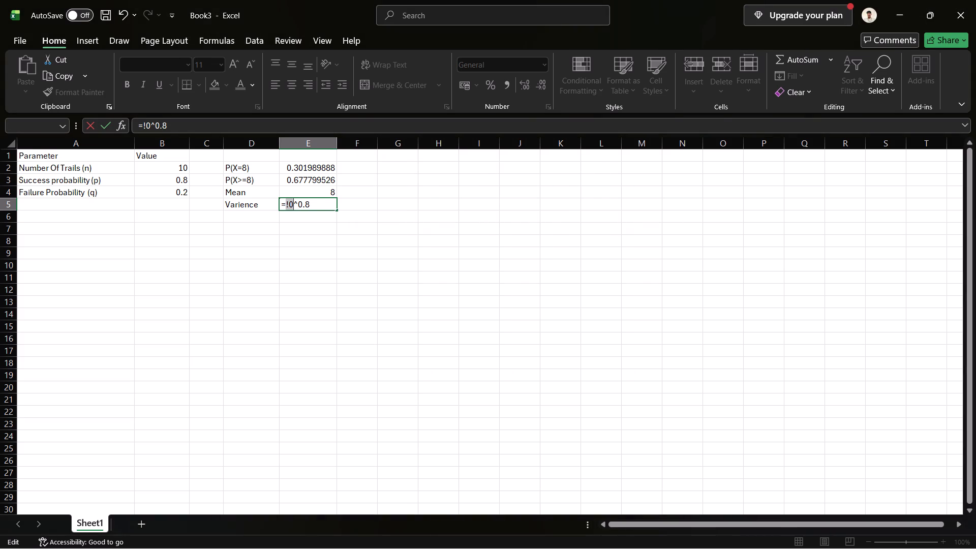
{"action": "left_click", "coordinate": [289, 204]}
{"action": "key", "text": "BackSpace"}
{"action": "key", "text": "1"}
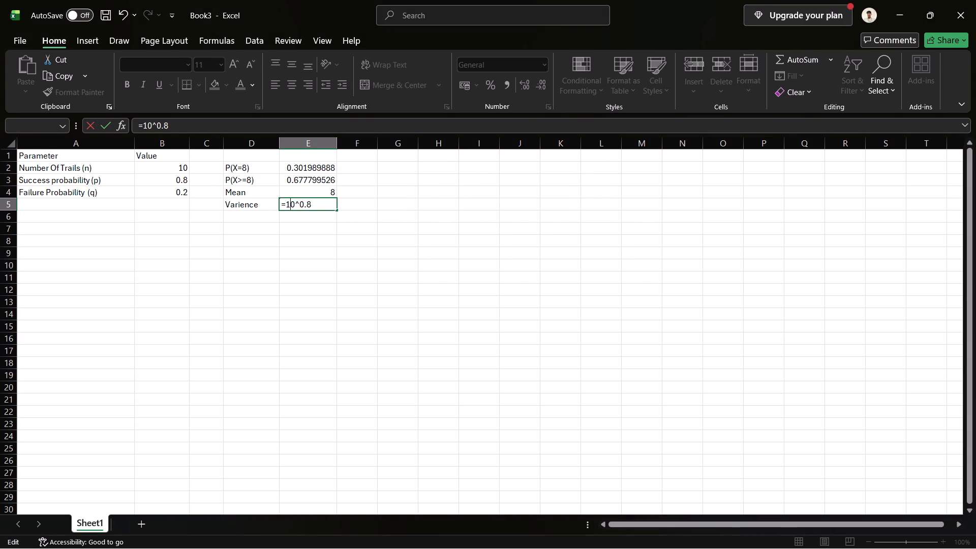
{"action": "left_click", "coordinate": [299, 204]}
{"action": "key", "text": "BackSpace"}
{"action": "key", "text": "shift+asterisk"}
Extend the E5 formula with the failure-probability factor so it reads =10*0.8*(1-0.8), and commit it.
{"action": "key", "text": "Right"}
{"action": "key", "text": "Right"}
{"action": "key", "text": "Right"}
{"action": "key", "text": "Right"}
{"action": "key", "text": "Right"}
{"action": "key", "text": "shift+asterisk"}
{"action": "type", "text": "(1"}
{"action": "key", "text": "minus"}
{"action": "key", "text": "o"}
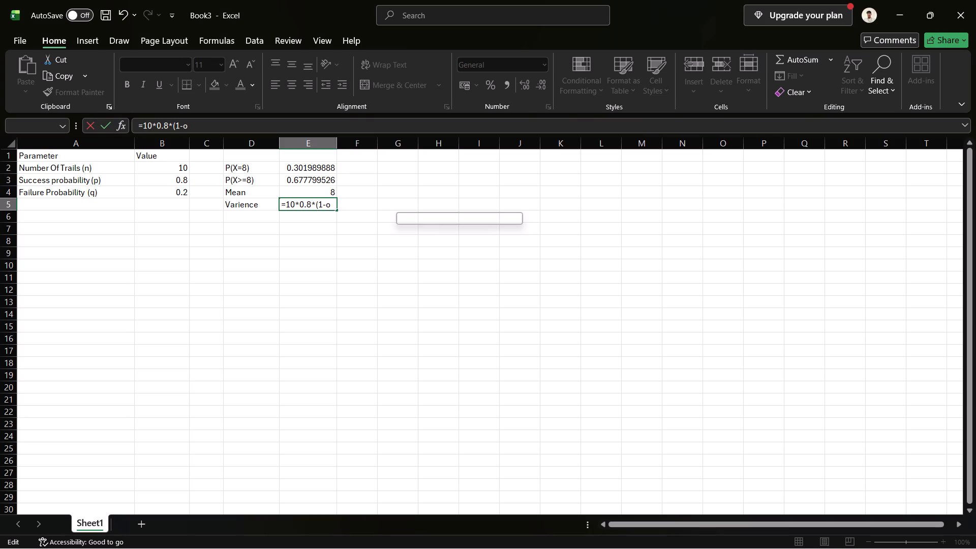
{"action": "key", "text": "BackSpace"}
{"action": "type", "text": "0."}
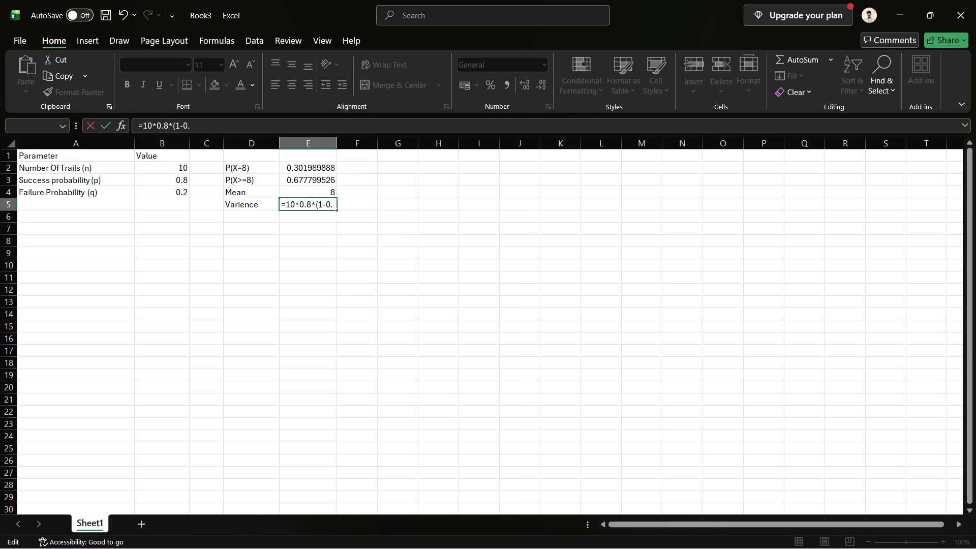
{"action": "key", "text": "8"}
{"action": "key", "text": "Return"}
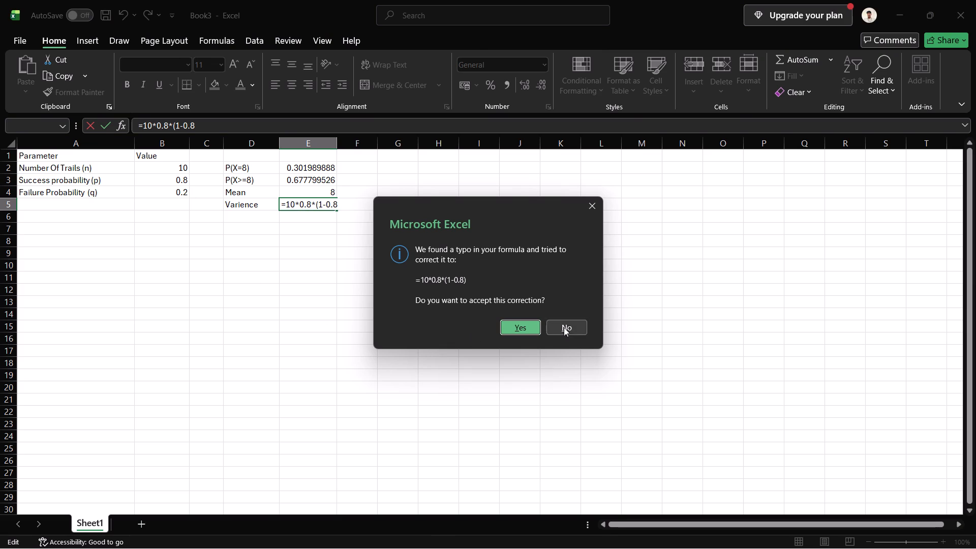
{"action": "left_click", "coordinate": [527, 325]}
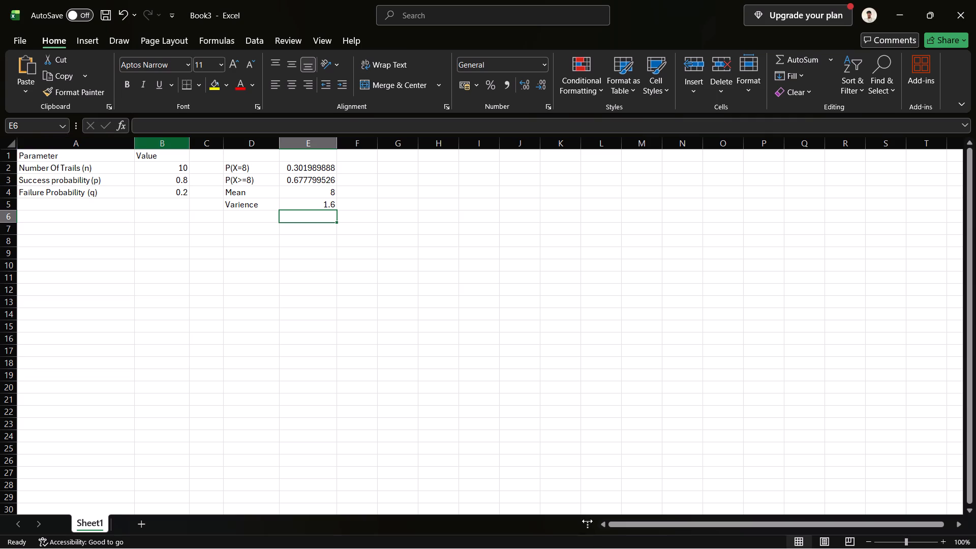
Capture a full-screen screenshot of the worksheet with the binomial probabilities, mean and variance.
{"action": "key", "text": "super+Print"}
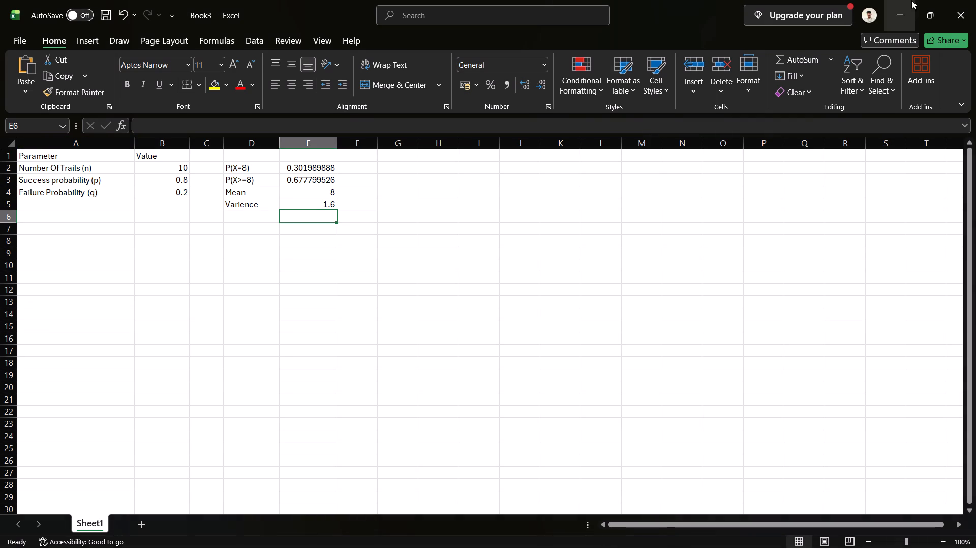
Minimize the Book3 workbook window.
{"action": "left_click", "coordinate": [893, 14]}
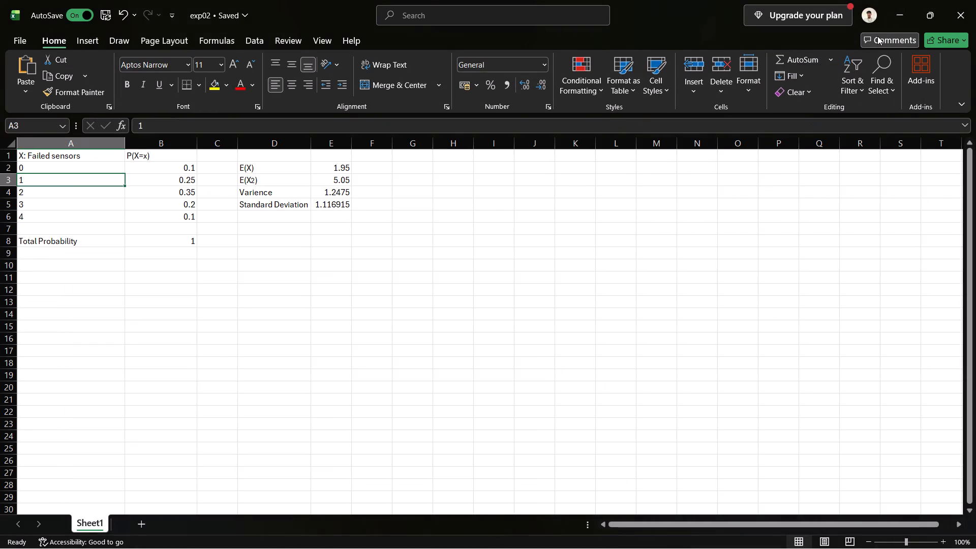
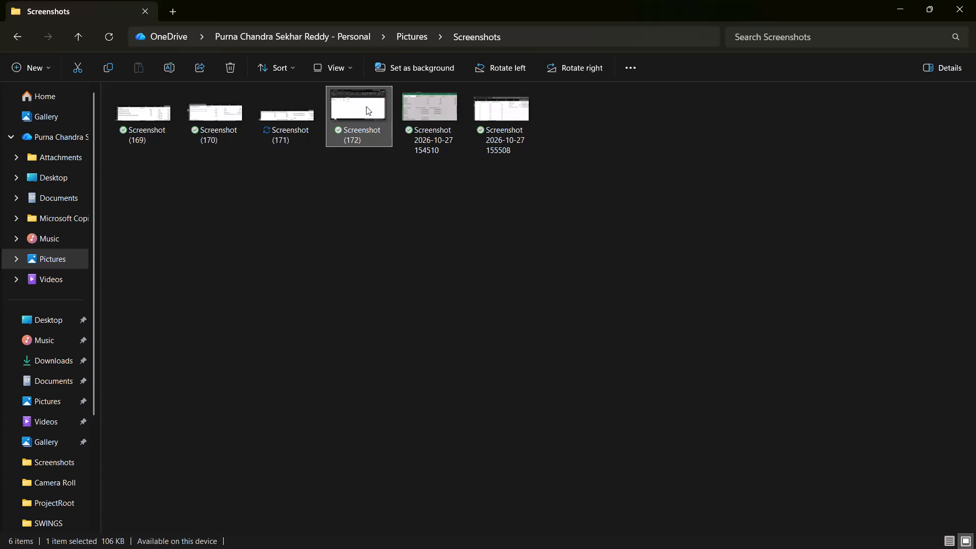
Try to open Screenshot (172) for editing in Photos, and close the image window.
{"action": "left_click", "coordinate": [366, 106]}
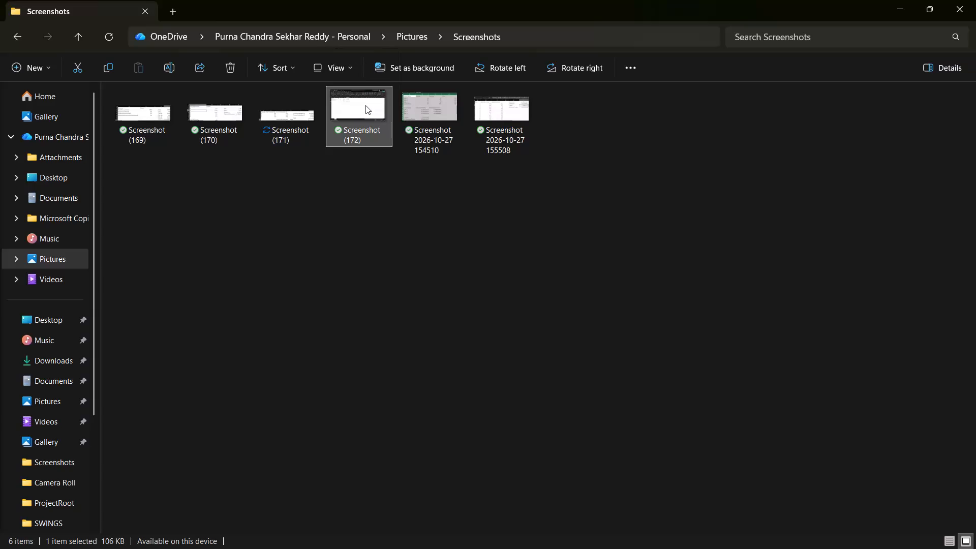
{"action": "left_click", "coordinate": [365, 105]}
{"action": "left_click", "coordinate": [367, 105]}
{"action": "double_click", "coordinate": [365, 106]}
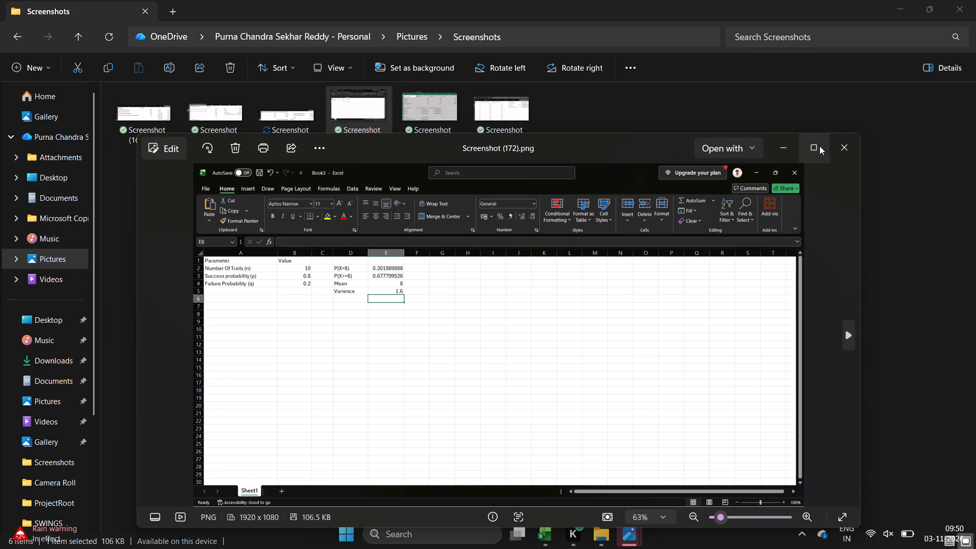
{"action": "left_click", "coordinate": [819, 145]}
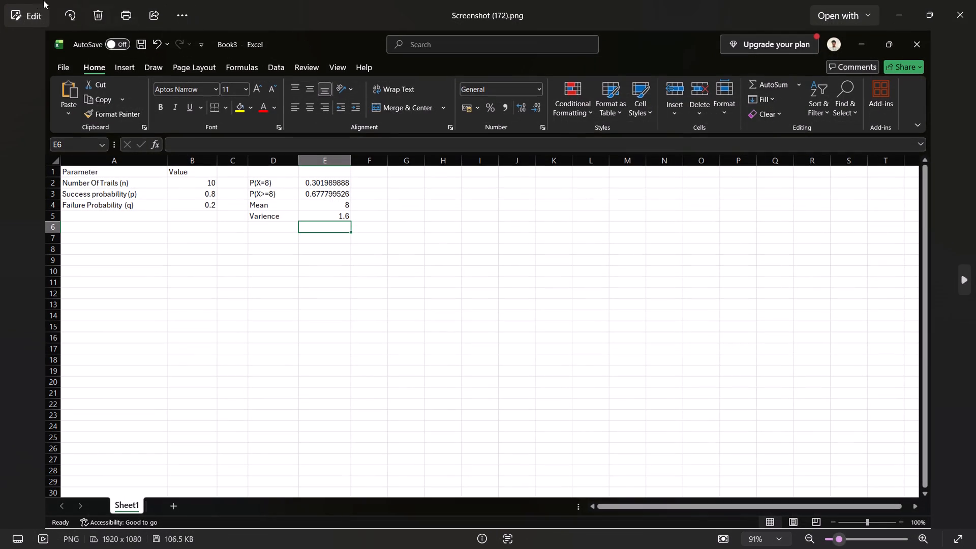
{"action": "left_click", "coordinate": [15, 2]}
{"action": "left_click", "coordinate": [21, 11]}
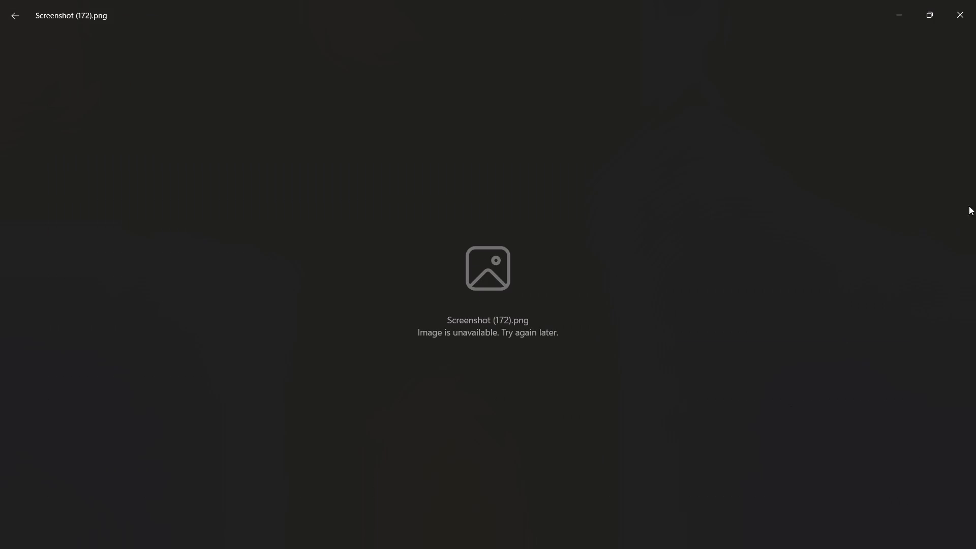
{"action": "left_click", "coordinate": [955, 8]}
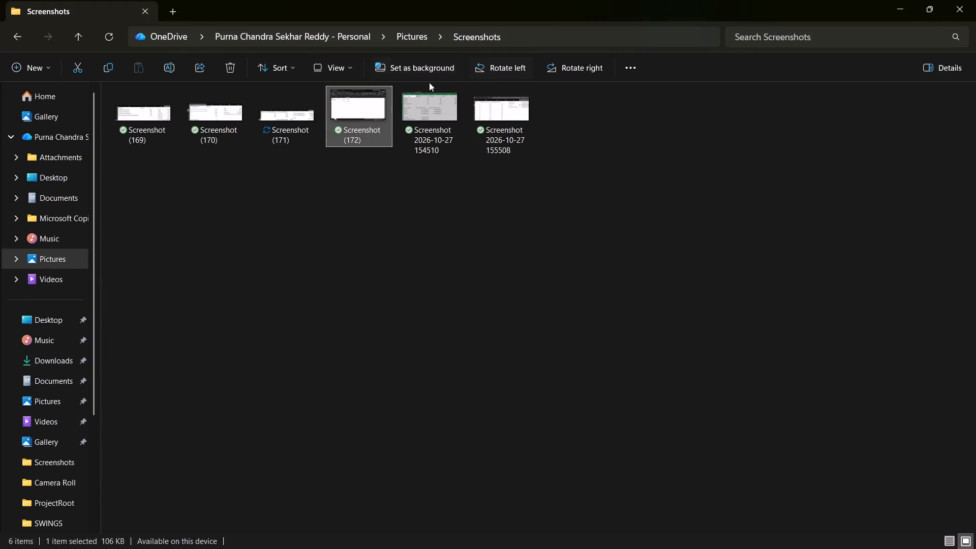
Open Screenshot (172) for editing in Photos and crop it to columns A–E, rows 1–5 with column headers, about 669 x 149 pixels.
{"action": "left_click", "coordinate": [351, 104]}
{"action": "left_click", "coordinate": [347, 100]}
{"action": "double_click", "coordinate": [348, 101]}
{"action": "left_click", "coordinate": [22, 13]}
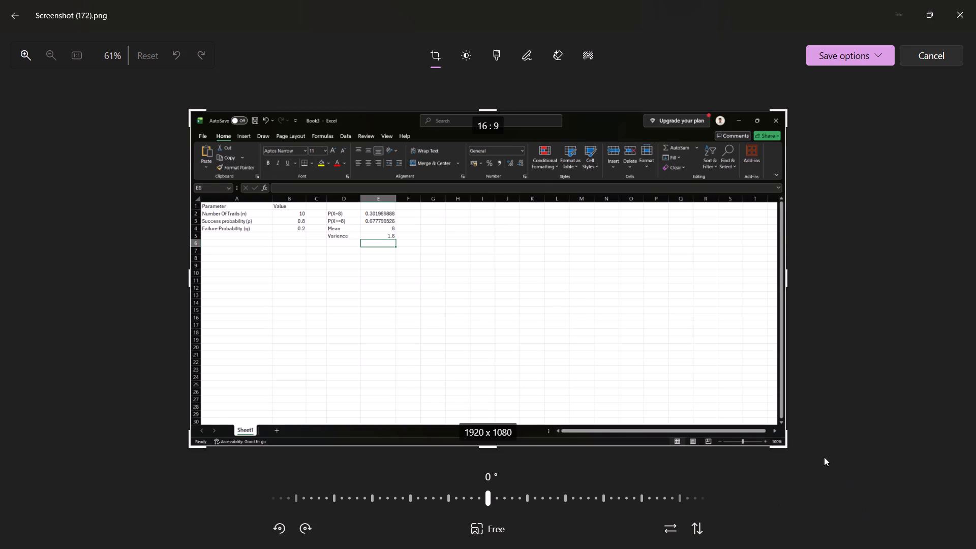
{"action": "left_click_drag", "start_coordinate": [782, 446], "coordinate": [772, 441]}
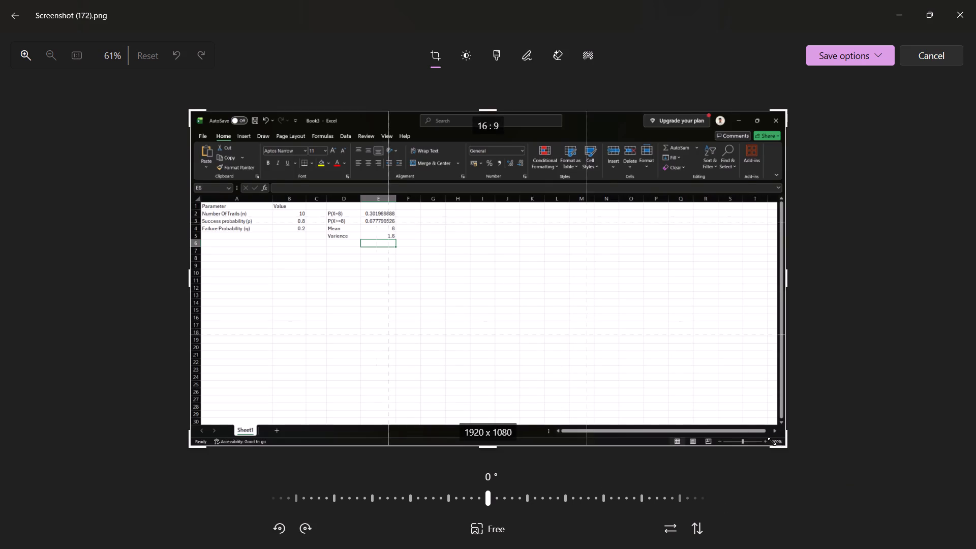
{"action": "left_click_drag", "start_coordinate": [772, 441], "coordinate": [396, 249]}
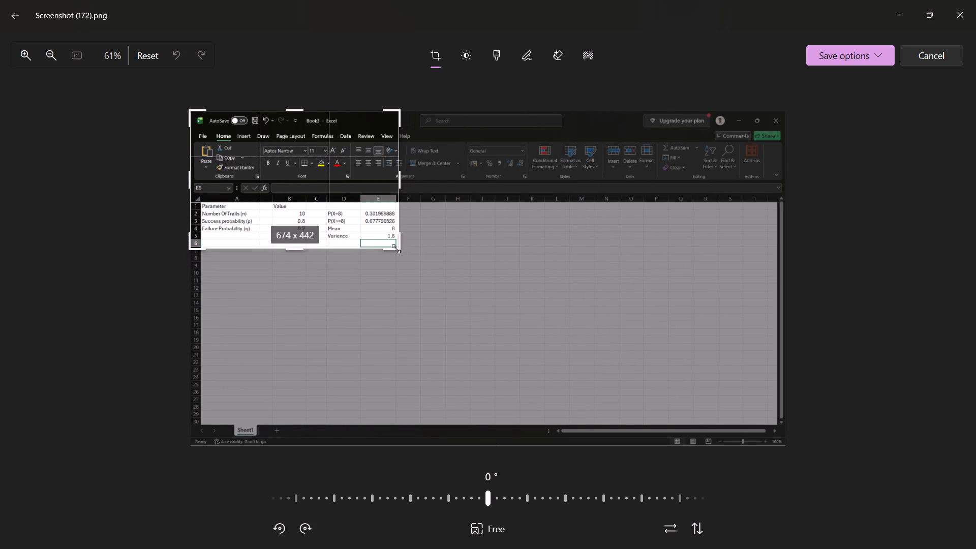
{"action": "left_click_drag", "start_coordinate": [396, 249], "coordinate": [395, 243]}
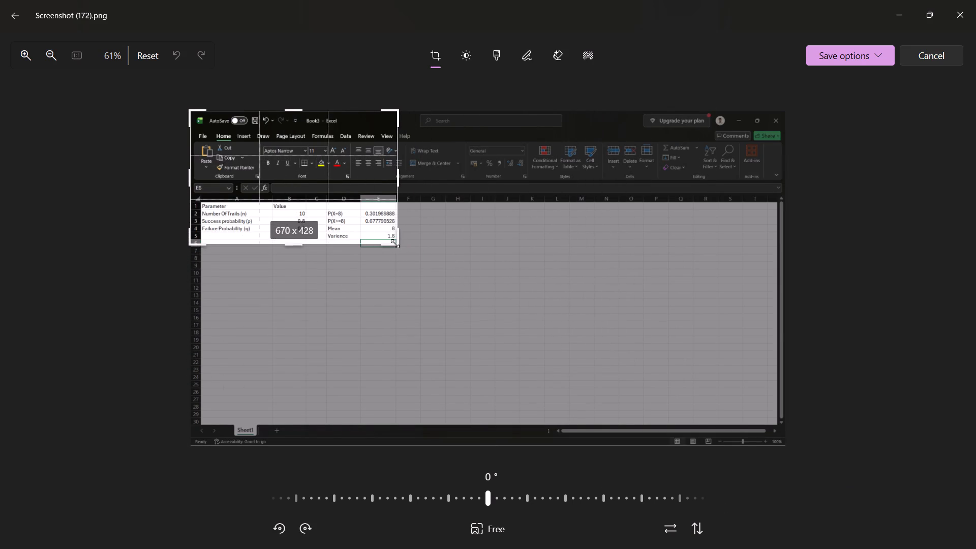
{"action": "left_click_drag", "start_coordinate": [395, 243], "coordinate": [395, 240]}
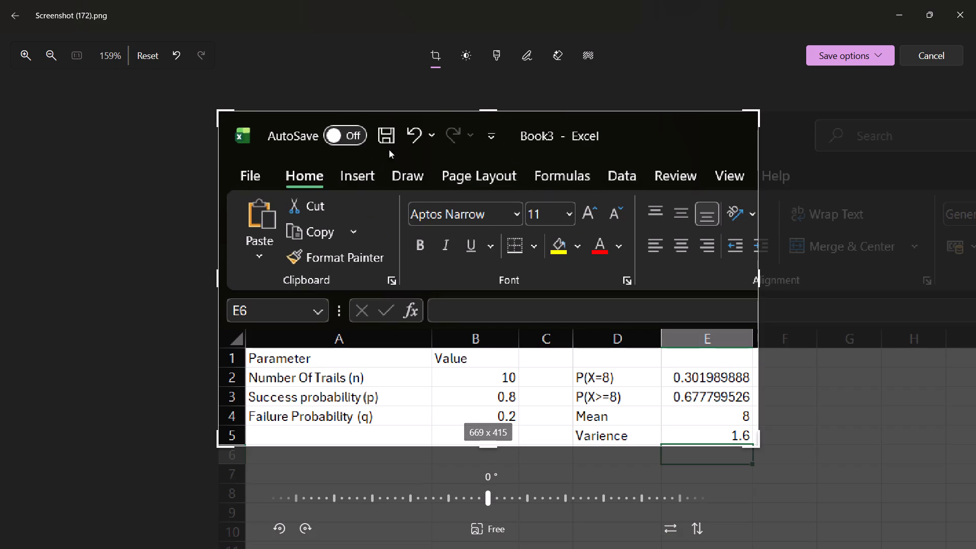
{"action": "left_click_drag", "start_coordinate": [485, 109], "coordinate": [468, 242]}
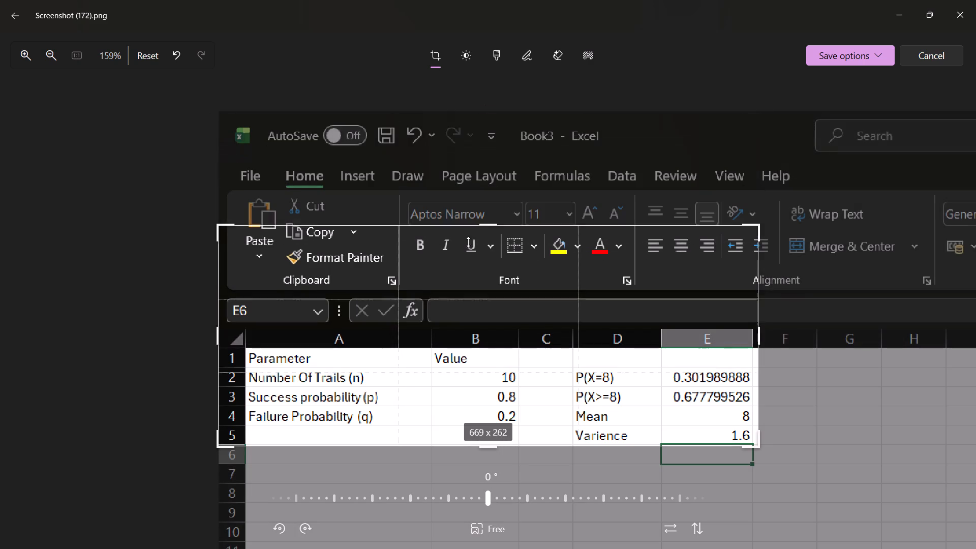
{"action": "left_click_drag", "start_coordinate": [468, 242], "coordinate": [488, 324]}
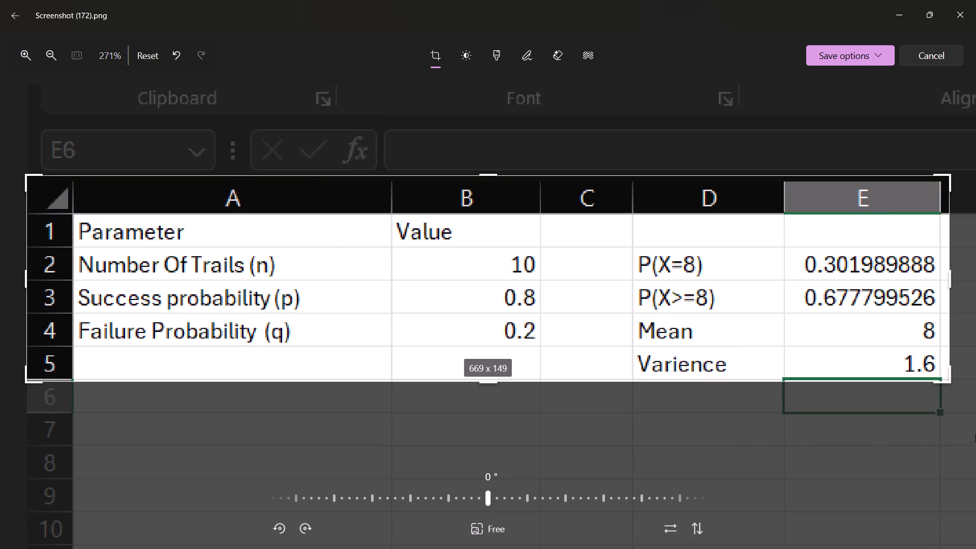
Save the crop over the original Screenshot (172).png and close the image.
{"action": "left_click", "coordinate": [874, 48]}
{"action": "left_click", "coordinate": [839, 101]}
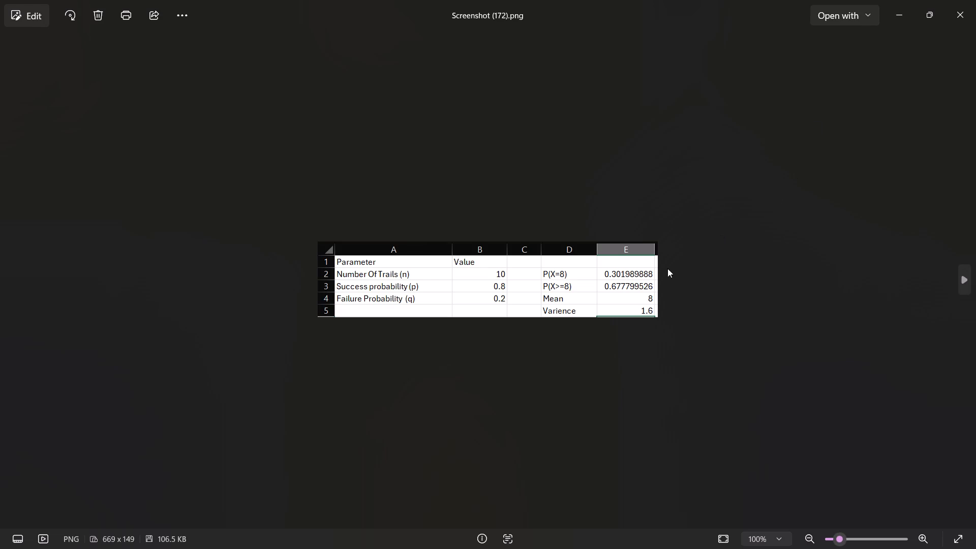
{"action": "left_click", "coordinate": [953, 3]}
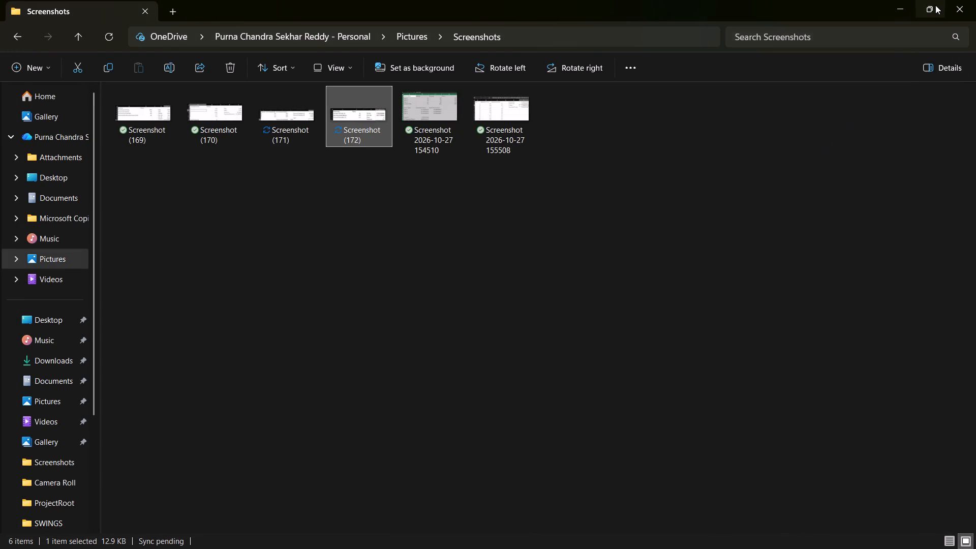
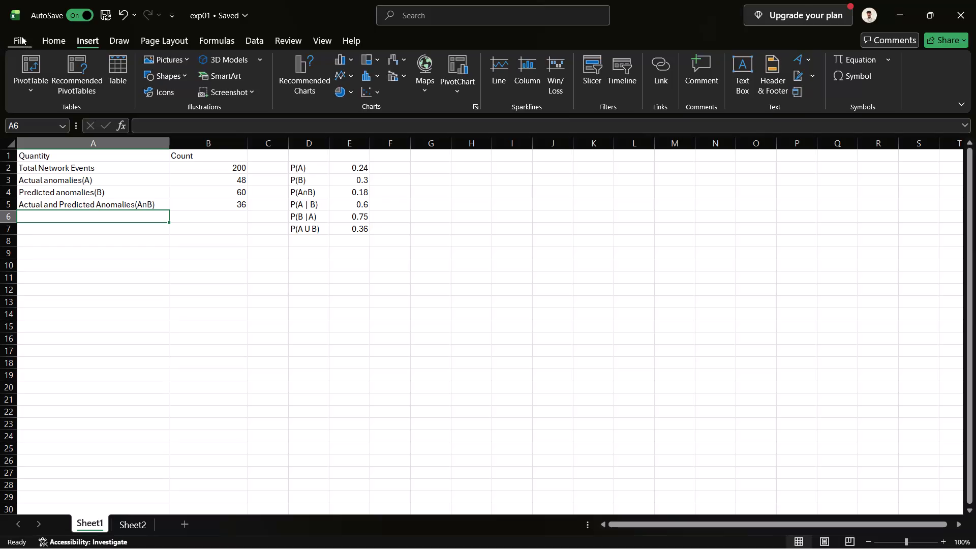
Create a new blank workbook.
{"action": "left_click", "coordinate": [21, 36]}
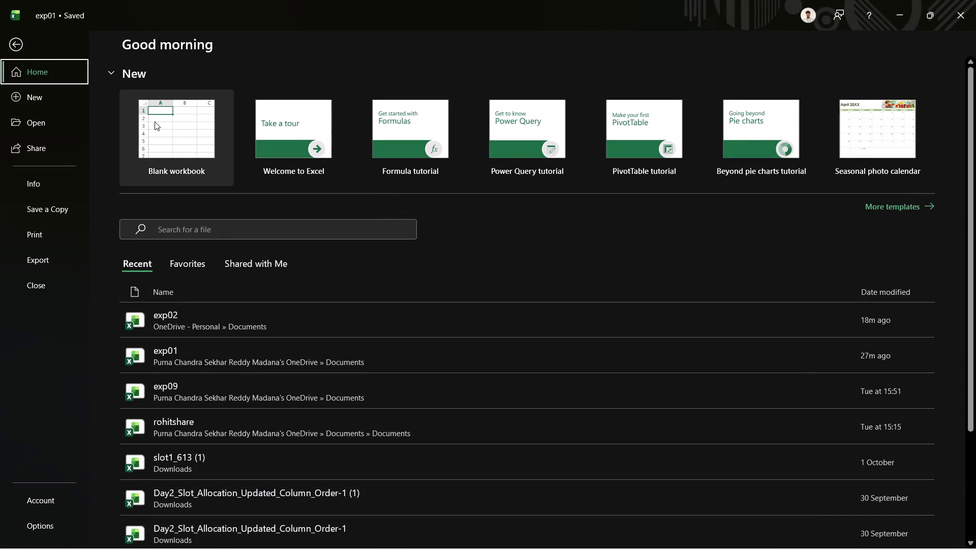
{"action": "left_click", "coordinate": [158, 124]}
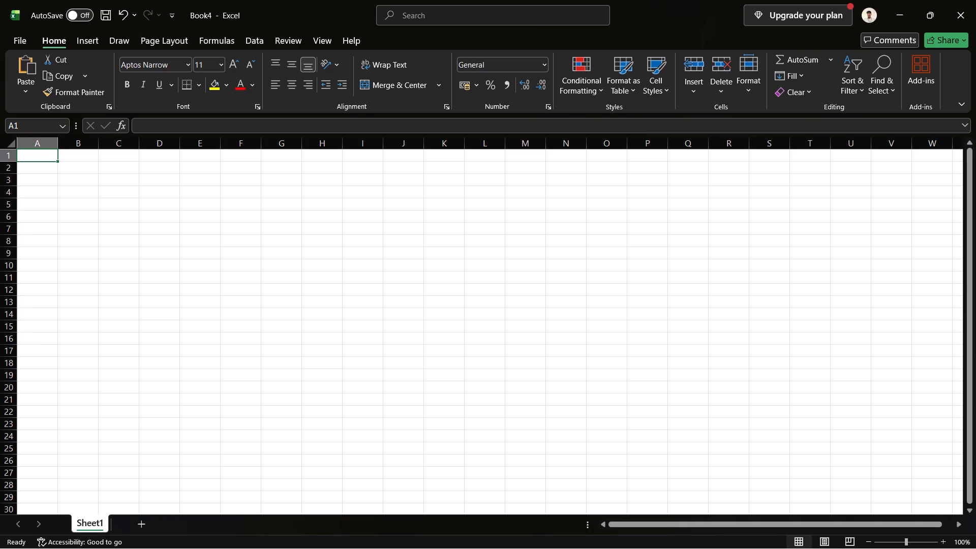
Widen column A to about two and a half times its default width.
{"action": "left_click_drag", "start_coordinate": [57, 146], "coordinate": [79, 148]}
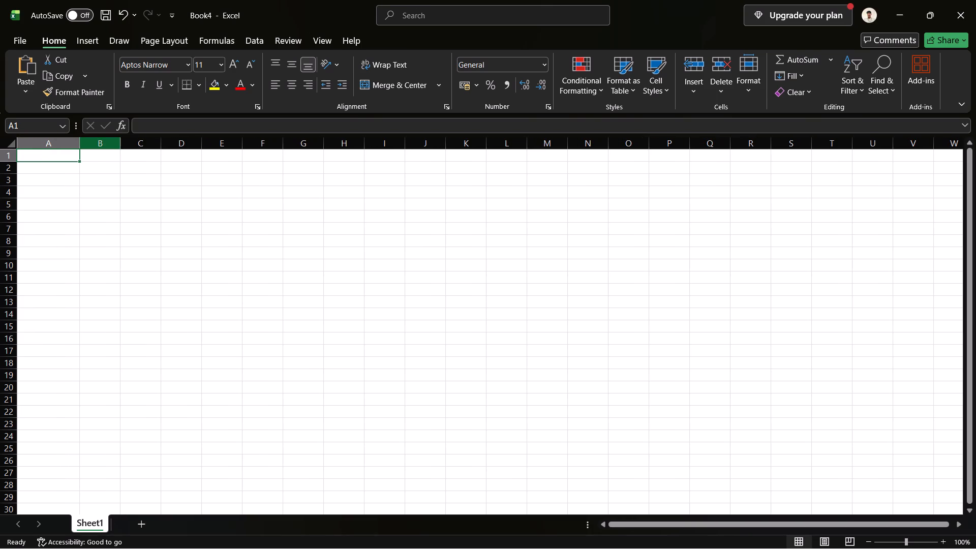
{"action": "left_click_drag", "start_coordinate": [80, 141], "coordinate": [113, 149]}
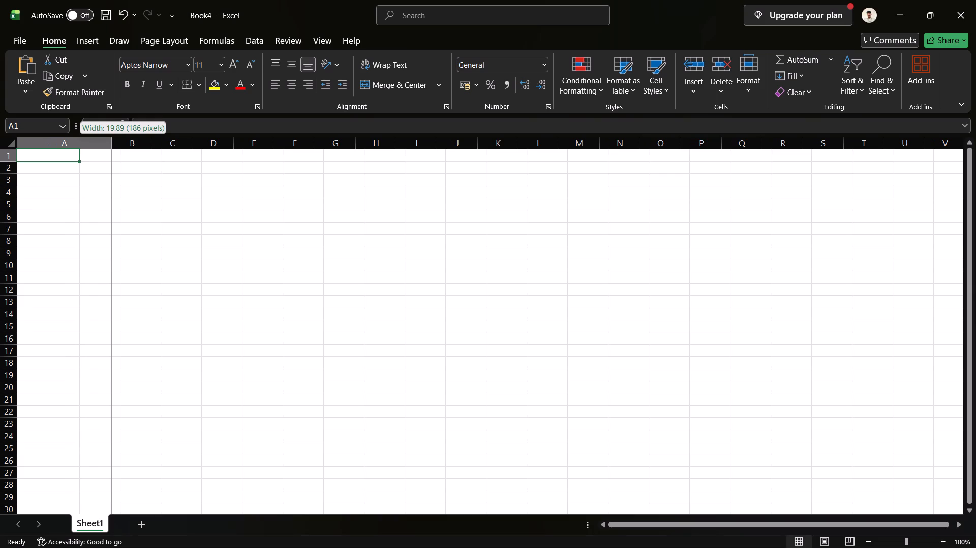
{"action": "left_click_drag", "start_coordinate": [113, 149], "coordinate": [120, 154]}
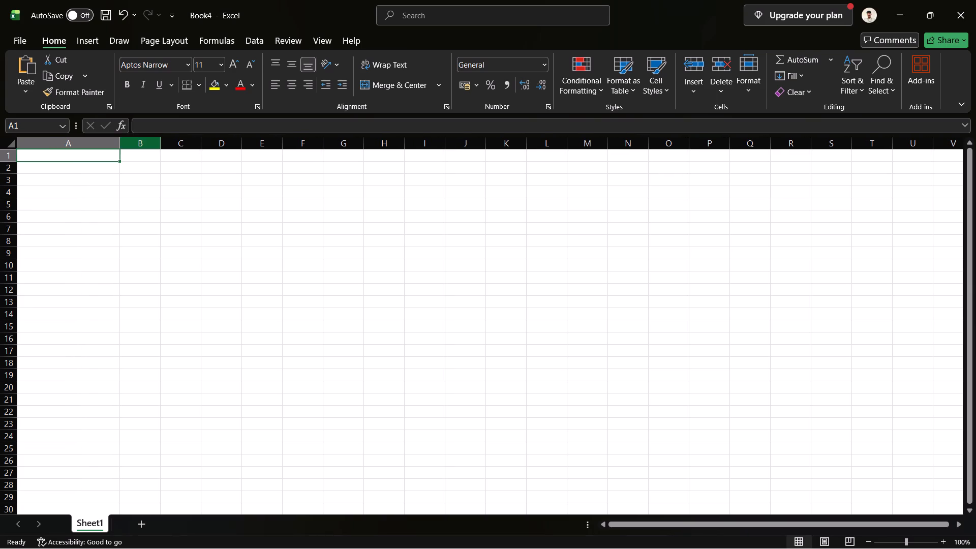
Enter "Parameter" in cell A1 and start the label "Mean Rate " in cell A2.
{"action": "left_click", "coordinate": [89, 156]}
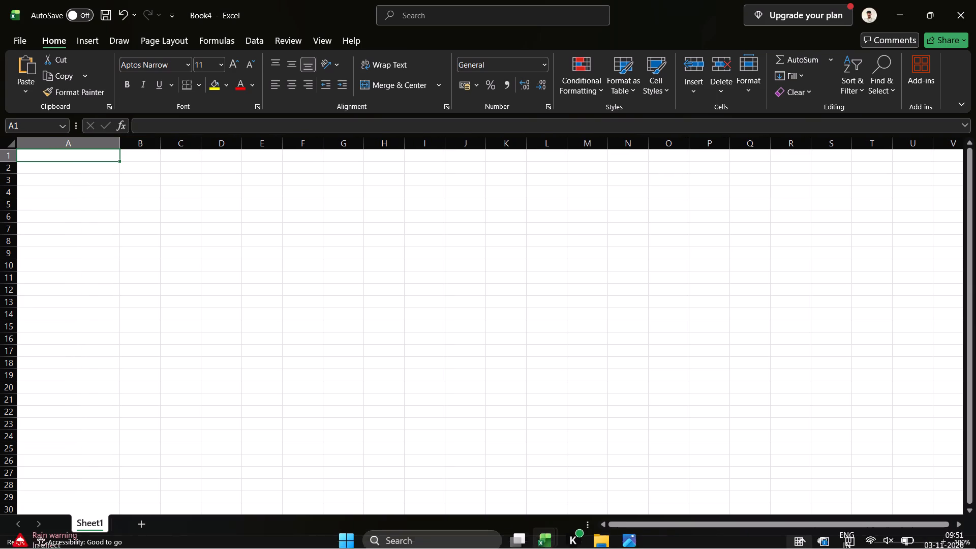
{"action": "key", "text": "shift+p"}
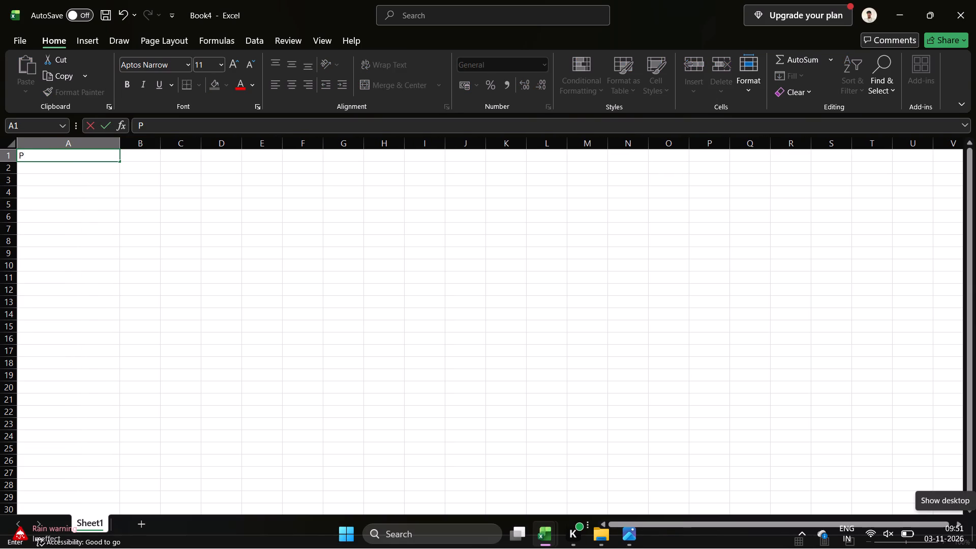
{"action": "type", "text": "arameter"}
{"action": "key", "text": "Down"}
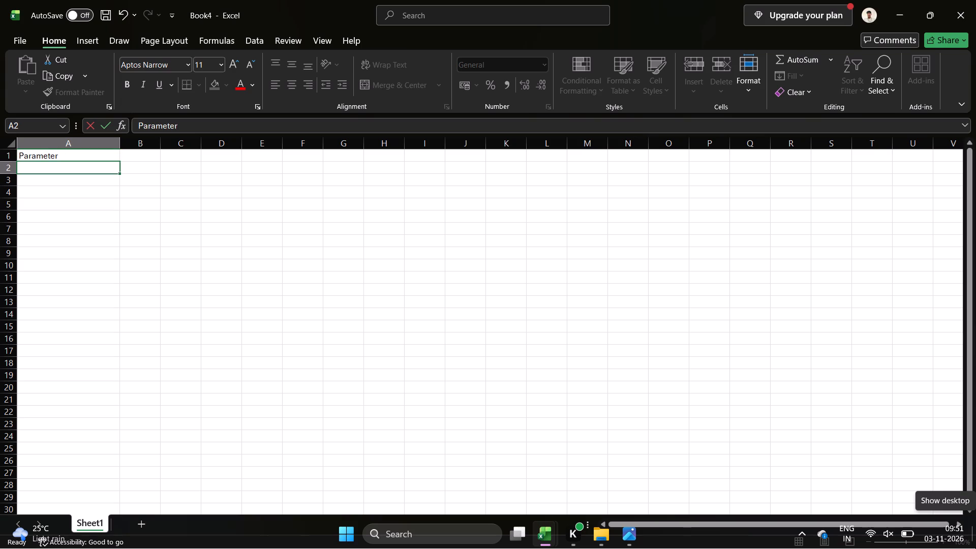
{"action": "type", "text": "Ma"}
{"action": "key", "text": "BackSpace"}
{"action": "type", "text": "ean"}
{"action": "key", "text": "space"}
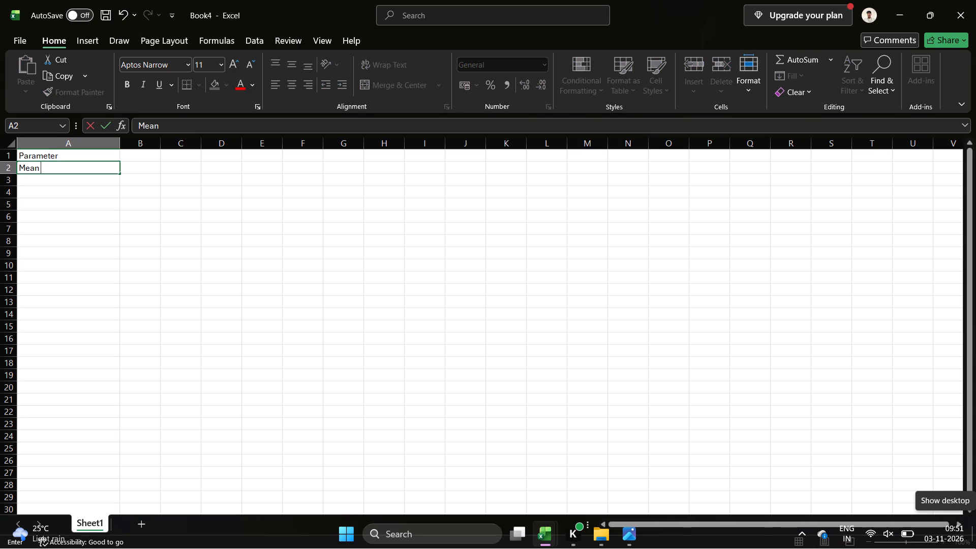
{"action": "type", "text": "Ra"}
{"action": "type", "text": "te"}
{"action": "key", "text": "space"}
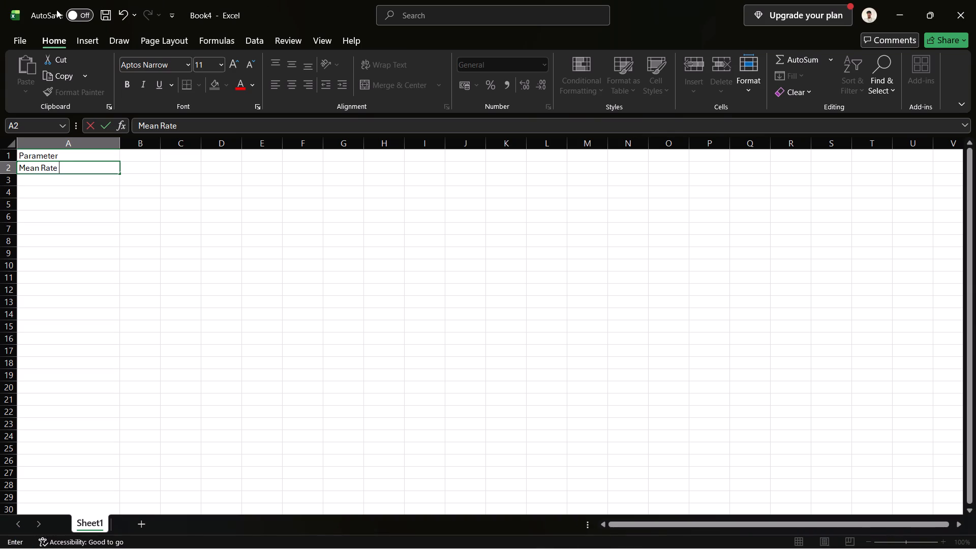
Look through the symbol sets, including Letterlike Symbols and the special characters, for a lambda character, and leave without inserting one.
{"action": "left_click", "coordinate": [95, 37]}
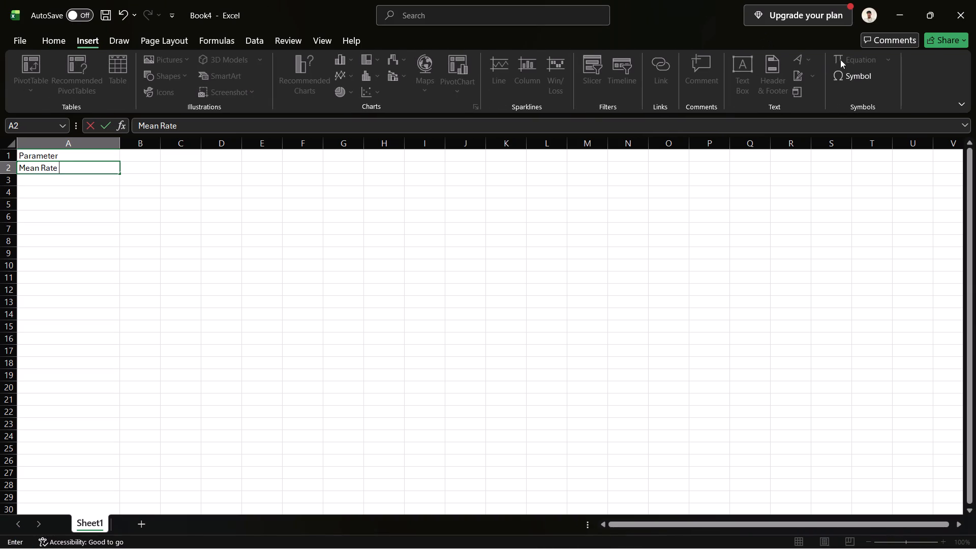
{"action": "left_click", "coordinate": [863, 73]}
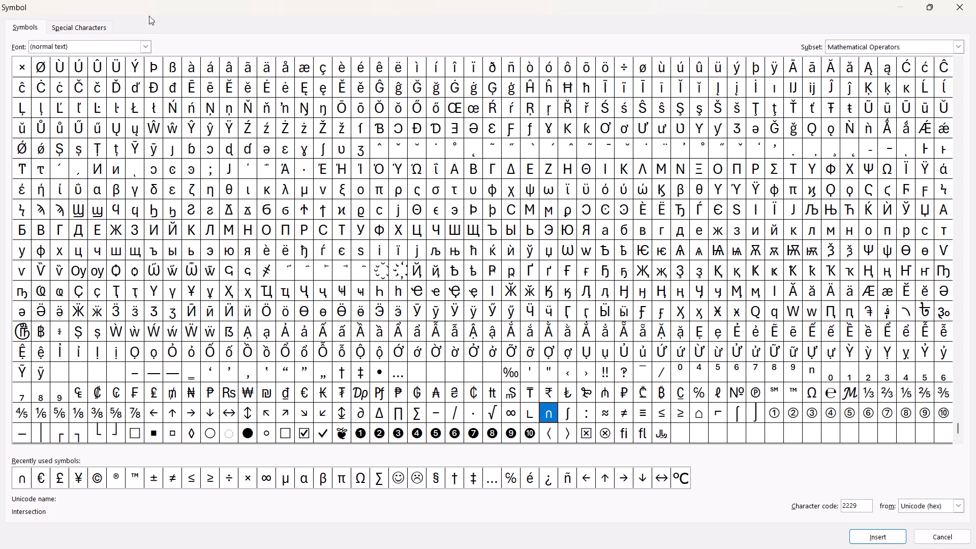
{"action": "left_click", "coordinate": [959, 47]}
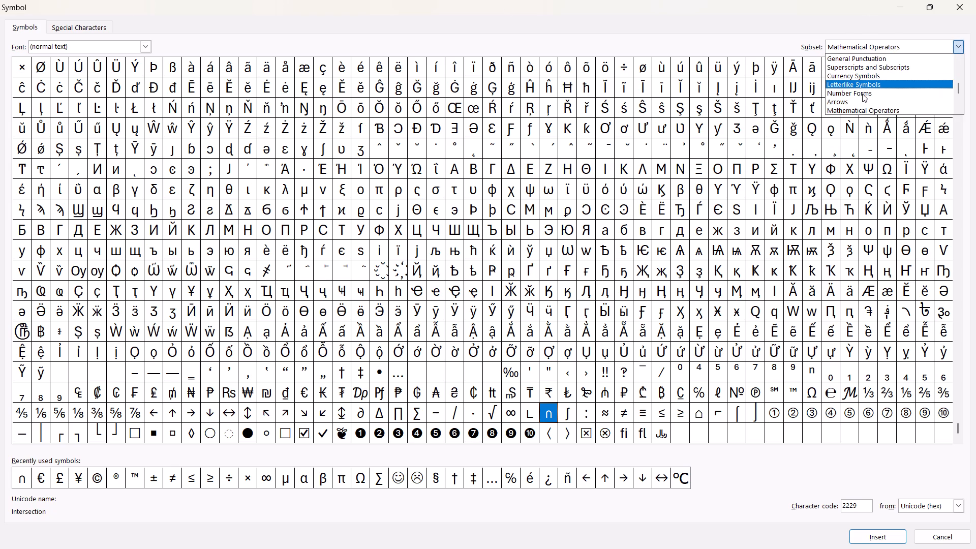
{"action": "left_click", "coordinate": [860, 86]}
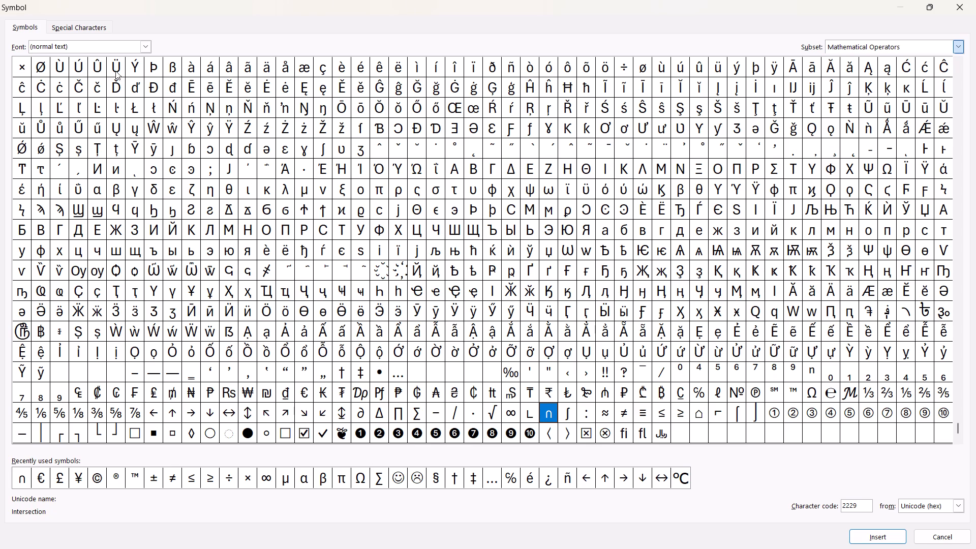
{"action": "left_click", "coordinate": [81, 27]}
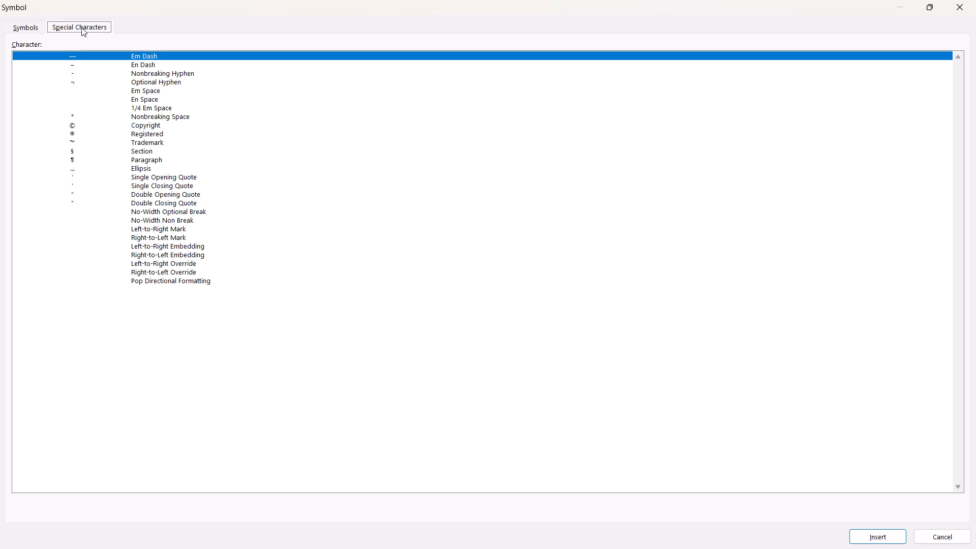
{"action": "right_click_drag", "start_coordinate": [101, 117], "coordinate": [207, 195]}
{"action": "left_click", "coordinate": [16, 32]}
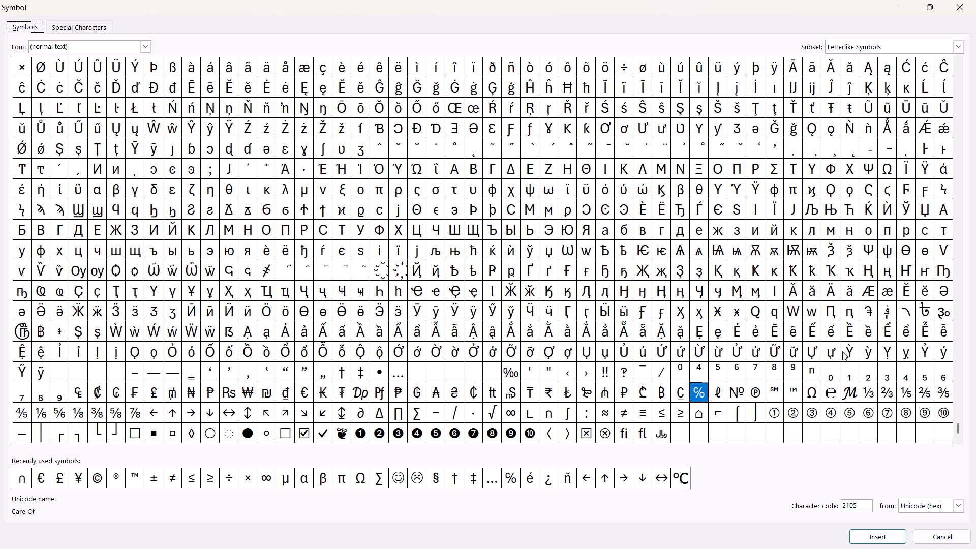
{"action": "scroll", "coordinate": [836, 352], "scroll_direction": "down", "scroll_amount": 11}
{"action": "scroll", "coordinate": [833, 346], "scroll_direction": "up", "scroll_amount": 8}
{"action": "scroll", "coordinate": [751, 364], "scroll_direction": "down", "scroll_amount": 5}
{"action": "scroll", "coordinate": [736, 355], "scroll_direction": "up", "scroll_amount": 1}
{"action": "scroll", "coordinate": [735, 355], "scroll_direction": "down", "scroll_amount": 1}
{"action": "scroll", "coordinate": [735, 355], "scroll_direction": "up", "scroll_amount": 1}
{"action": "scroll", "coordinate": [735, 355], "scroll_direction": "down", "scroll_amount": 3}
{"action": "scroll", "coordinate": [735, 355], "scroll_direction": "up", "scroll_amount": 3}
{"action": "scroll", "coordinate": [734, 355], "scroll_direction": "down", "scroll_amount": 4}
{"action": "scroll", "coordinate": [733, 352], "scroll_direction": "up", "scroll_amount": 5}
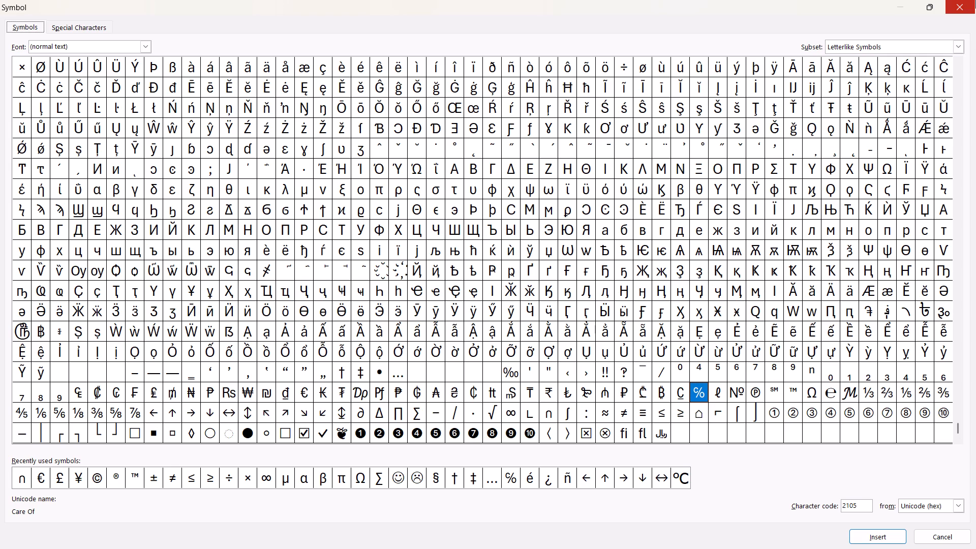
{"action": "left_click", "coordinate": [961, 0]}
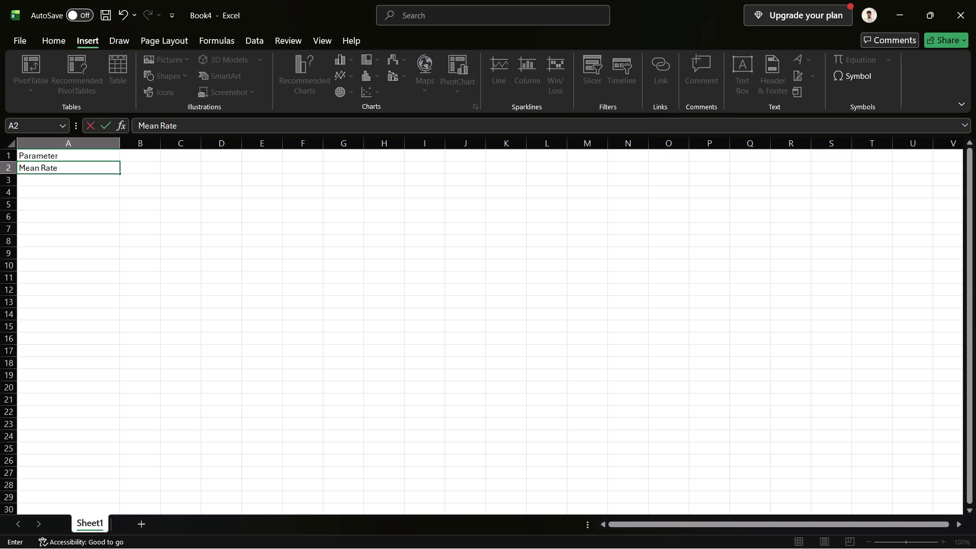
Insert the Greek small letter λ after "Mean Rate" in cell A2 and commit the label.
{"action": "left_click", "coordinate": [833, 76]}
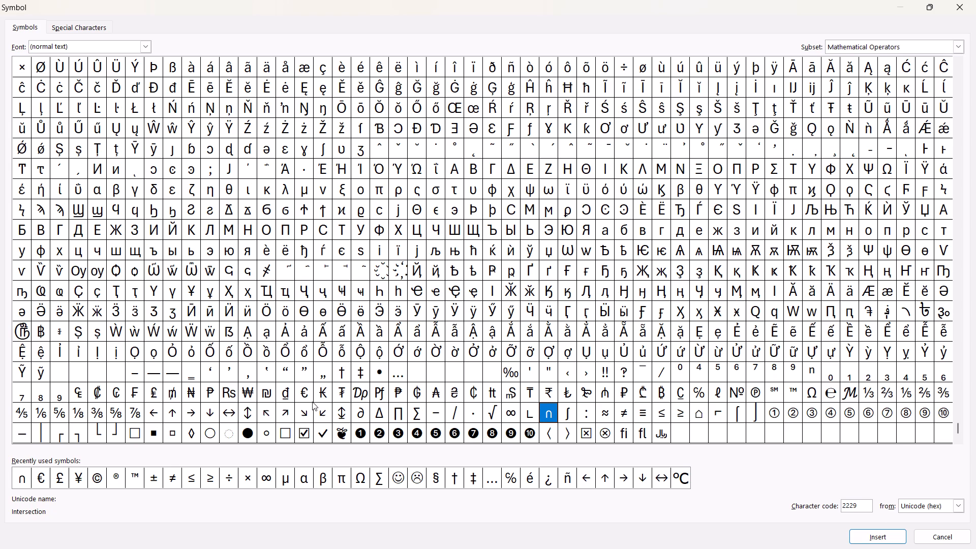
{"action": "scroll", "coordinate": [313, 404], "scroll_direction": "down", "scroll_amount": 1}
{"action": "scroll", "coordinate": [273, 426], "scroll_direction": "down", "scroll_amount": 5}
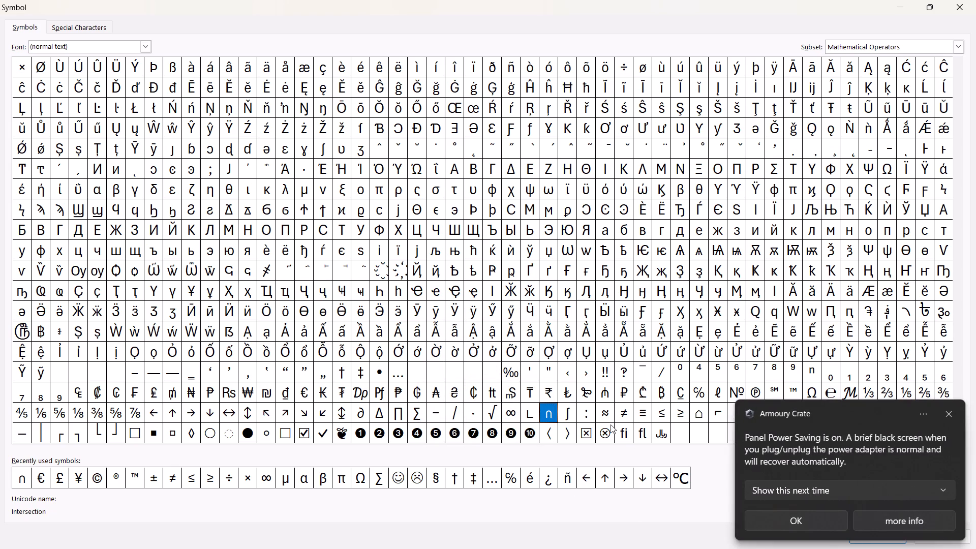
{"action": "left_click", "coordinate": [795, 520]}
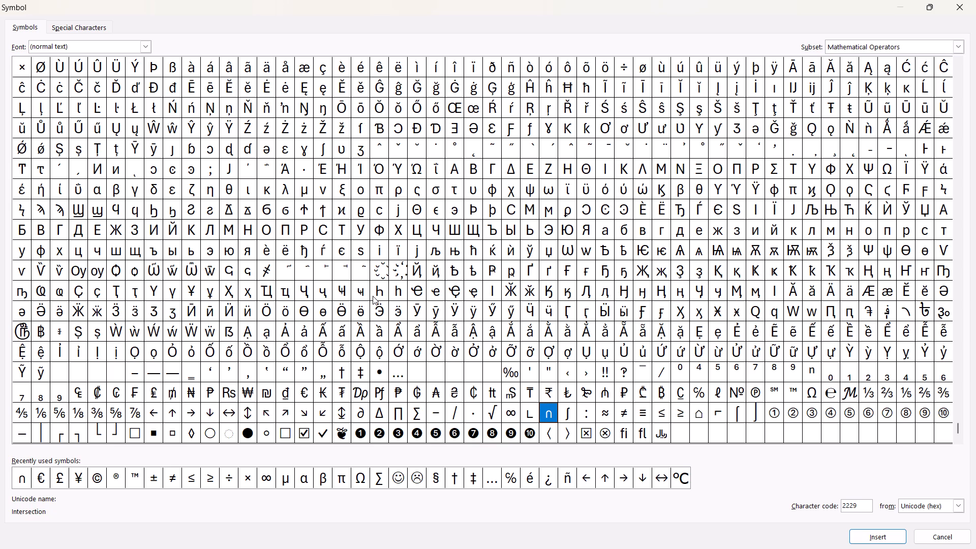
{"action": "left_click", "coordinate": [284, 188]}
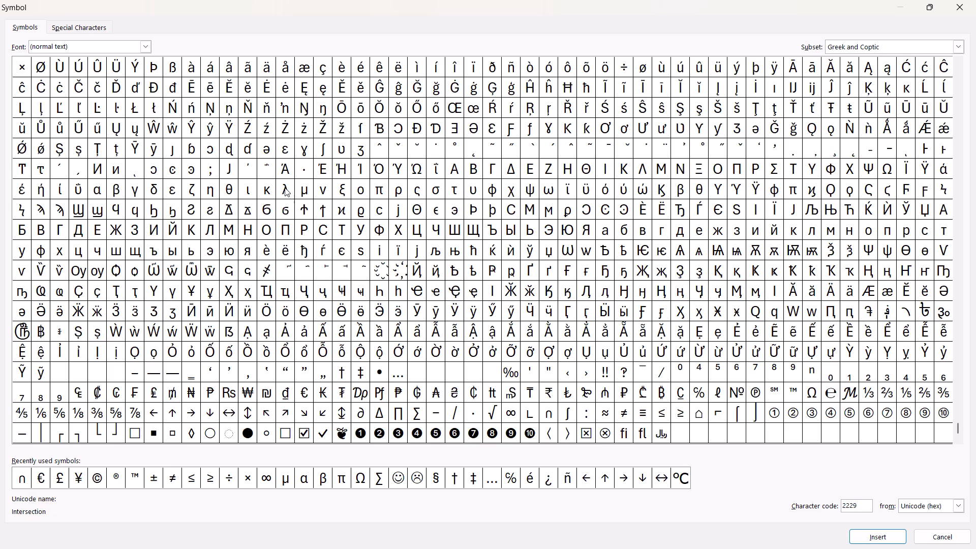
{"action": "left_click", "coordinate": [884, 533]}
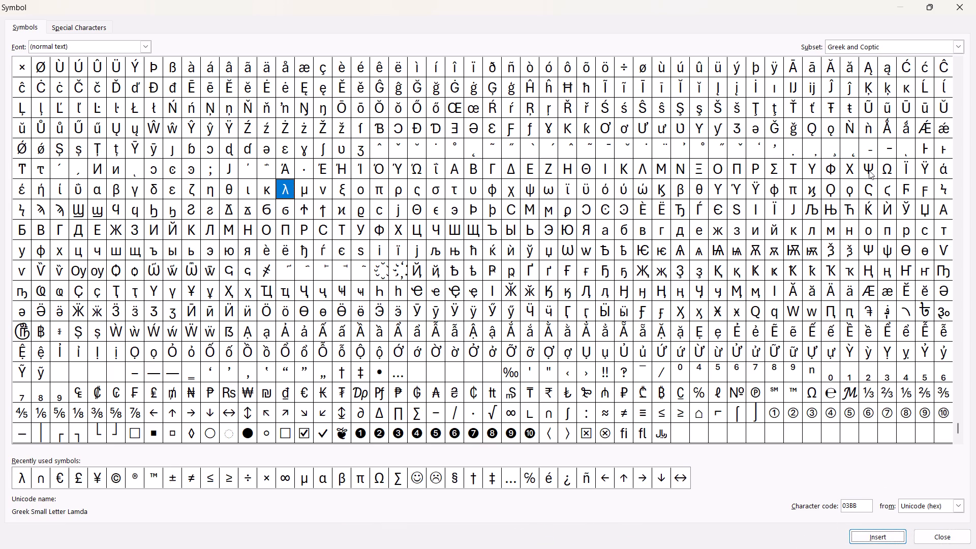
{"action": "left_click", "coordinate": [953, 3]}
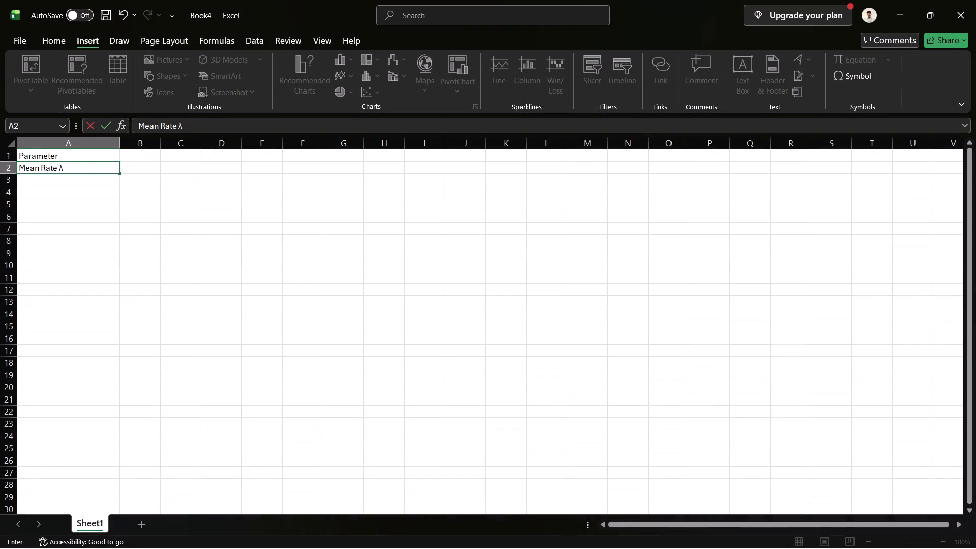
{"action": "key", "text": "Down"}
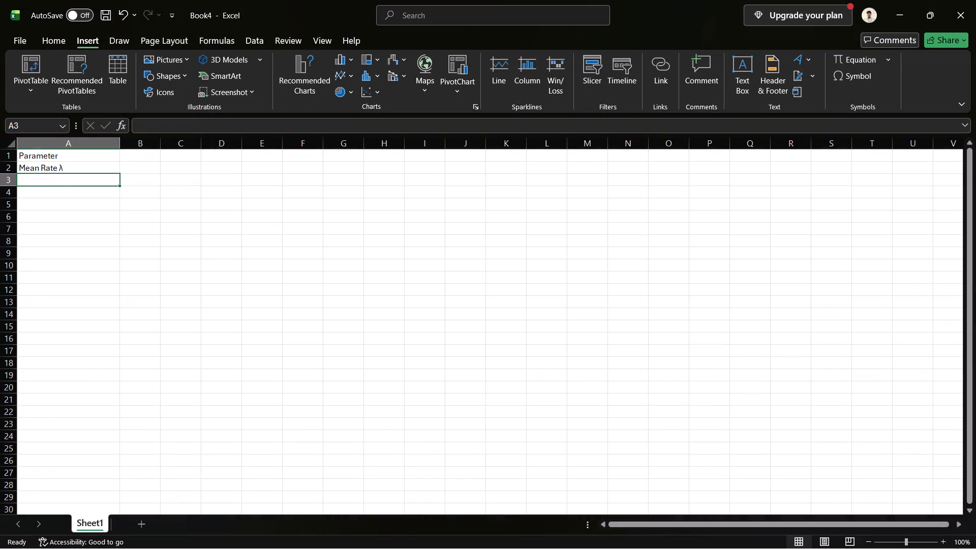
Enter the label "Required event count x" in cell A3.
{"action": "type", "text": "Requ"}
{"action": "type", "text": "ired"}
{"action": "key", "text": "space"}
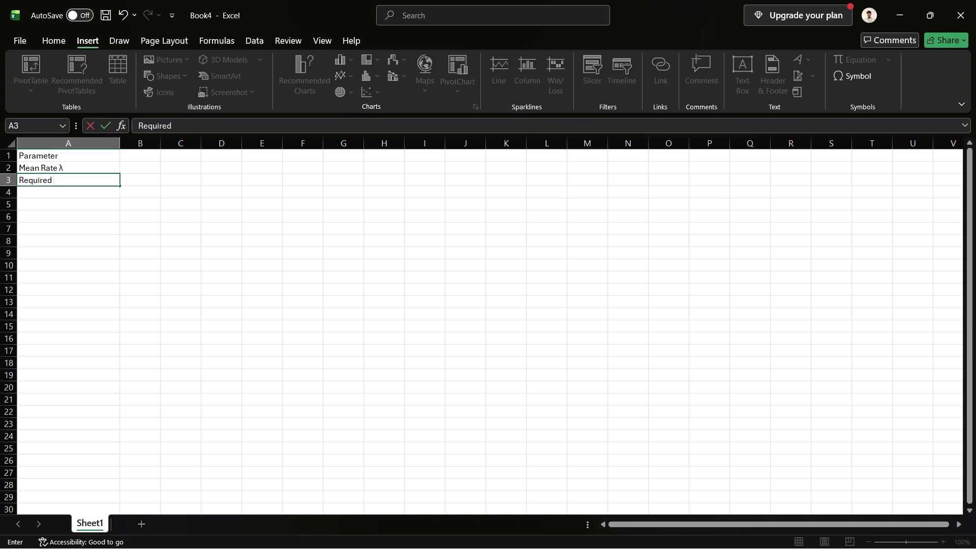
{"action": "type", "text": "ev"}
{"action": "type", "text": "ent"}
{"action": "key", "text": "space"}
{"action": "type", "text": "count"}
{"action": "key", "text": "space"}
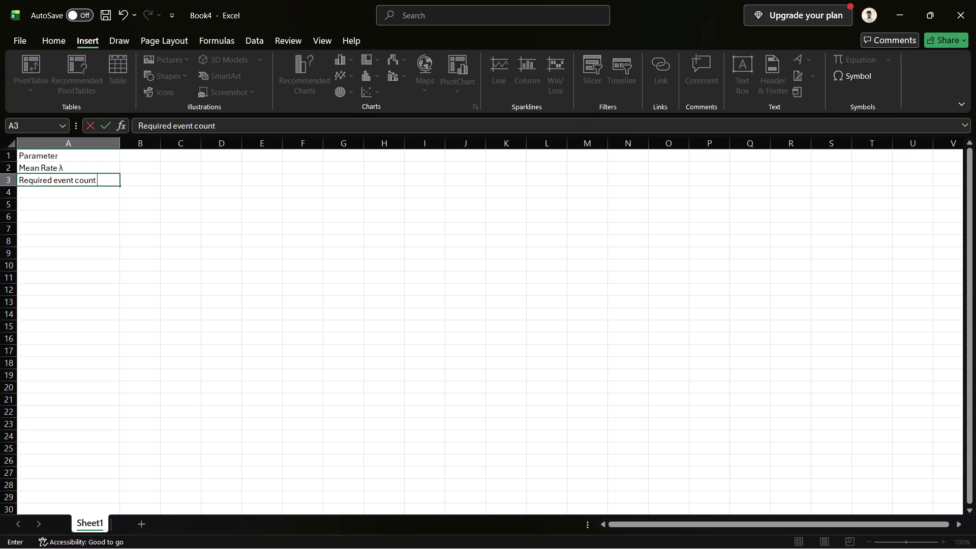
{"action": "key", "text": "x"}
{"action": "key", "text": "Right"}
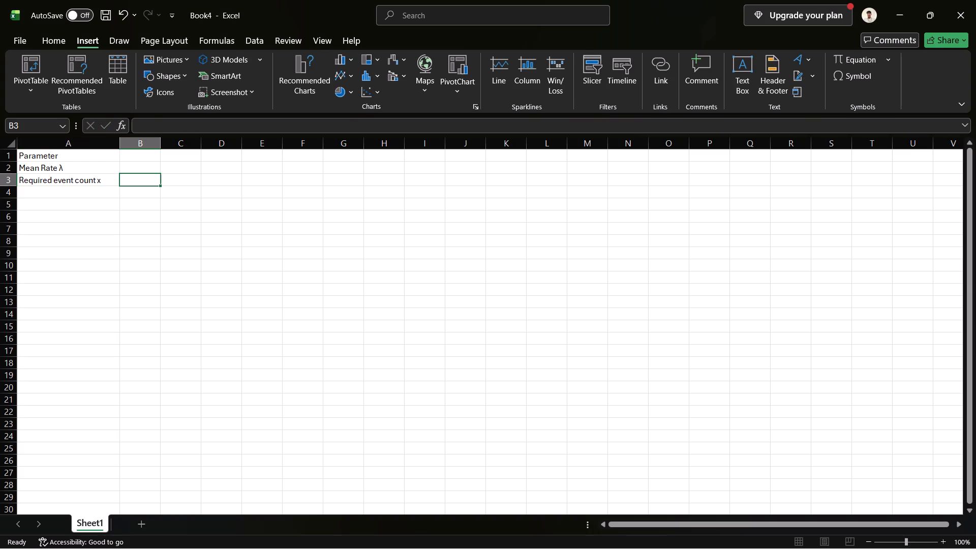
Fill column B beside the parameter labels with the header "Value" in B1, 3 in B2 and 2 in B3.
{"action": "key", "text": "Up"}
{"action": "key", "text": "Up"}
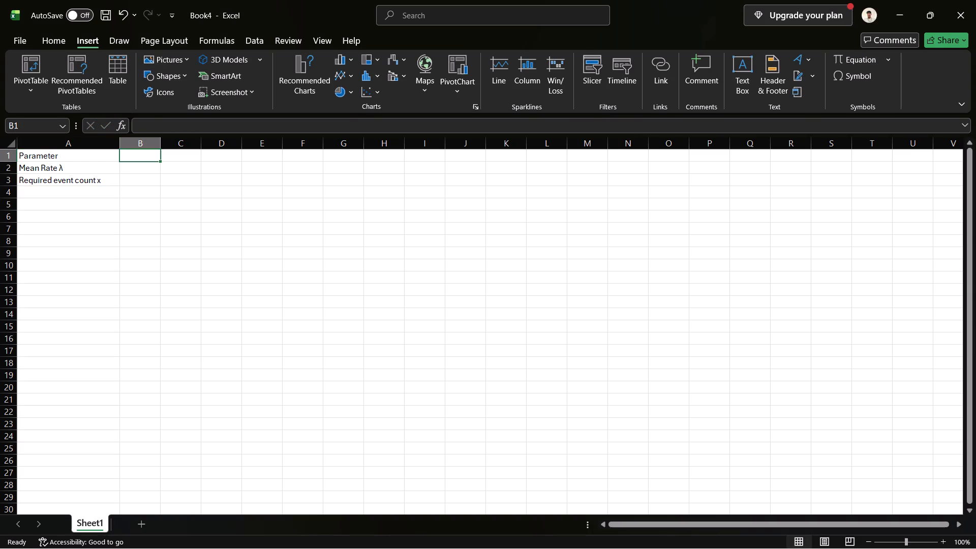
{"action": "type", "text": "Value"}
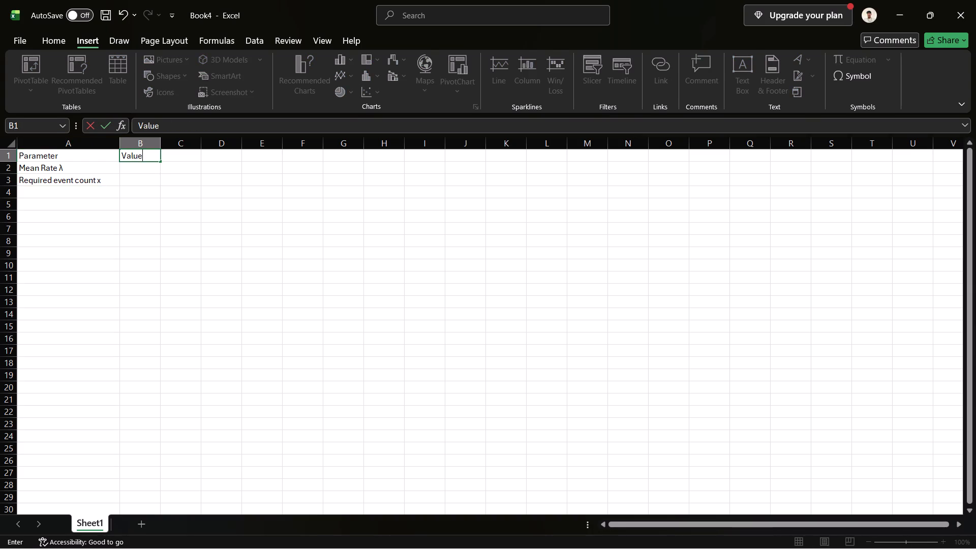
{"action": "key", "text": "Down"}
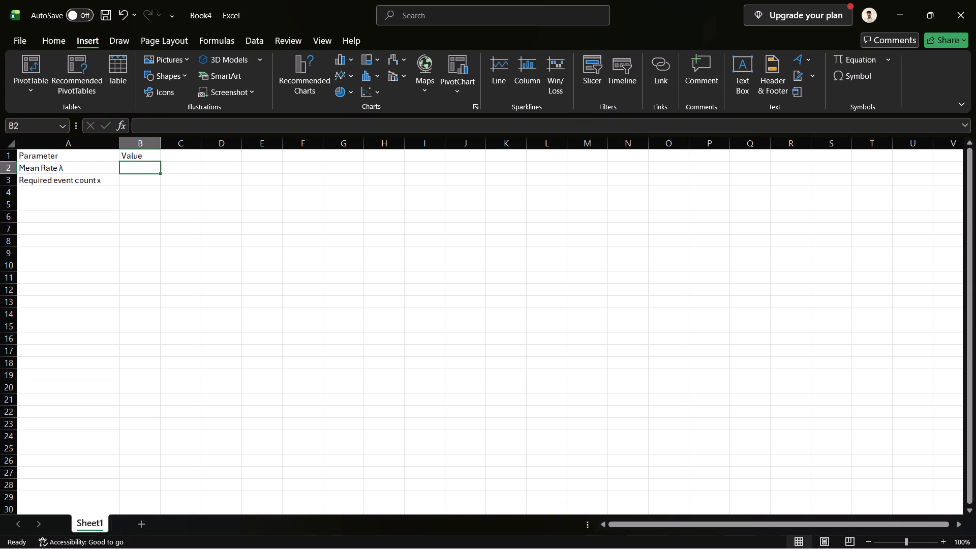
{"action": "key", "text": "3"}
{"action": "key", "text": "Left"}
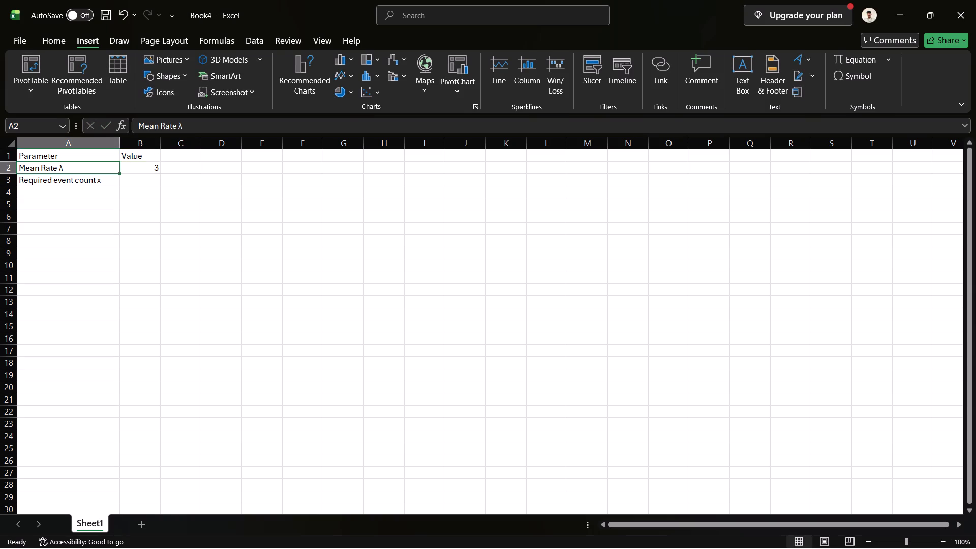
{"action": "key", "text": "Right"}
{"action": "key", "text": "Down"}
{"action": "key", "text": "2"}
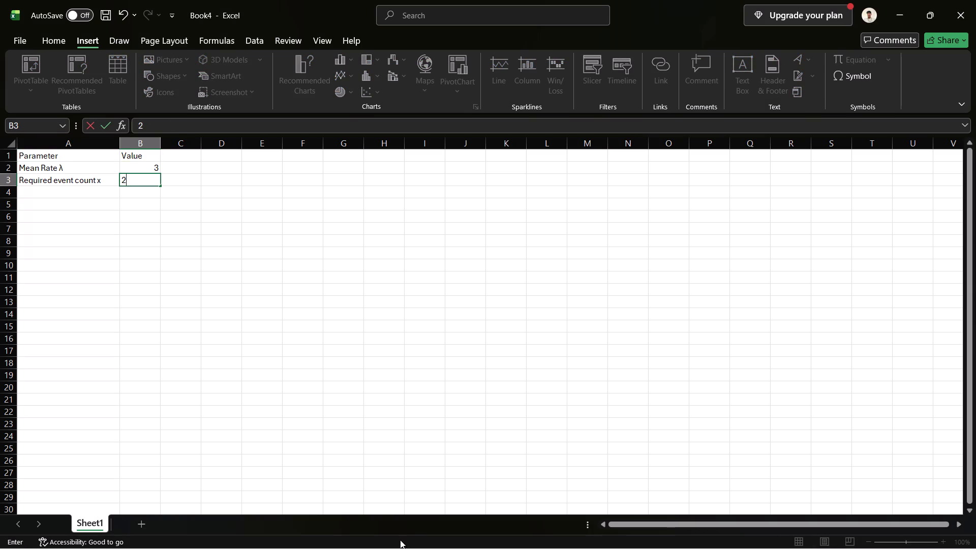
{"action": "scroll", "coordinate": [201, 219], "scroll_direction": "down", "scroll_amount": 1}
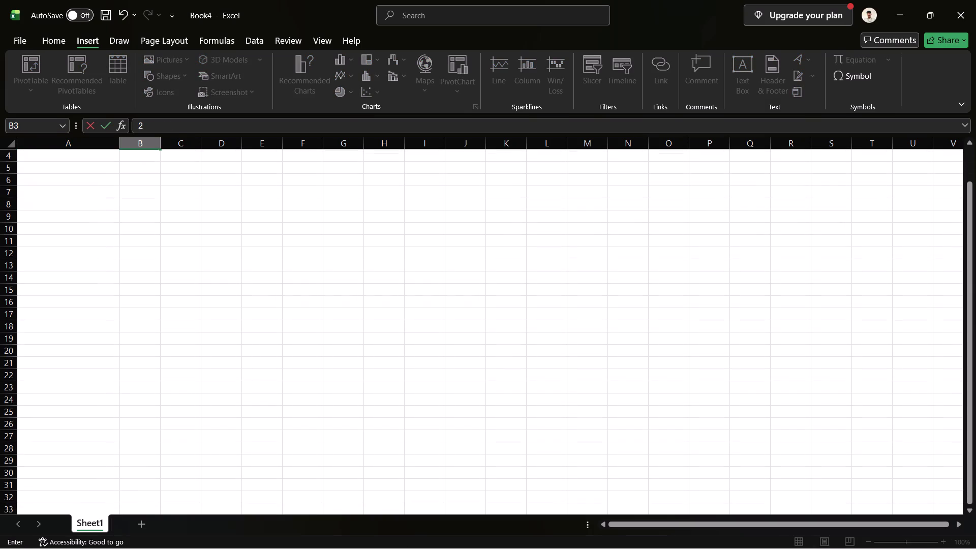
{"action": "scroll", "coordinate": [218, 230], "scroll_direction": "up", "scroll_amount": 3}
{"action": "scroll", "coordinate": [217, 165], "scroll_direction": "up", "scroll_amount": 3}
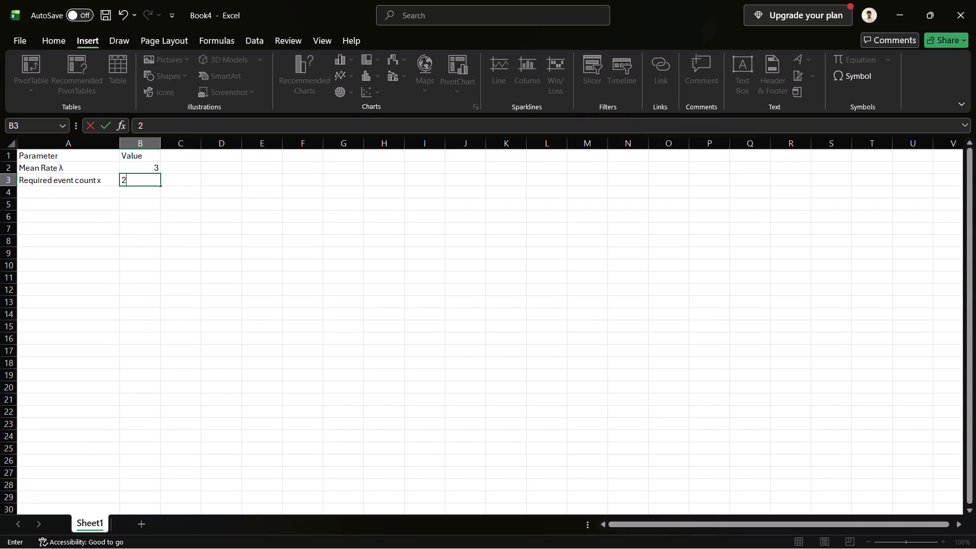
Enter the label "P(X=2)" in cell D2.
{"action": "left_click", "coordinate": [220, 170]}
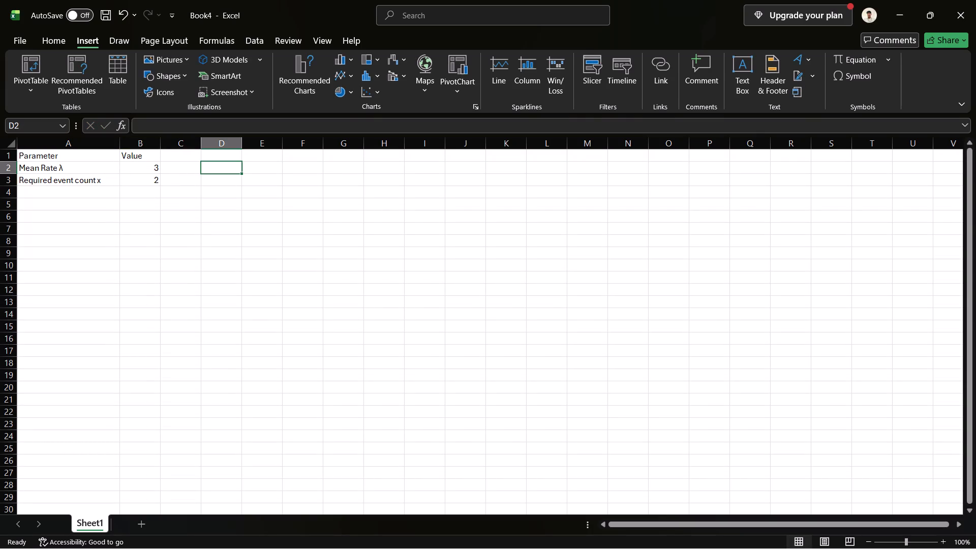
{"action": "key", "text": "shift+p"}
{"action": "key", "text": "shift+parenleft"}
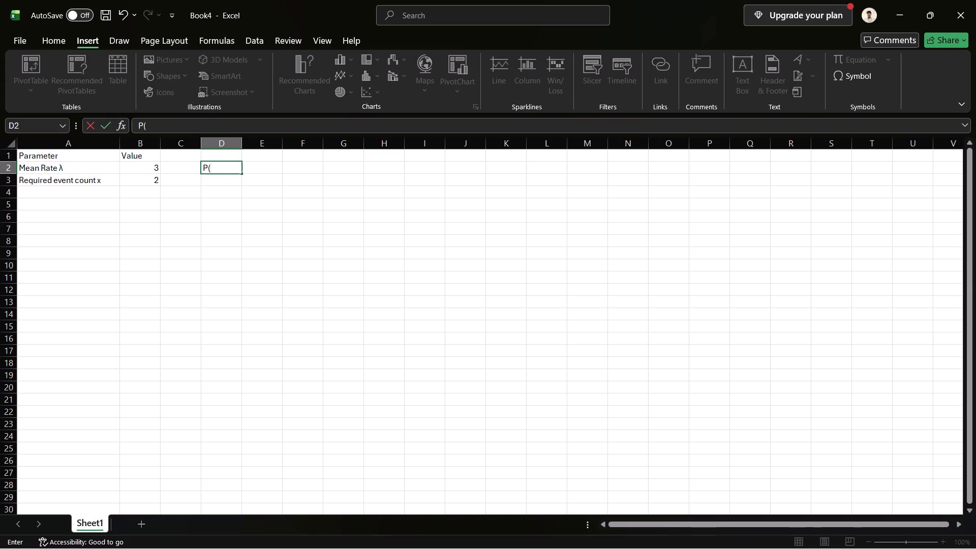
{"action": "type", "text": "X="}
{"action": "type", "text": "2)"}
Calculate the exact probability in cell E2 with POISSON.DIST, using x 2, mean 3 and cumulative FALSE.
{"action": "key", "text": "Right"}
{"action": "key", "text": "equal"}
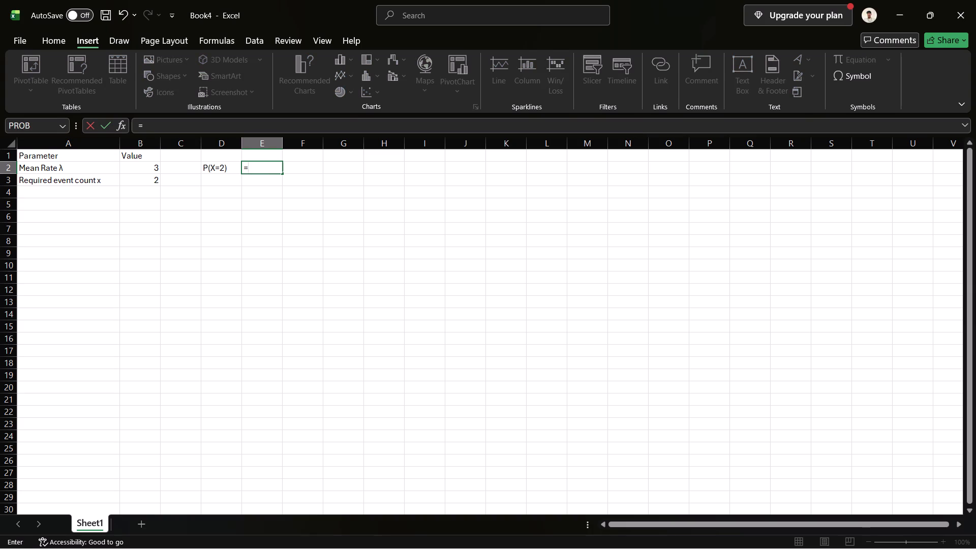
{"action": "type", "text": "PO"}
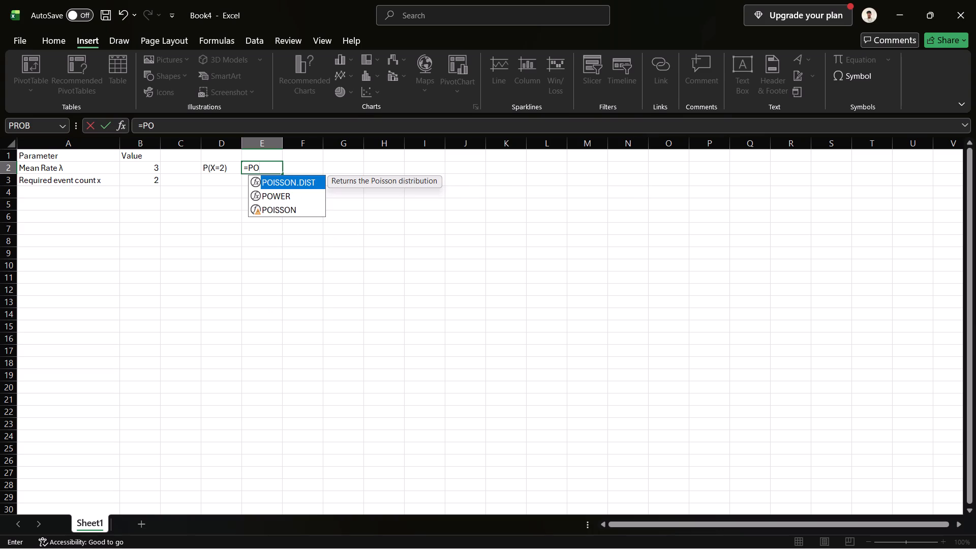
{"action": "type", "text": "ID"}
{"action": "key", "text": "shift+BackSpace"}
{"action": "type", "text": "SS"}
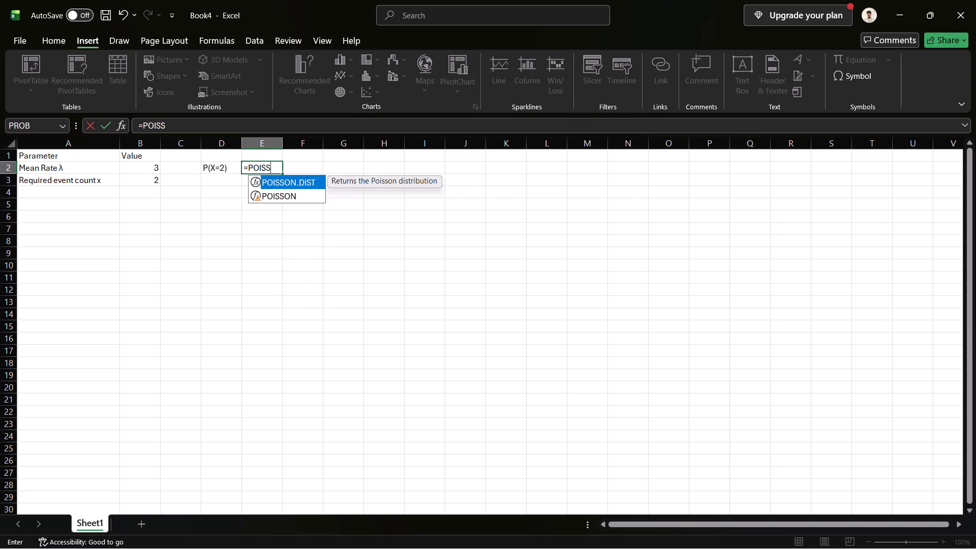
{"action": "left_click", "coordinate": [297, 183]}
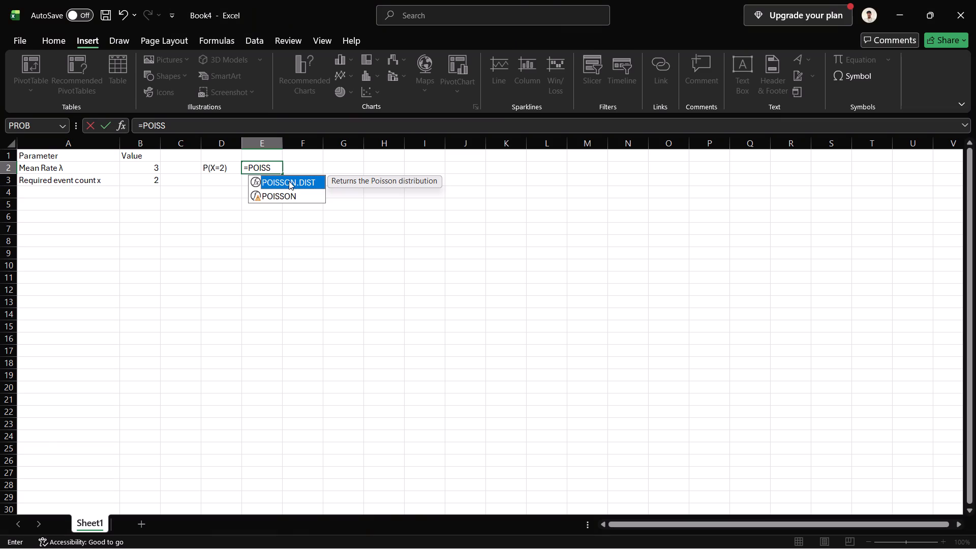
{"action": "double_click", "coordinate": [289, 180]}
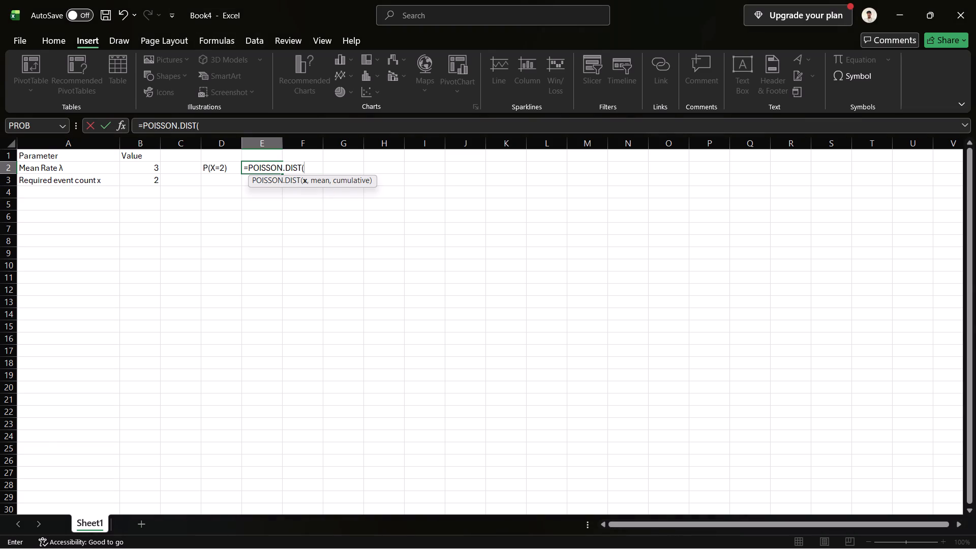
{"action": "type", "text": "2,3,"}
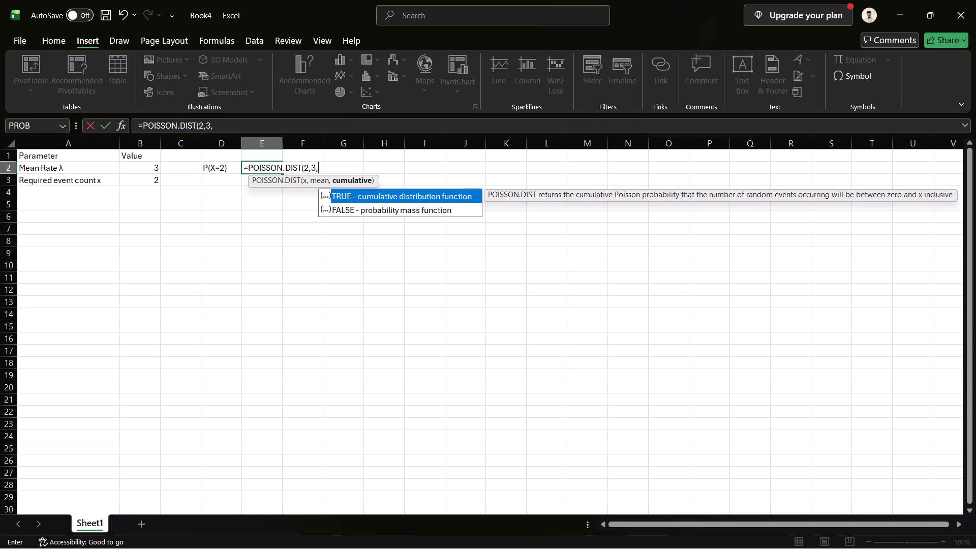
{"action": "key", "text": "shift+p"}
{"action": "key", "text": "shift+BackSpace"}
{"action": "type", "text": "FALSE"}
{"action": "key", "text": "Return"}
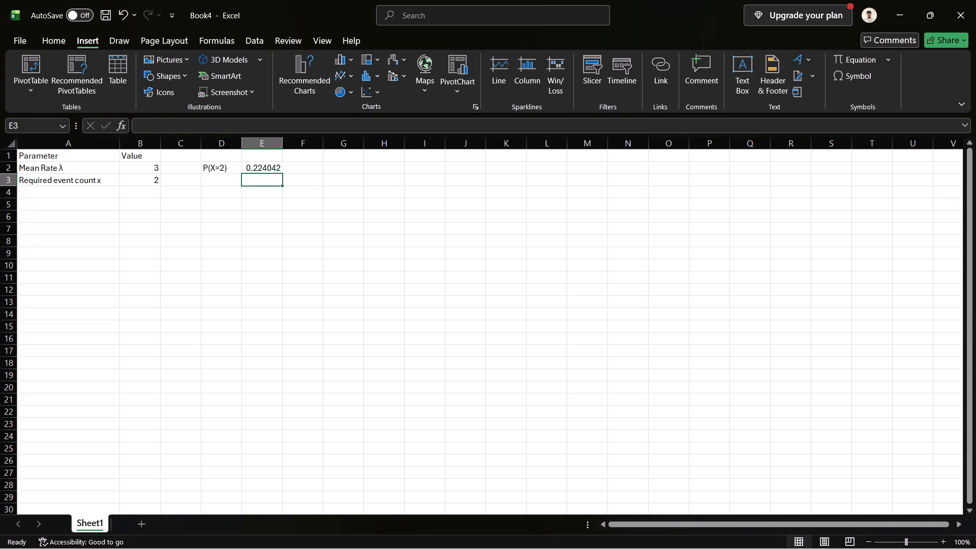
Enter the label "P(X<=2)" in cell D3.
{"action": "key", "text": "Left"}
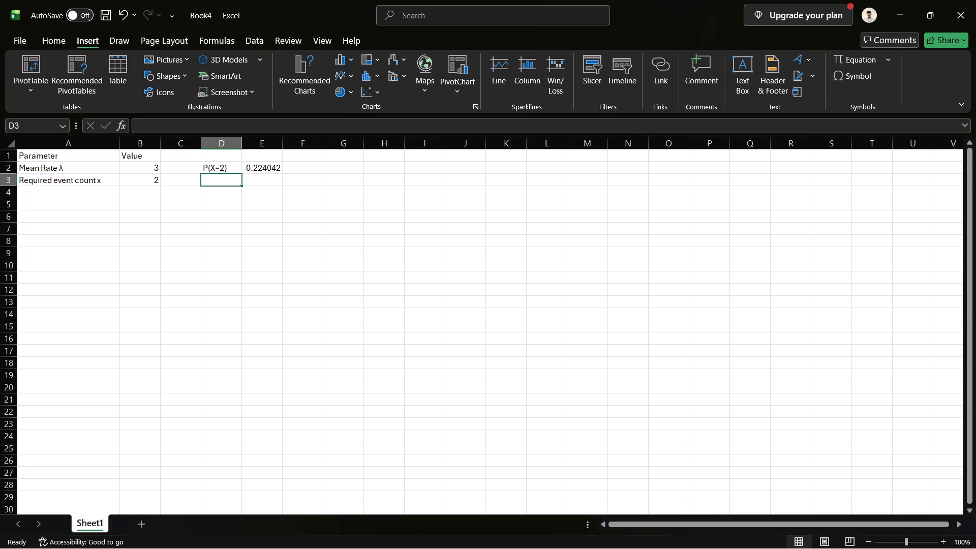
{"action": "type", "text": "P("}
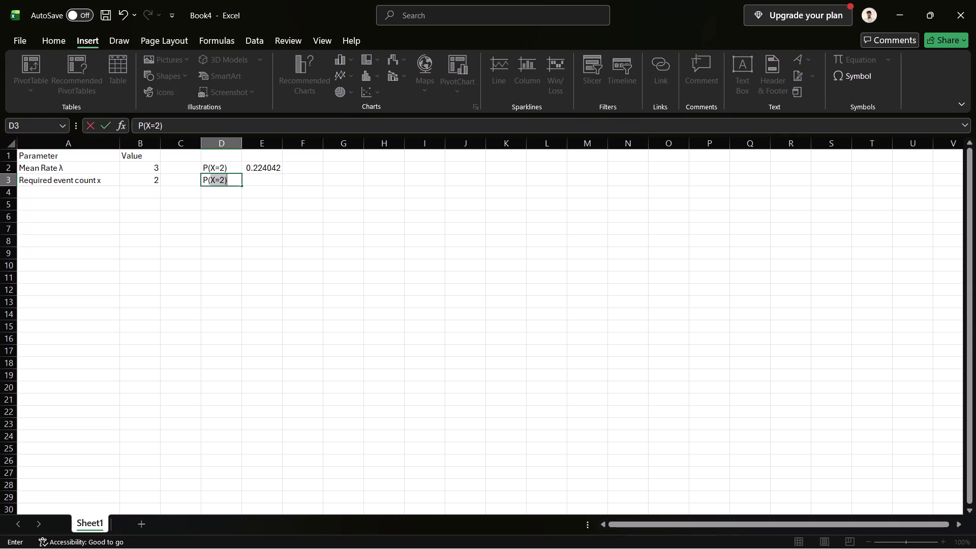
{"action": "key", "text": "shift+x"}
{"action": "key", "text": "shift+less"}
{"action": "key", "text": "equal"}
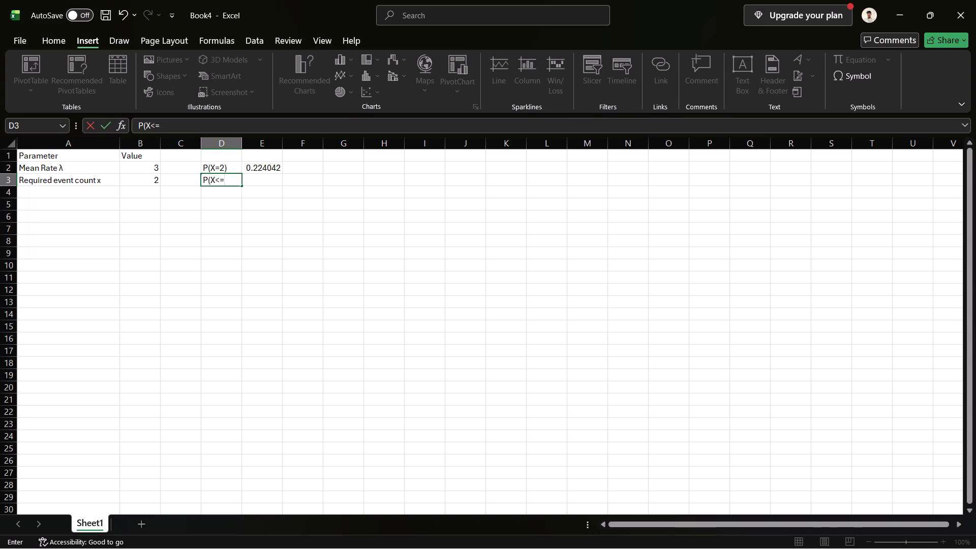
{"action": "type", "text": "2)"}
Calculate the cumulative probability in cell E3 with POISSON.DIST, using x 2, mean 3 and cumulative TRUE.
{"action": "key", "text": "Right"}
{"action": "key", "text": "equal"}
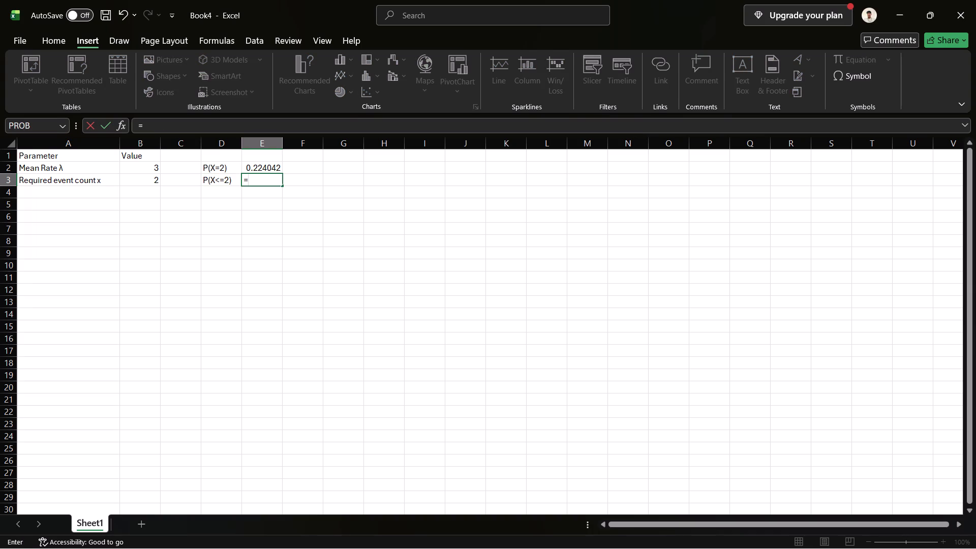
{"action": "key", "text": "shift+p"}
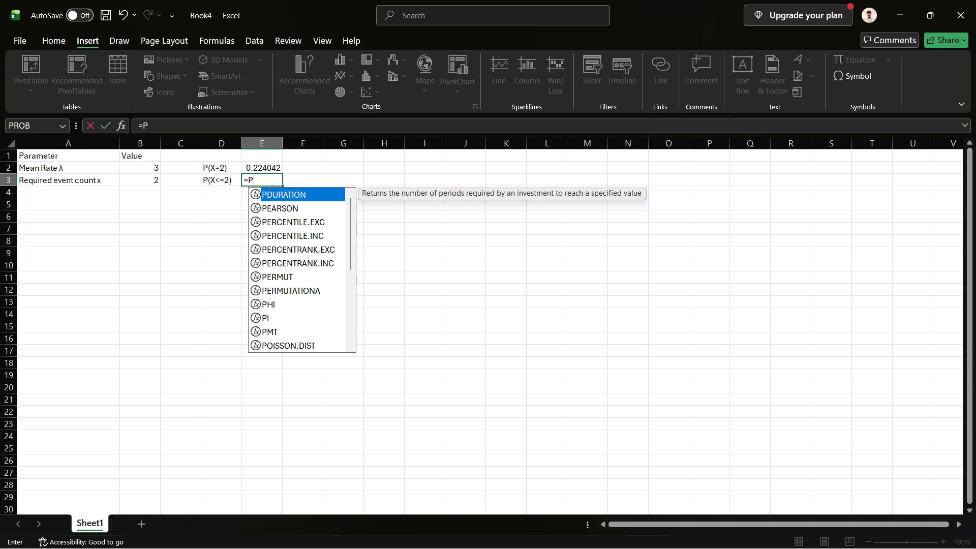
{"action": "key", "text": "shift+i"}
{"action": "key", "text": "shift+BackSpace"}
{"action": "type", "text": "OISSION>"}
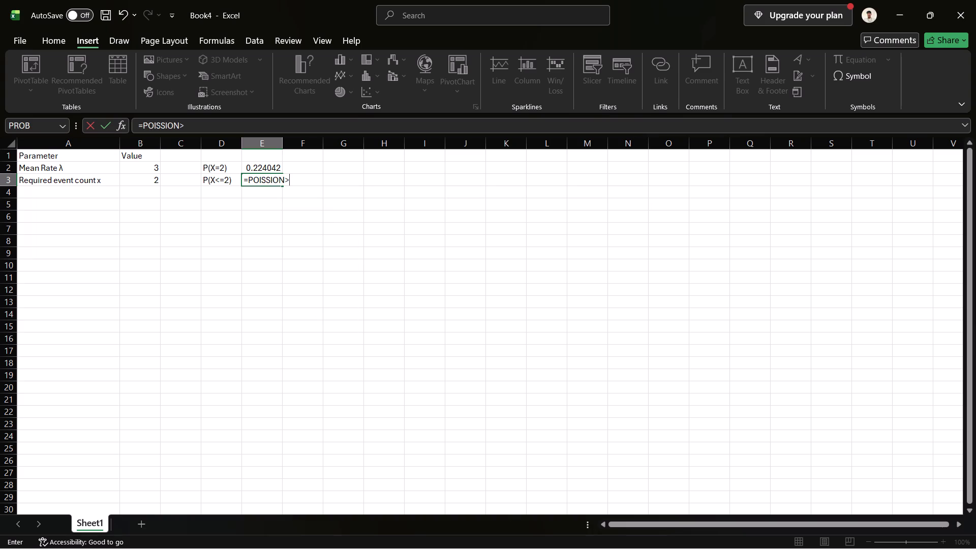
{"action": "key", "text": "BackSpace"}
{"action": "type", "text": ".DIST"}
{"action": "key", "text": "shift+asterisk"}
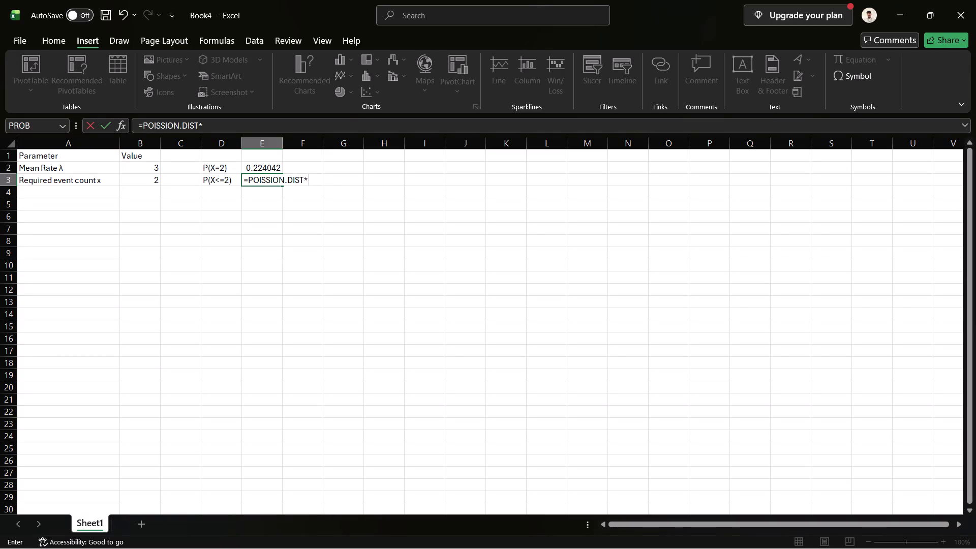
{"action": "key", "text": "BackSpace"}
{"action": "key", "text": "shift+parenleft"}
{"action": "key", "text": "Left"}
{"action": "key", "text": "Left"}
{"action": "key", "text": "Right"}
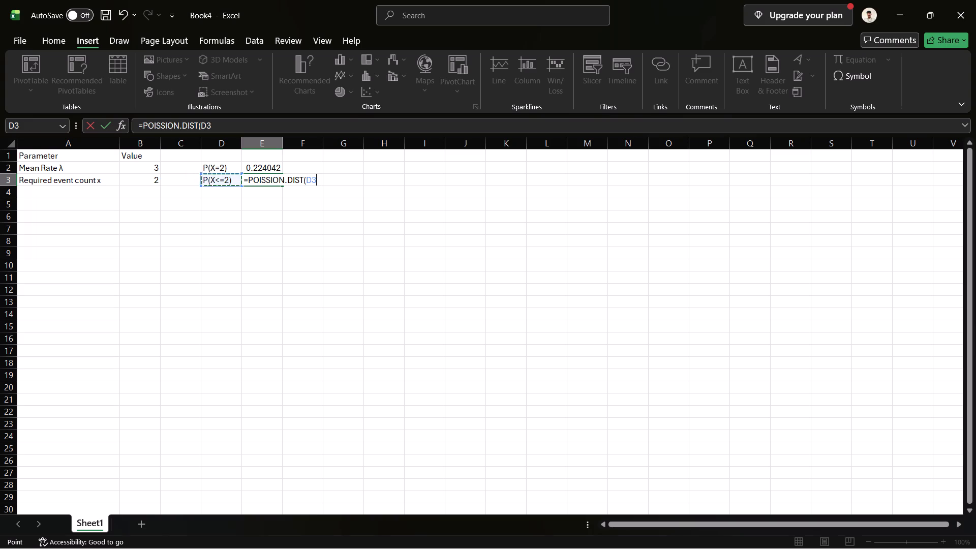
{"action": "key", "text": "Right"}
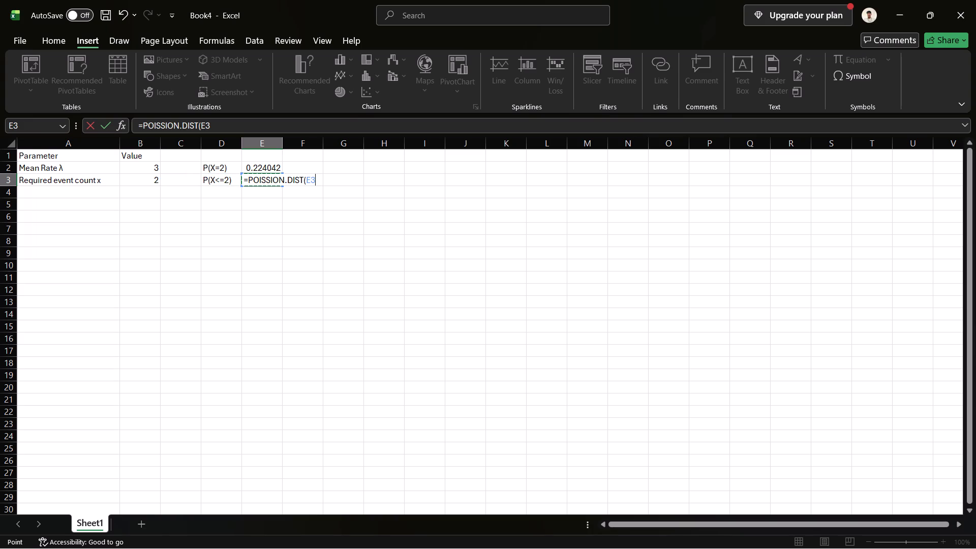
{"action": "left_click", "coordinate": [273, 180]}
{"action": "key", "text": "BackSpace"}
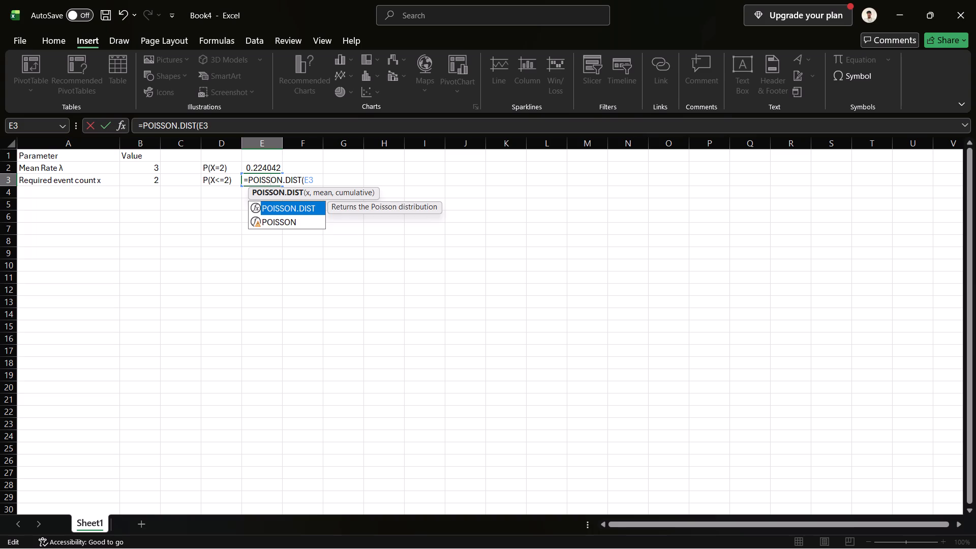
{"action": "left_click", "coordinate": [314, 179]}
{"action": "key", "text": "BackSpace"}
{"action": "key", "text": "BackSpace"}
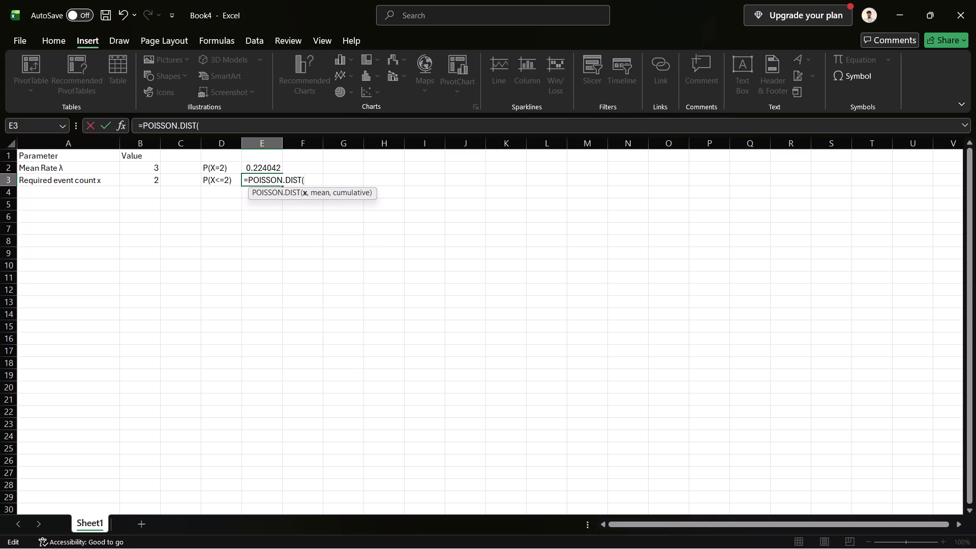
{"action": "type", "text": "2,3,"}
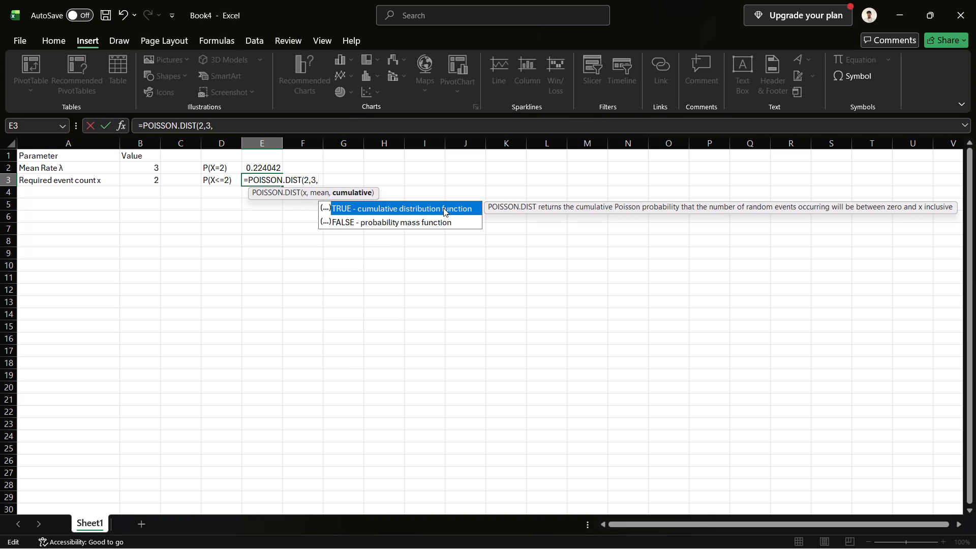
{"action": "type", "text": "TRUE"}
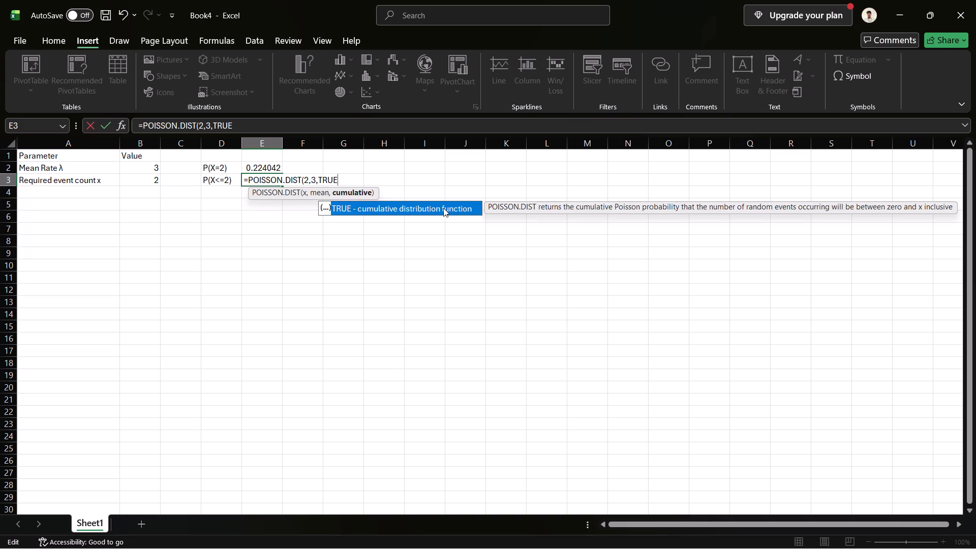
{"action": "key", "text": "Return"}
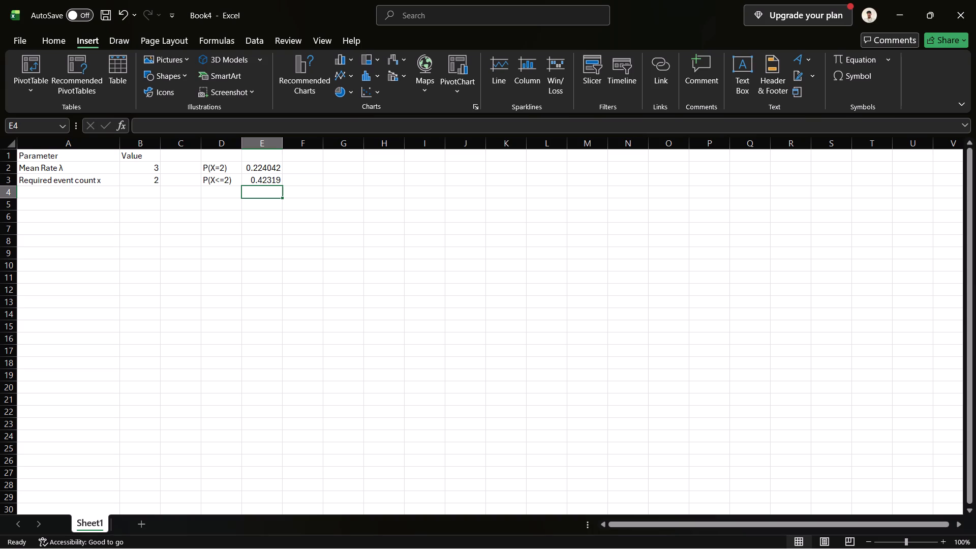
Capture a full-screen screenshot of the worksheet showing the Poisson results.
{"action": "key", "text": "super+Print"}
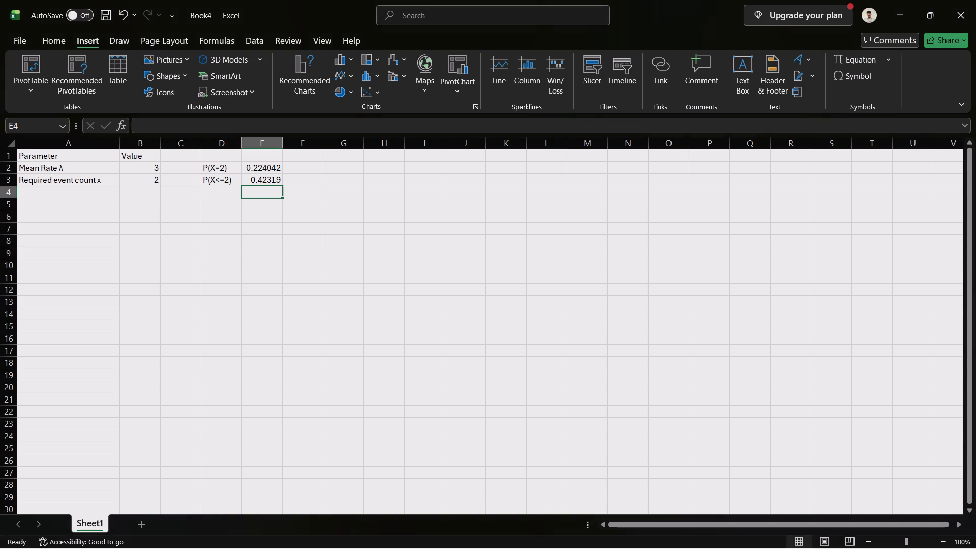
Crop Screenshot (173) in the Screenshots folder to the A1:E3 results, about 573 x 119 pixels, save over the original, and return to Excel.
{"action": "scroll", "coordinate": [722, 437], "scroll_direction": "down", "scroll_amount": 1}
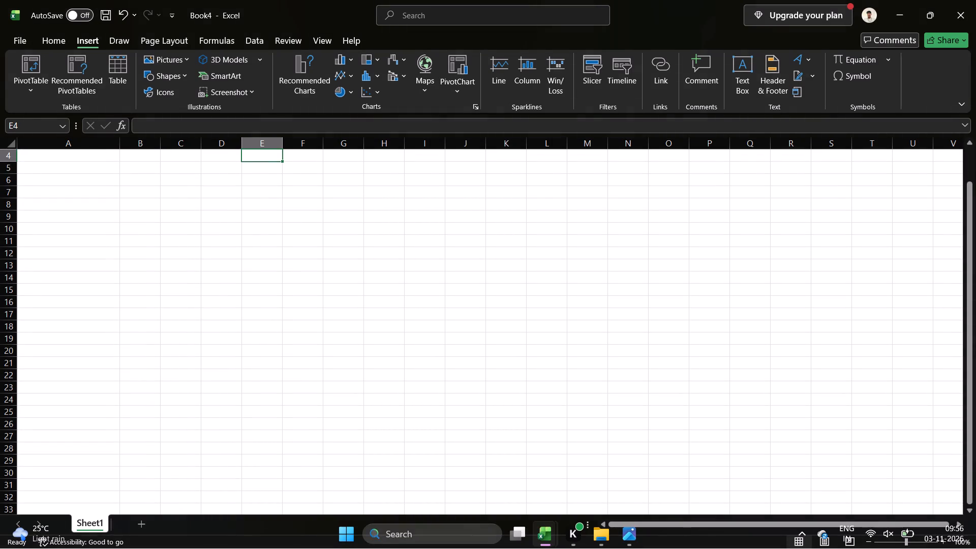
{"action": "left_click", "coordinate": [600, 531]}
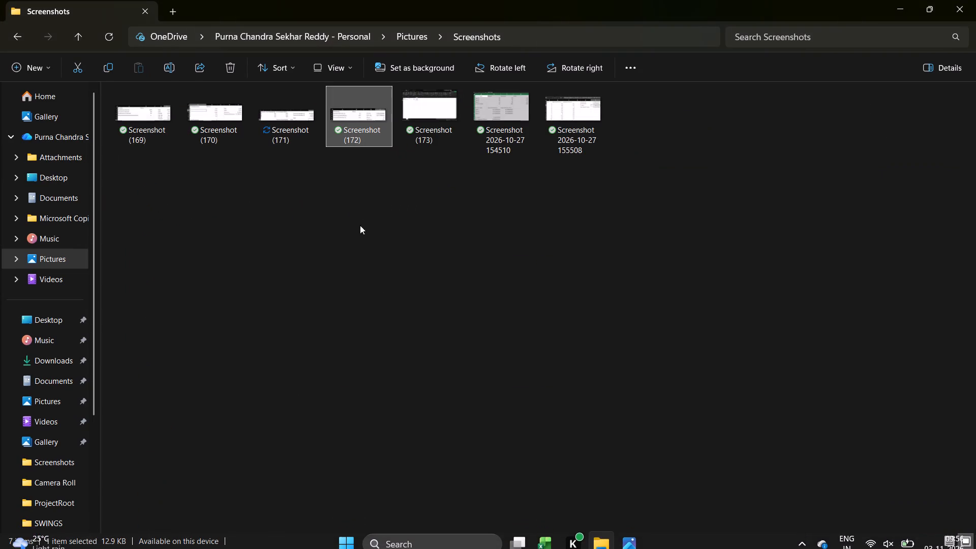
{"action": "left_click", "coordinate": [416, 118]}
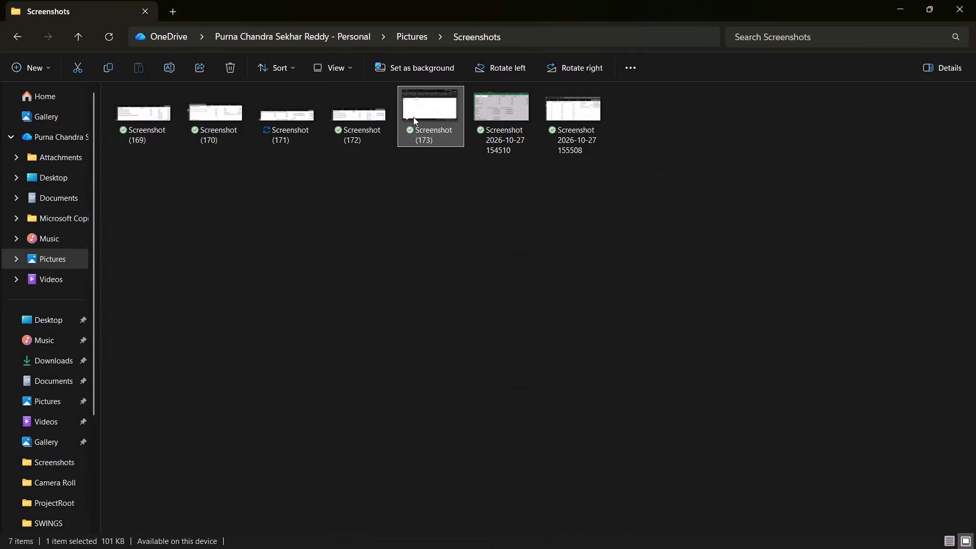
{"action": "double_click", "coordinate": [428, 115]}
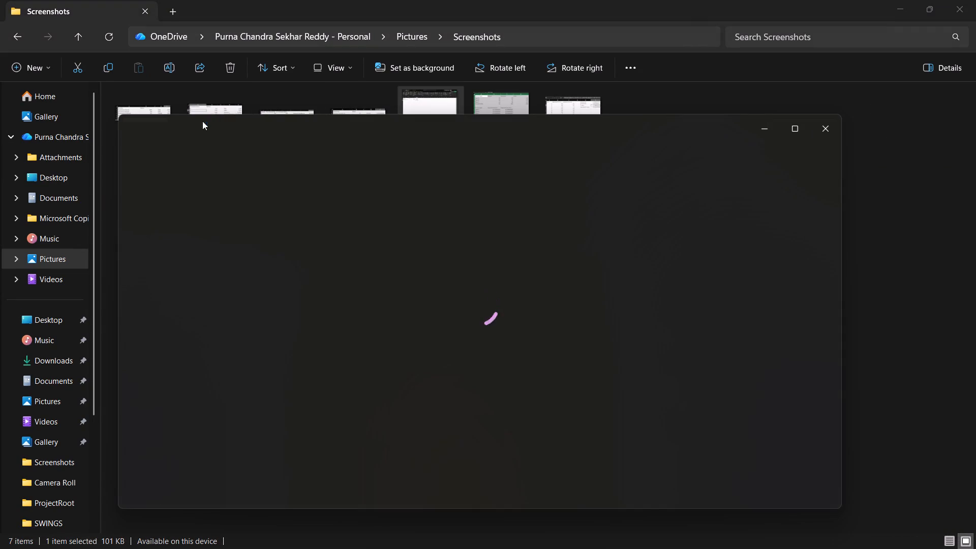
{"action": "left_click", "coordinate": [152, 131]}
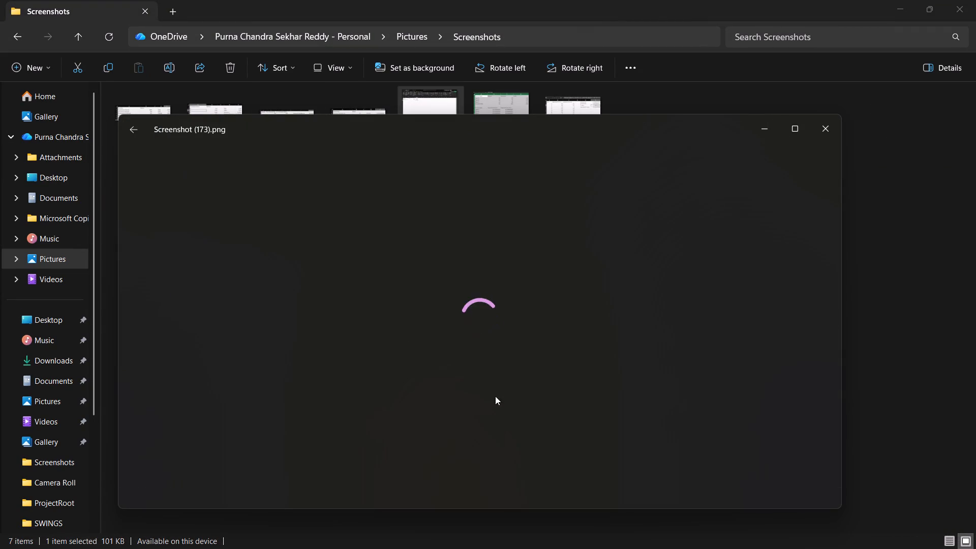
{"action": "left_click_drag", "start_coordinate": [642, 406], "coordinate": [630, 399]}
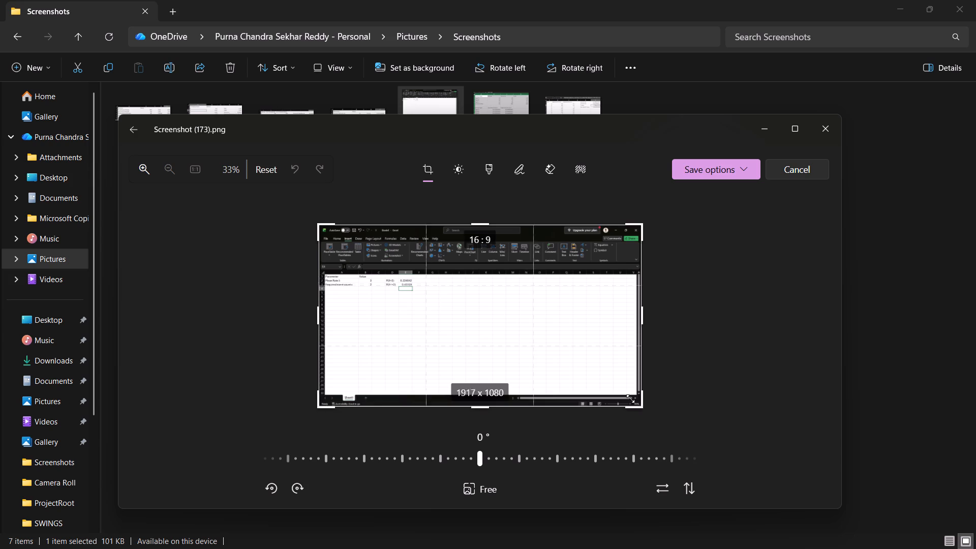
{"action": "left_click_drag", "start_coordinate": [630, 399], "coordinate": [416, 288]}
{"action": "left_click_drag", "start_coordinate": [478, 219], "coordinate": [478, 256]}
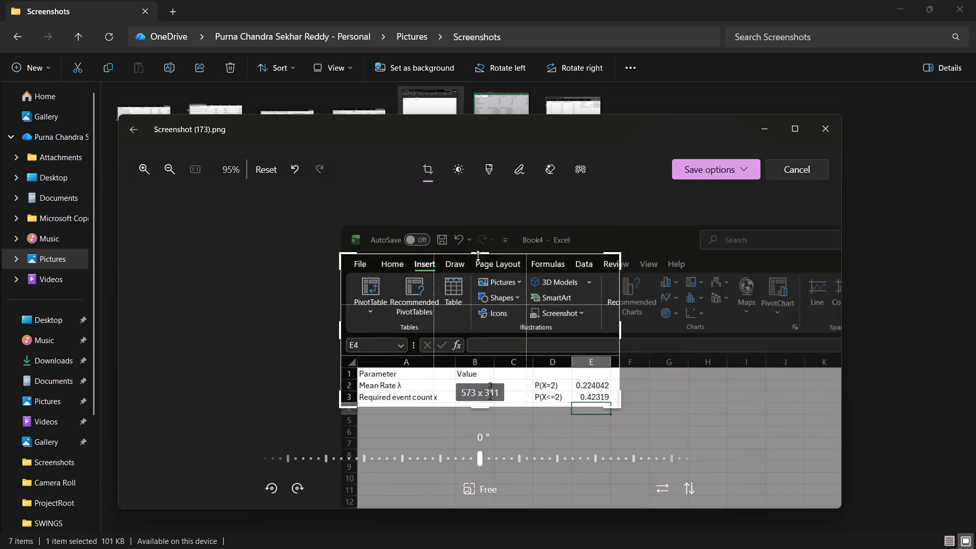
{"action": "left_click_drag", "start_coordinate": [478, 256], "coordinate": [518, 350]}
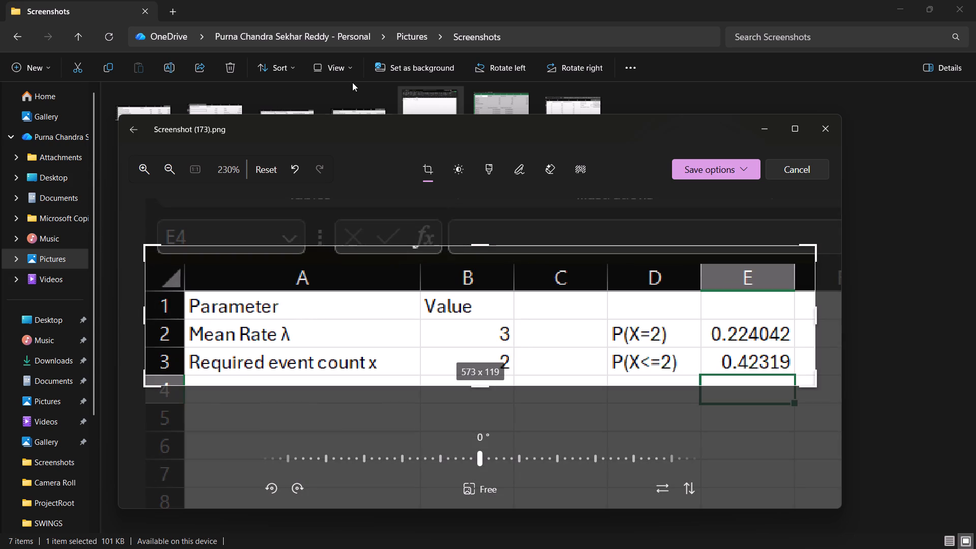
{"action": "left_click", "coordinate": [726, 168]}
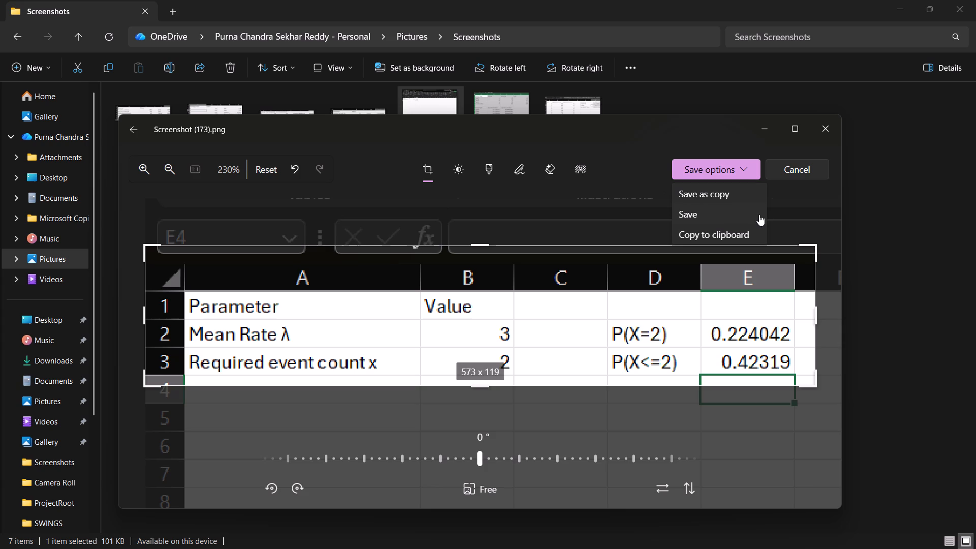
{"action": "left_click", "coordinate": [706, 212]}
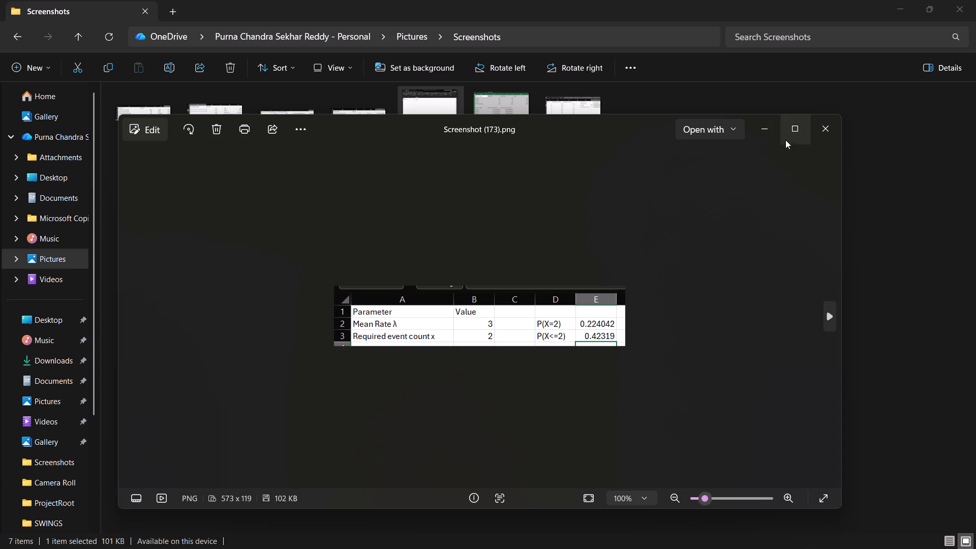
{"action": "left_click", "coordinate": [768, 128]}
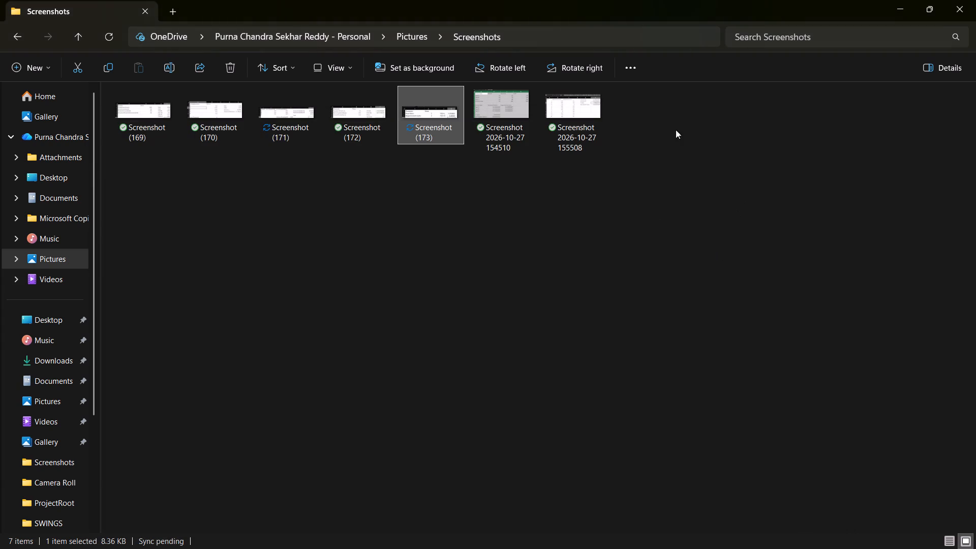
{"action": "left_click", "coordinate": [894, 7]}
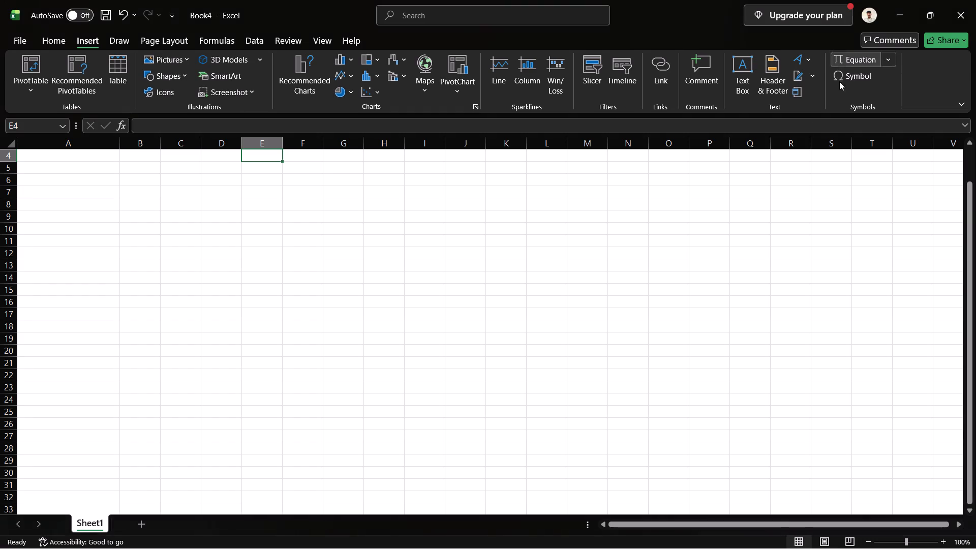
Try to clear the finished Poisson table in A1:E3, emptying the Parameter heading in cell A1.
{"action": "scroll", "coordinate": [381, 273], "scroll_direction": "up", "scroll_amount": 10}
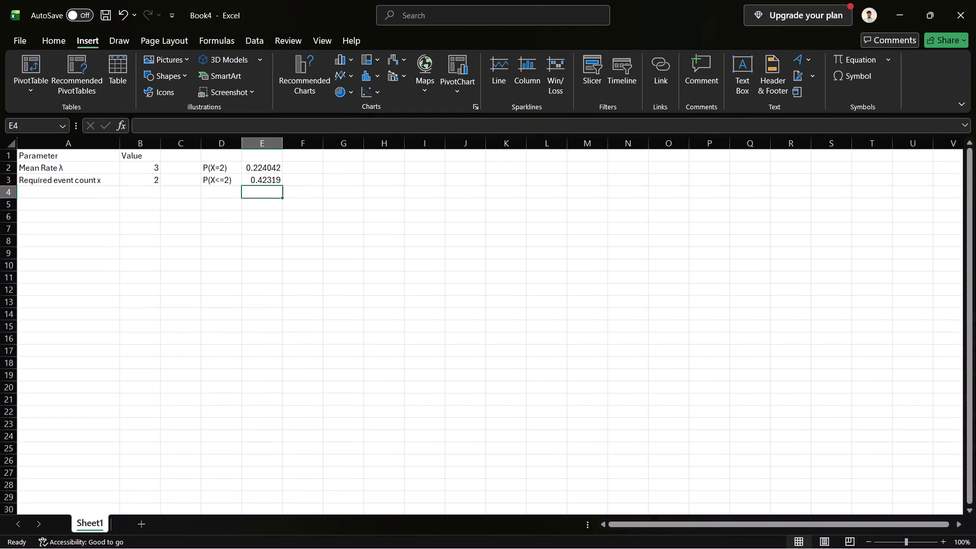
{"action": "key", "text": "ctrl+a"}
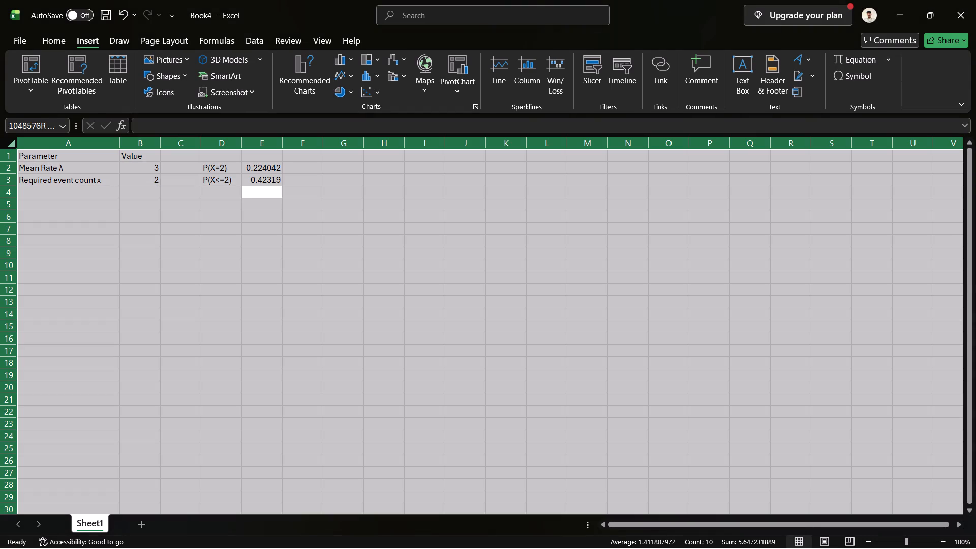
{"action": "key", "text": "BackSpace"}
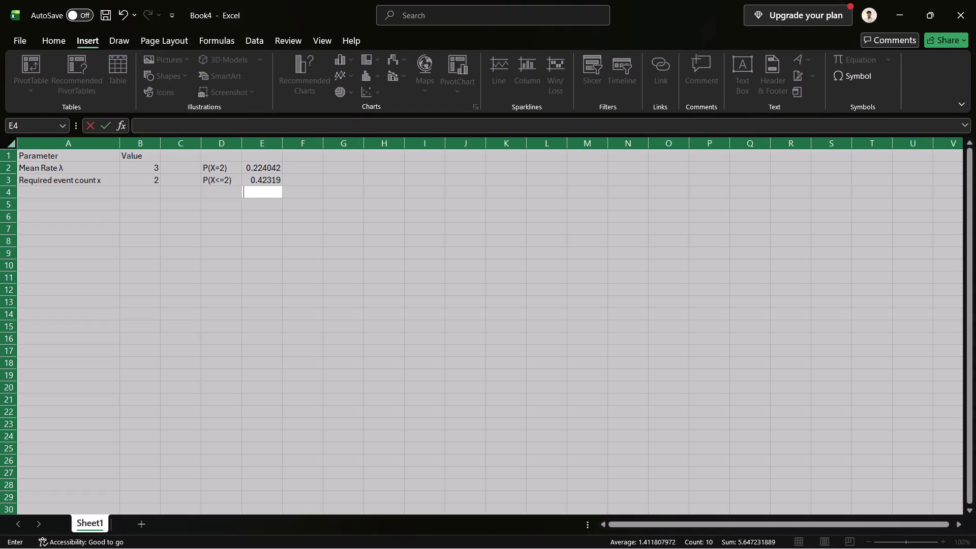
{"action": "left_click", "coordinate": [36, 154]}
{"action": "left_click_drag", "start_coordinate": [37, 155], "coordinate": [261, 178]}
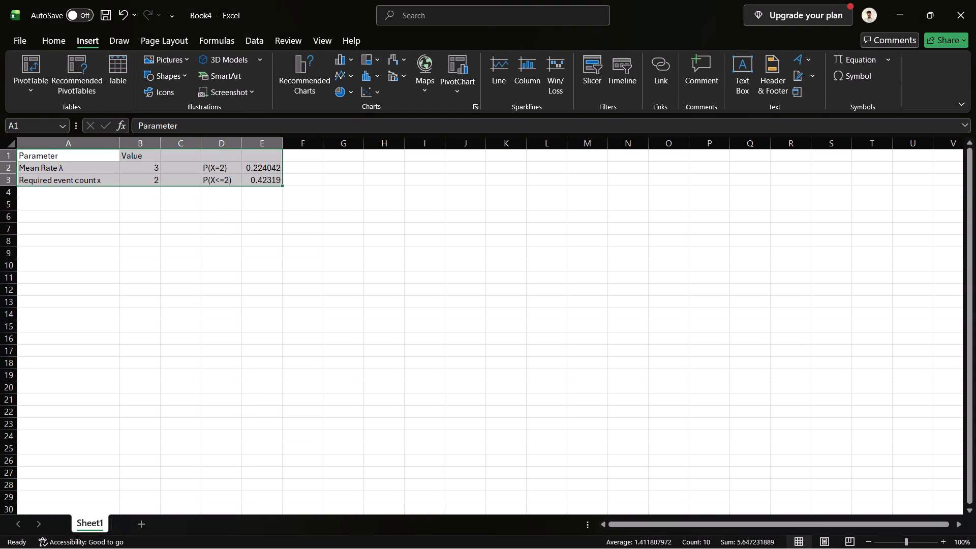
{"action": "key", "text": "ctrl+a"}
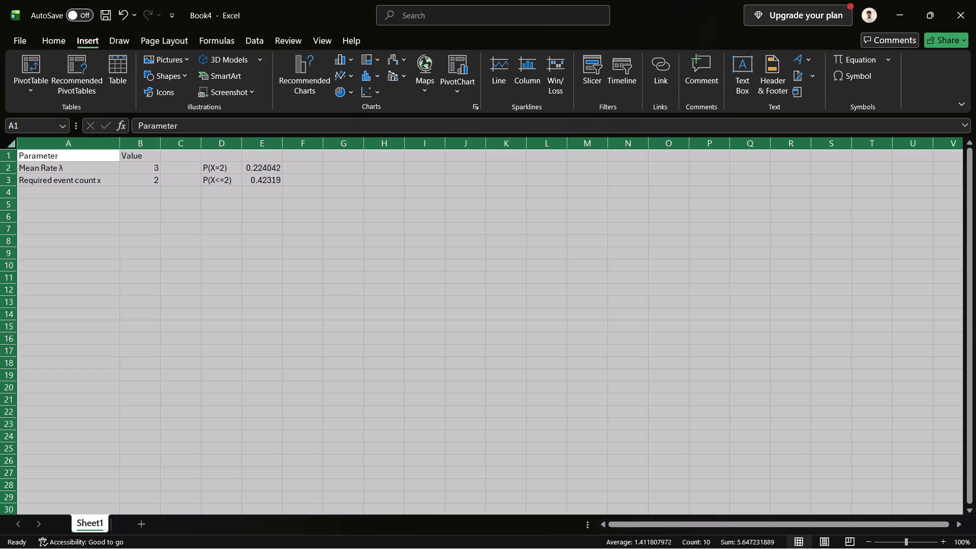
{"action": "left_click_drag", "start_coordinate": [63, 156], "coordinate": [198, 178]}
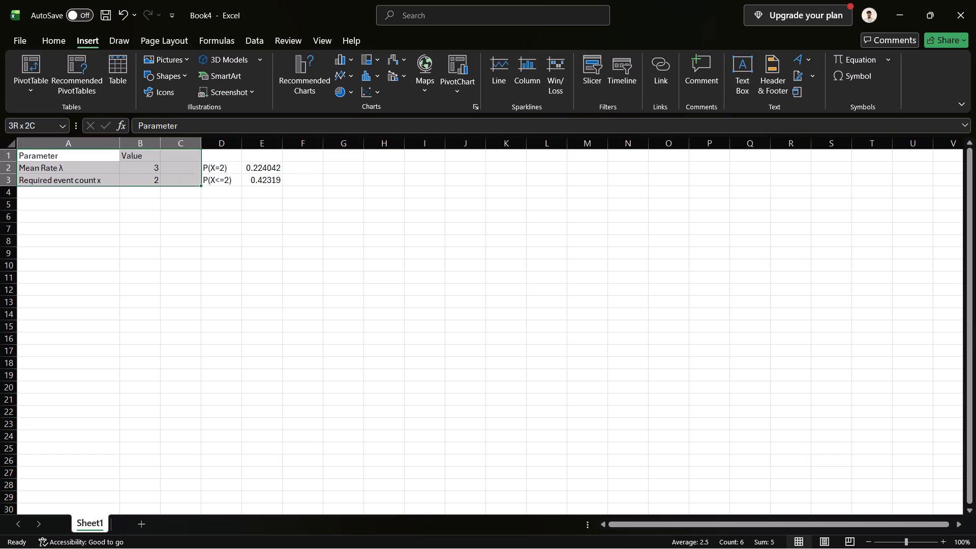
{"action": "left_click_drag", "start_coordinate": [198, 178], "coordinate": [277, 181]}
{"action": "key", "text": "BackSpace"}
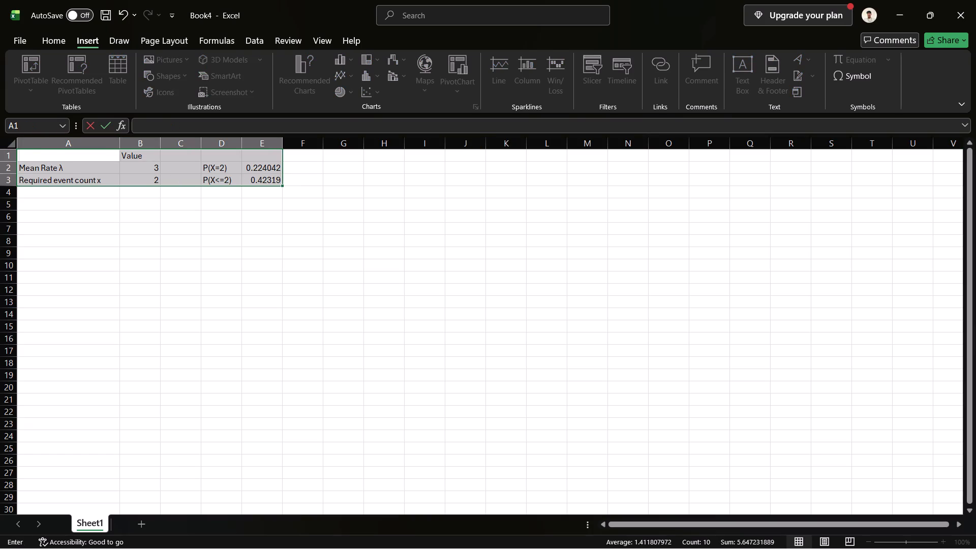
Clear the mean rate and required event count labels from cells A2 and A3.
{"action": "left_click", "coordinate": [80, 168]}
{"action": "left_click_drag", "start_coordinate": [80, 168], "coordinate": [84, 179]}
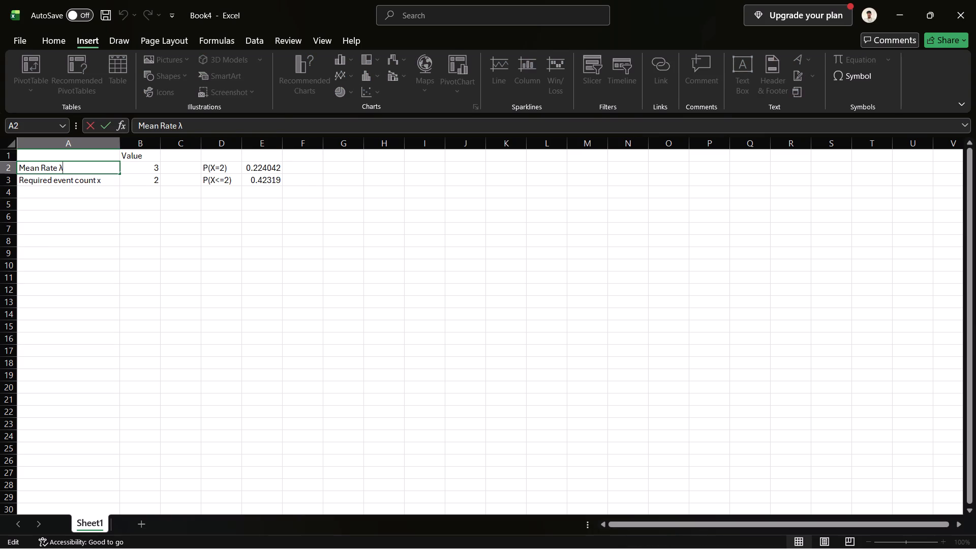
{"action": "key", "text": "BackSpace"}
{"action": "key", "text": "BackSpace"}
{"action": "key", "text": "BackSpace"}
{"action": "key", "text": "BackSpace"}
{"action": "key", "text": "BackSpace"}
{"action": "key", "text": "BackSpace"}
{"action": "key", "text": "BackSpace"}
{"action": "key", "text": "BackSpace"}
{"action": "key", "text": "BackSpace"}
{"action": "key", "text": "BackSpace"}
{"action": "key", "text": "BackSpace"}
{"action": "key", "text": "BackSpace"}
{"action": "key", "text": "BackSpace"}
{"action": "key", "text": "BackSpace"}
{"action": "key", "text": "BackSpace"}
{"action": "key", "text": "BackSpace"}
{"action": "key", "text": "BackSpace"}
{"action": "key", "text": "BackSpace"}
{"action": "key", "text": "BackSpace"}
{"action": "left_click", "coordinate": [92, 180]}
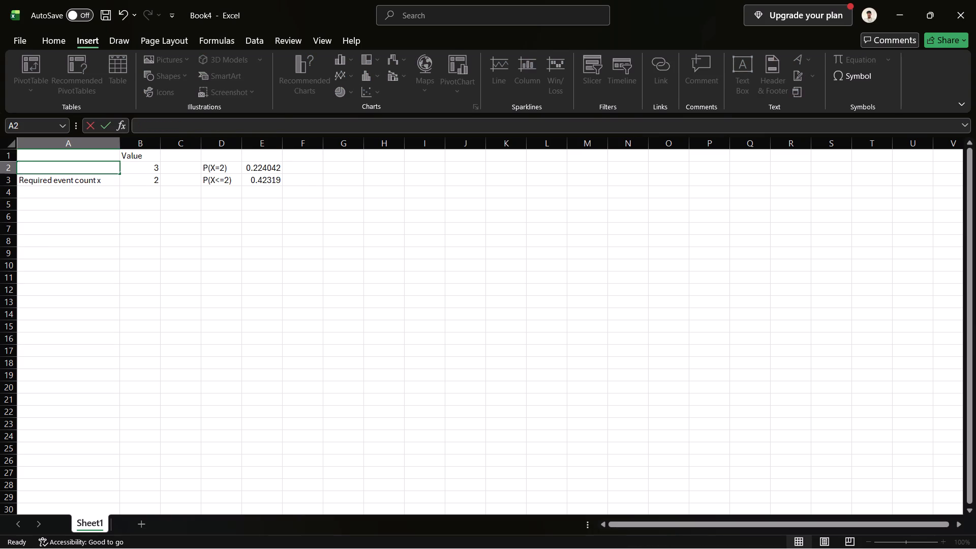
{"action": "key", "text": "BackSpace"}
Clear the Value heading and the two parameter values from cells B1 through B3.
{"action": "left_click", "coordinate": [137, 157]}
{"action": "key", "text": "BackSpace"}
{"action": "left_click", "coordinate": [144, 164]}
{"action": "key", "text": "BackSpace"}
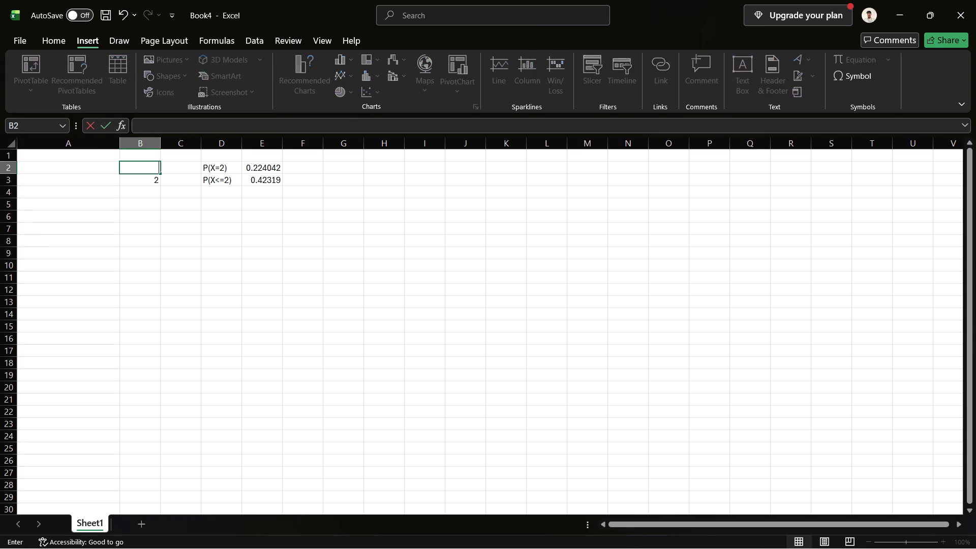
{"action": "left_click", "coordinate": [148, 178]}
{"action": "key", "text": "BackSpace"}
Clear the probability labels from cells D2 and D3 and the Poisson results from cells E2 and E3.
{"action": "left_click", "coordinate": [226, 165]}
{"action": "key", "text": "BackSpace"}
{"action": "left_click", "coordinate": [222, 181]}
{"action": "key", "text": "BackSpace"}
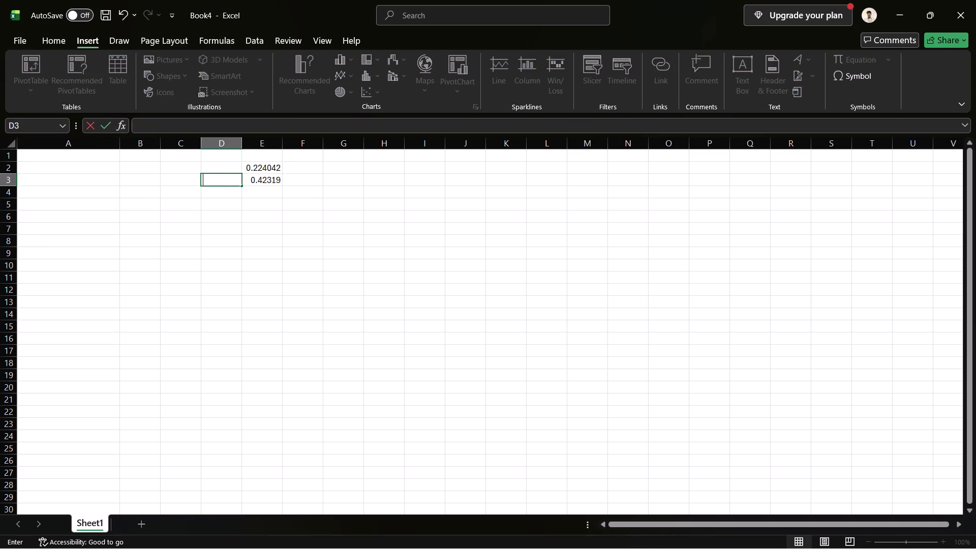
{"action": "left_click", "coordinate": [256, 169]}
{"action": "key", "text": "BackSpace"}
{"action": "left_click", "coordinate": [259, 175]}
{"action": "key", "text": "BackSpace"}
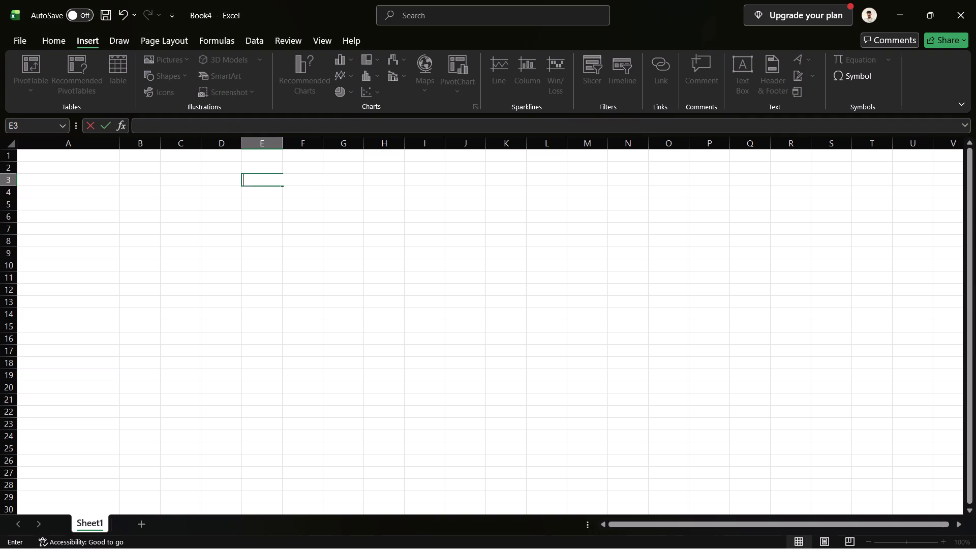
Narrow column A to about two thirds of its current width.
{"action": "left_click", "coordinate": [50, 158]}
{"action": "left_click_drag", "start_coordinate": [120, 146], "coordinate": [96, 142]}
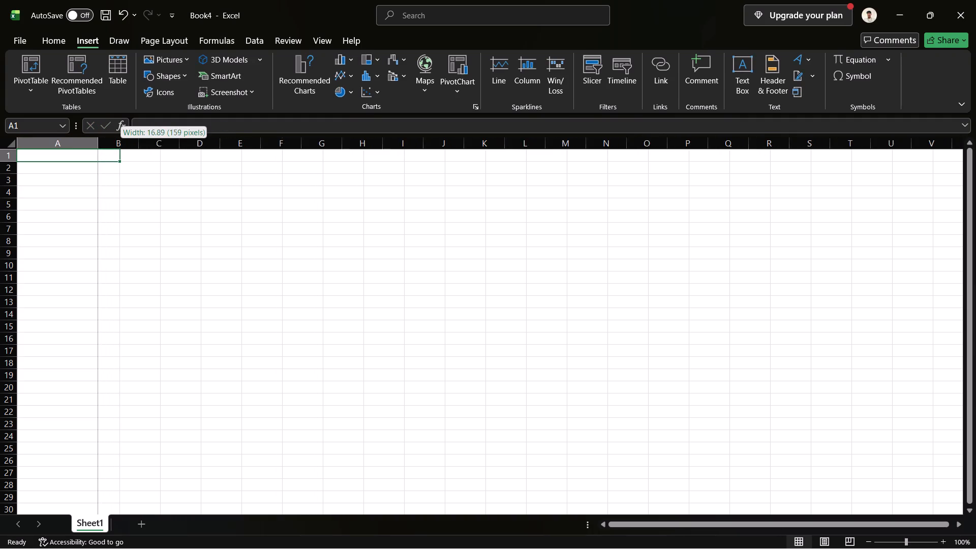
{"action": "left_click_drag", "start_coordinate": [96, 142], "coordinate": [85, 141]}
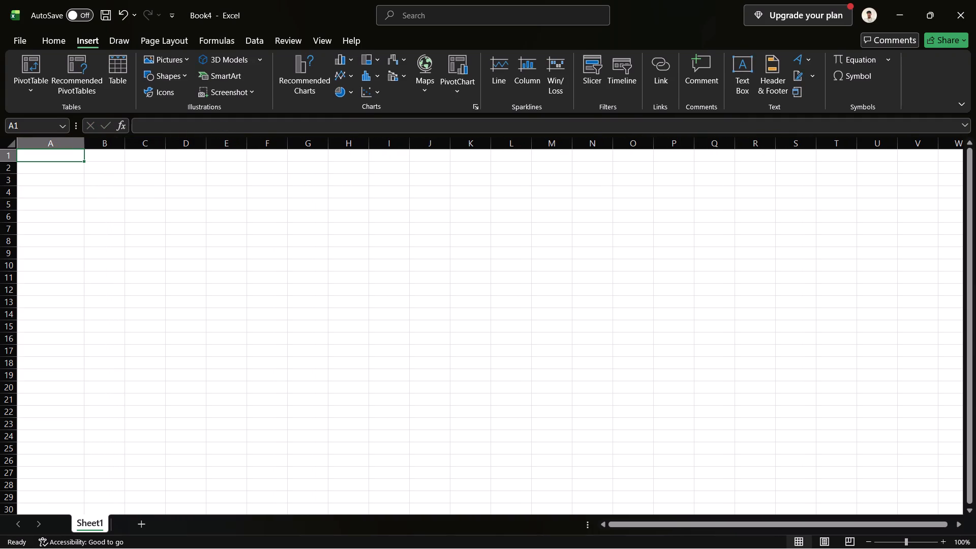
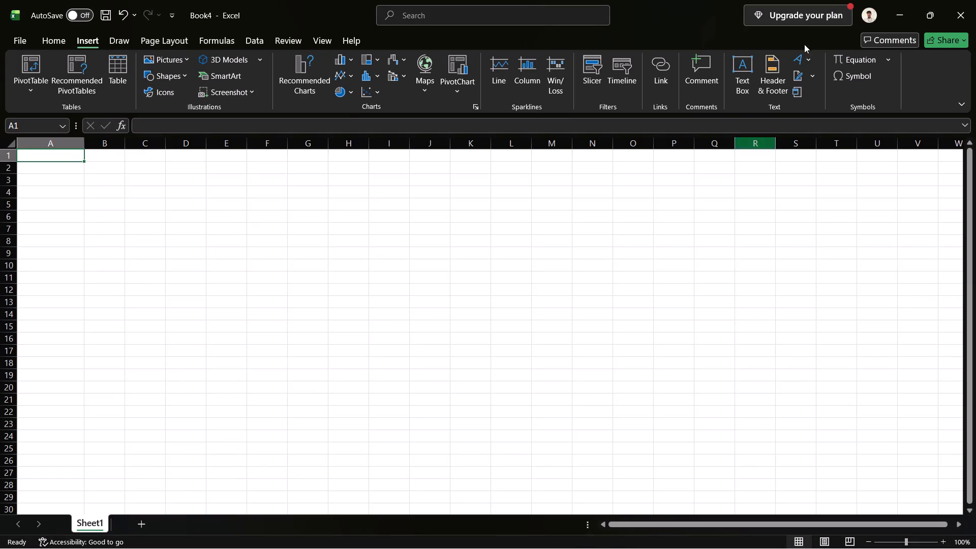
Minimize the emptied Book4 workbook to bring up the exp01 workbook behind it.
{"action": "left_click", "coordinate": [888, 20]}
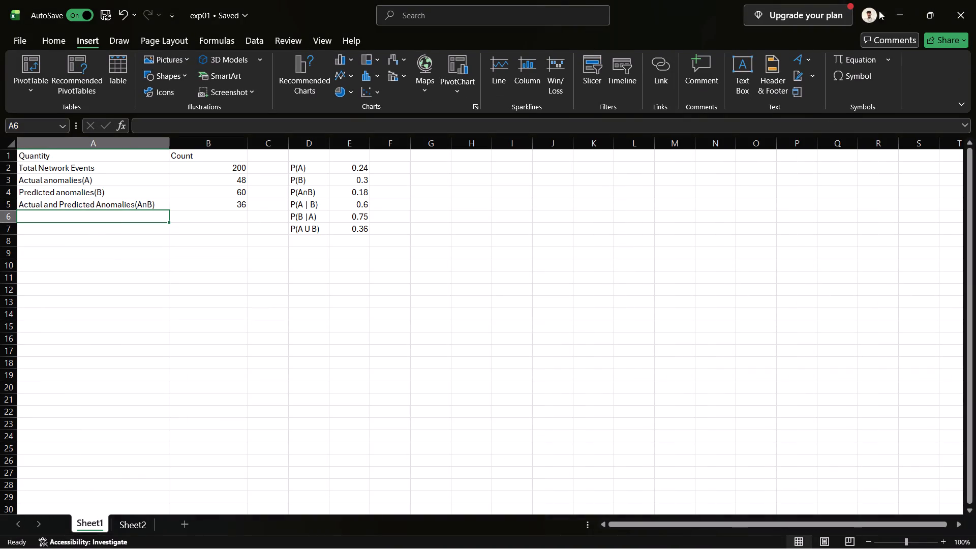
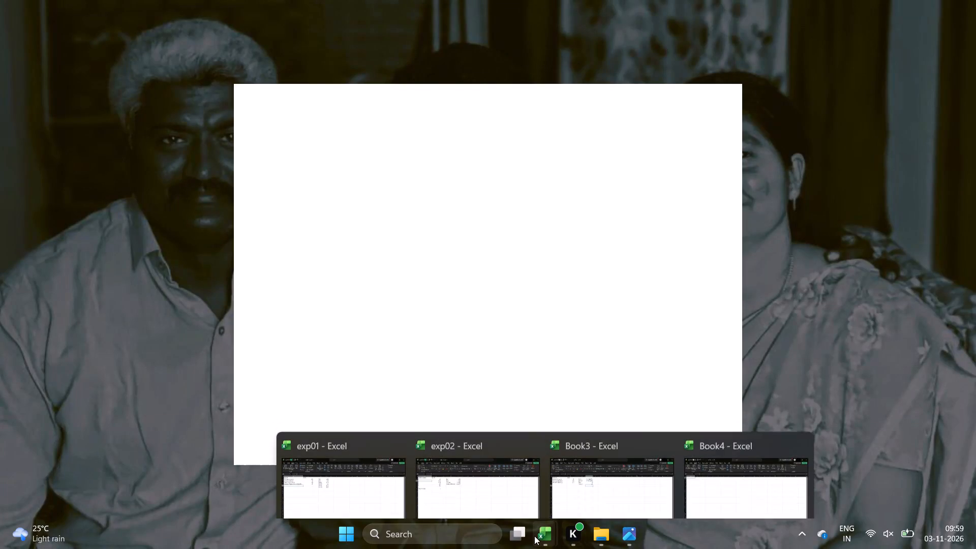
Switch to the exp02 workbook in Excel.
{"action": "left_click", "coordinate": [498, 479]}
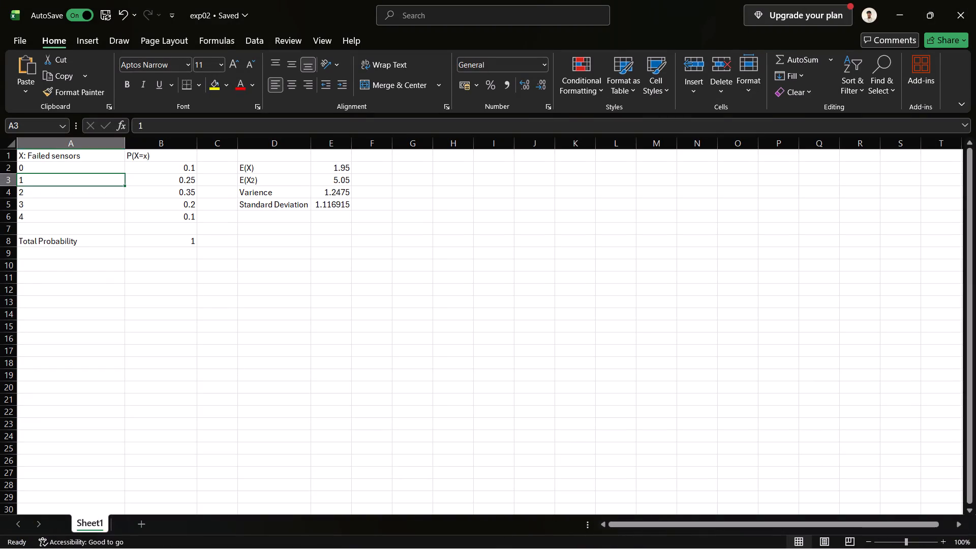